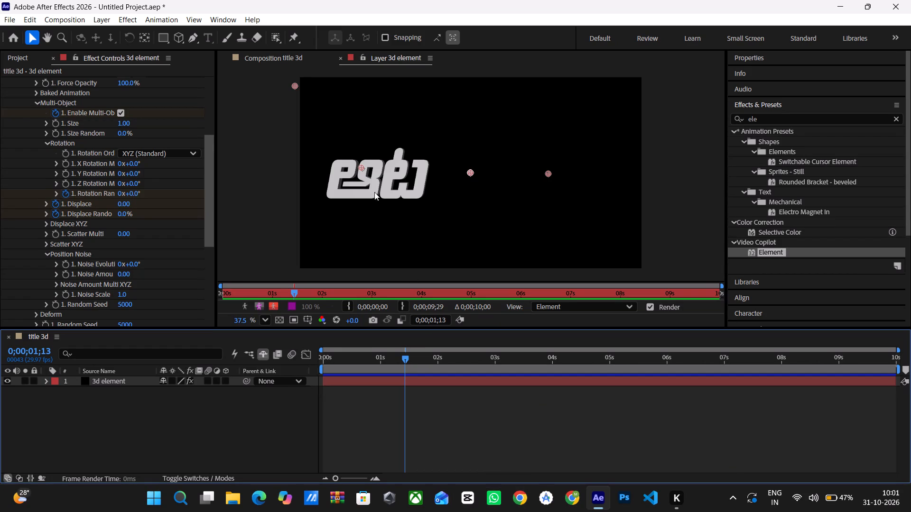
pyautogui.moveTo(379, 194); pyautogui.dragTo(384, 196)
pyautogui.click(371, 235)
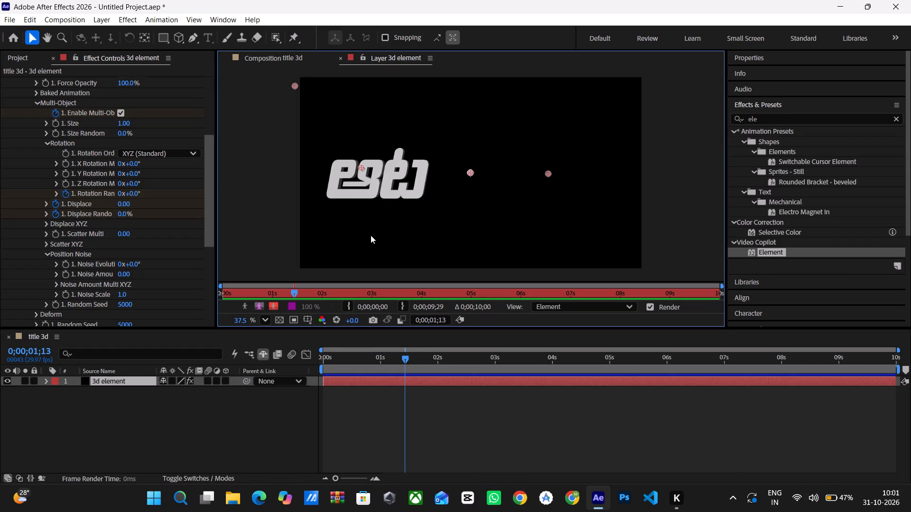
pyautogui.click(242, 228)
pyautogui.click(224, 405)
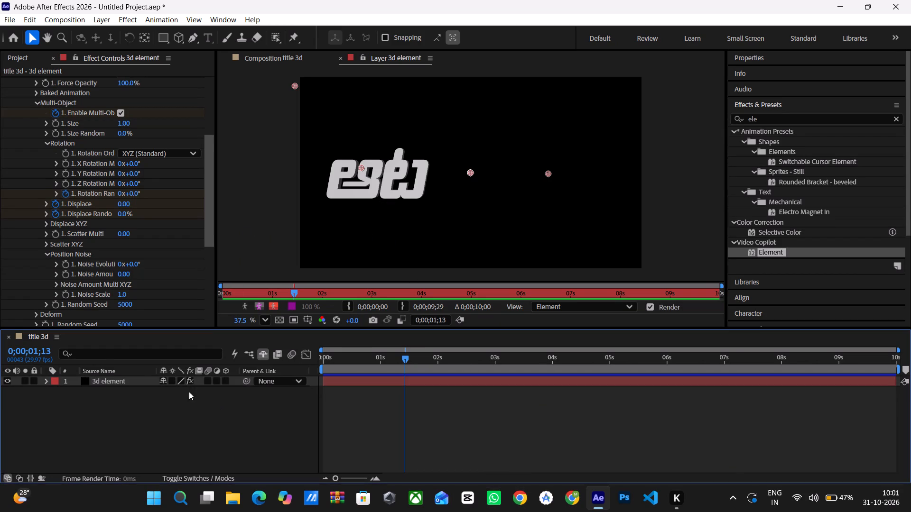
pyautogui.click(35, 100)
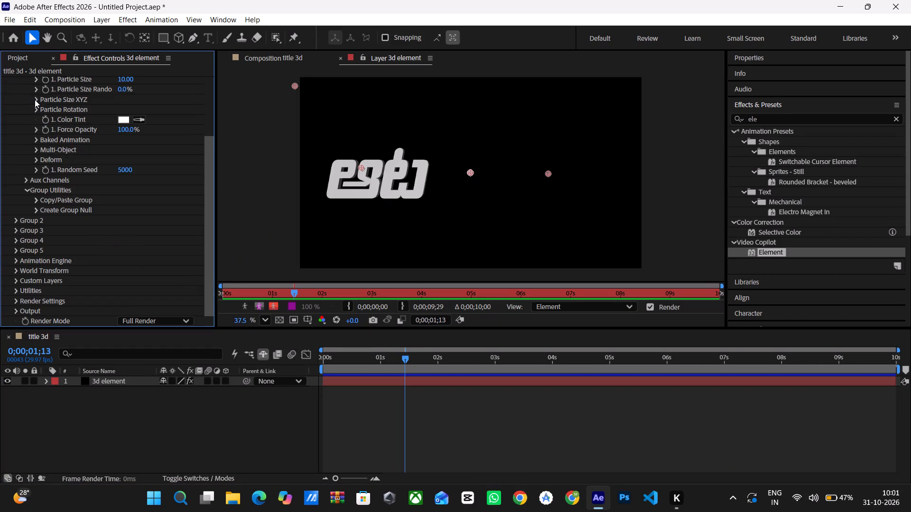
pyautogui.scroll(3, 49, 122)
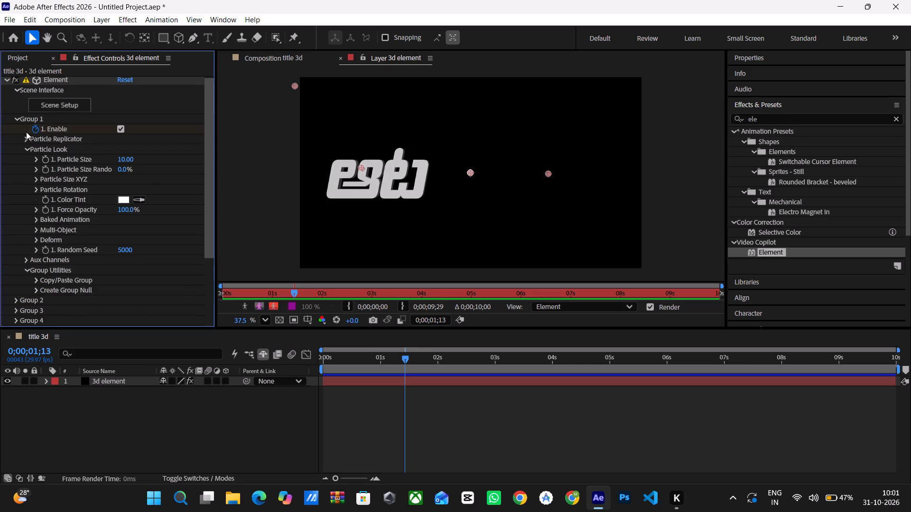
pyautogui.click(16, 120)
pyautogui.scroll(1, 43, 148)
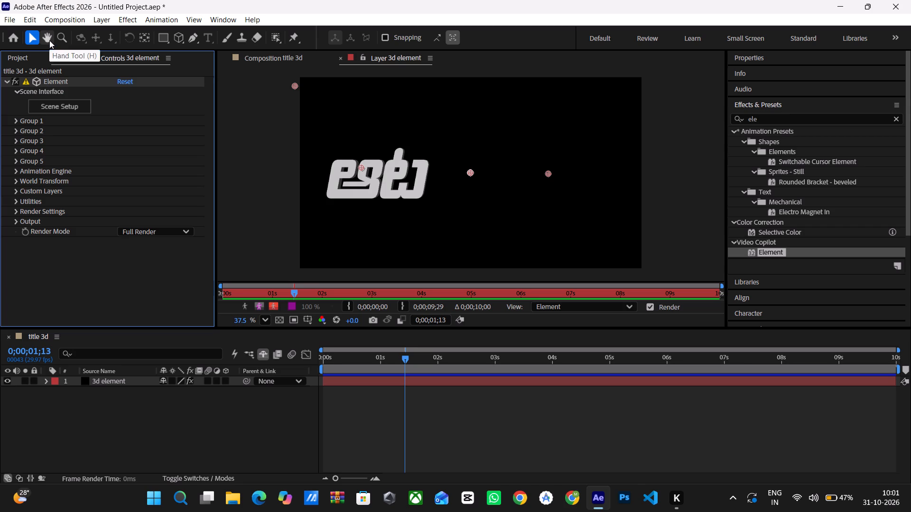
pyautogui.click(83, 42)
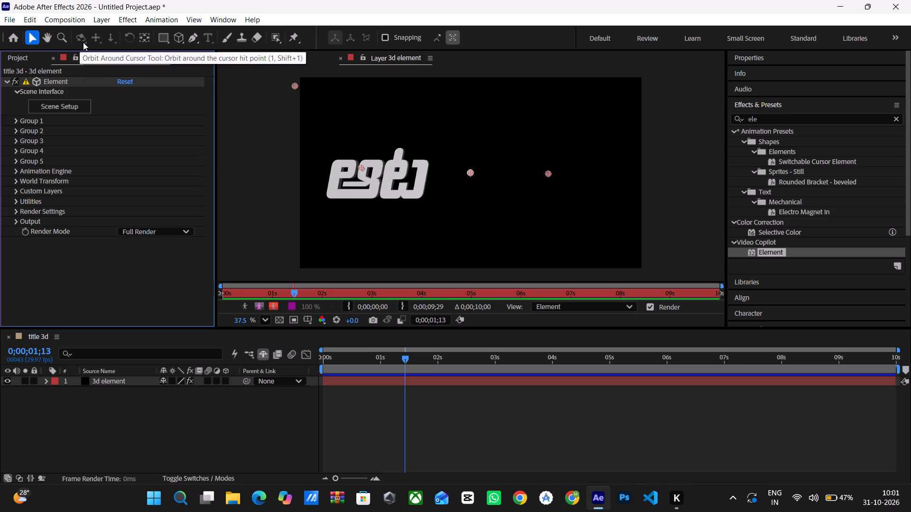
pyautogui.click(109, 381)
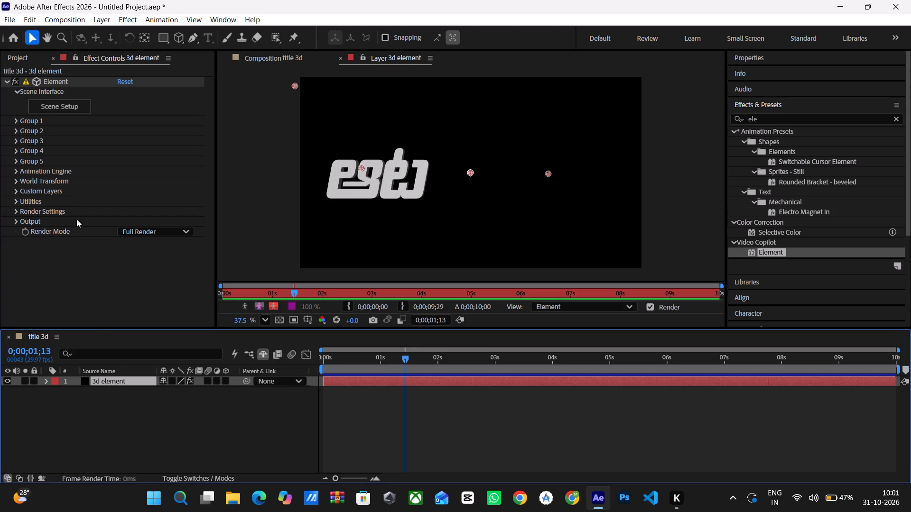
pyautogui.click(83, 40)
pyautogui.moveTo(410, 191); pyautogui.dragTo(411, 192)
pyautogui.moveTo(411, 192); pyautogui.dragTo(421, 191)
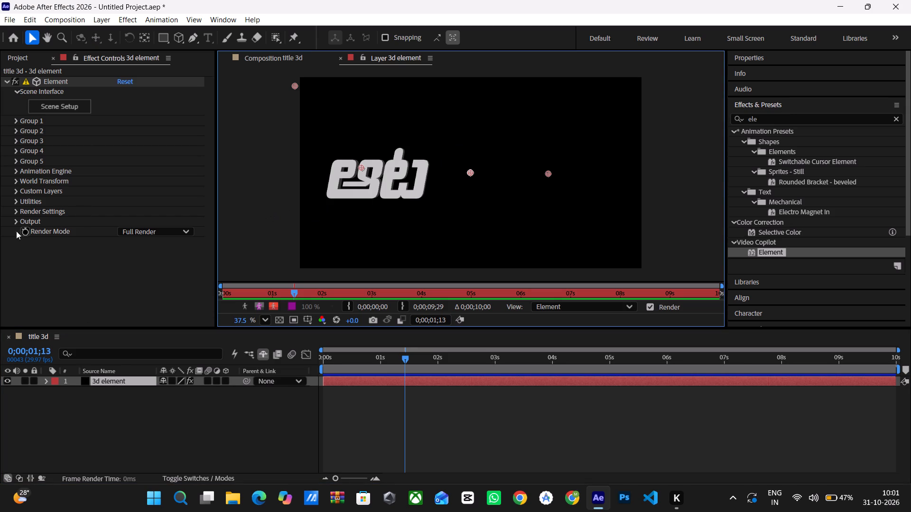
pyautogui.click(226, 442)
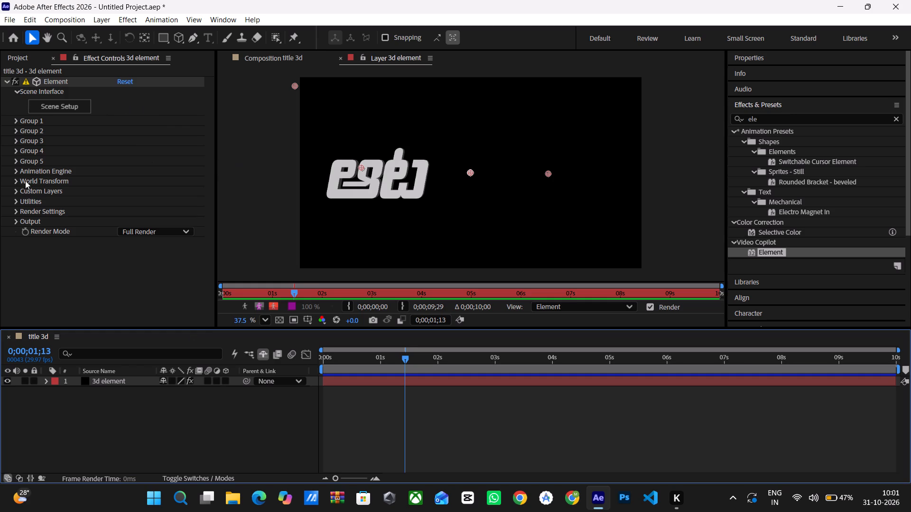
# Preview the title animation from the first frame and return the playhead to 0;00;00;00.
pyautogui.moveTo(408, 358); pyautogui.dragTo(238, 365)
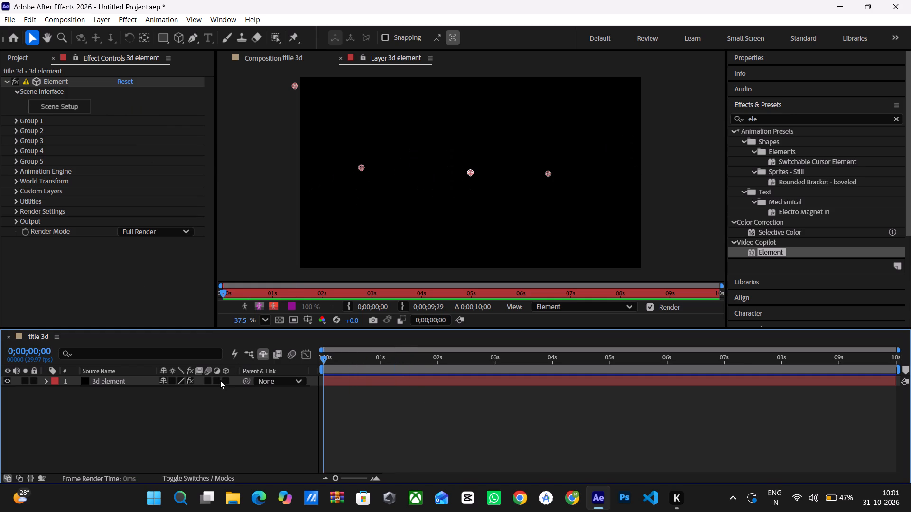
pyautogui.press('space')
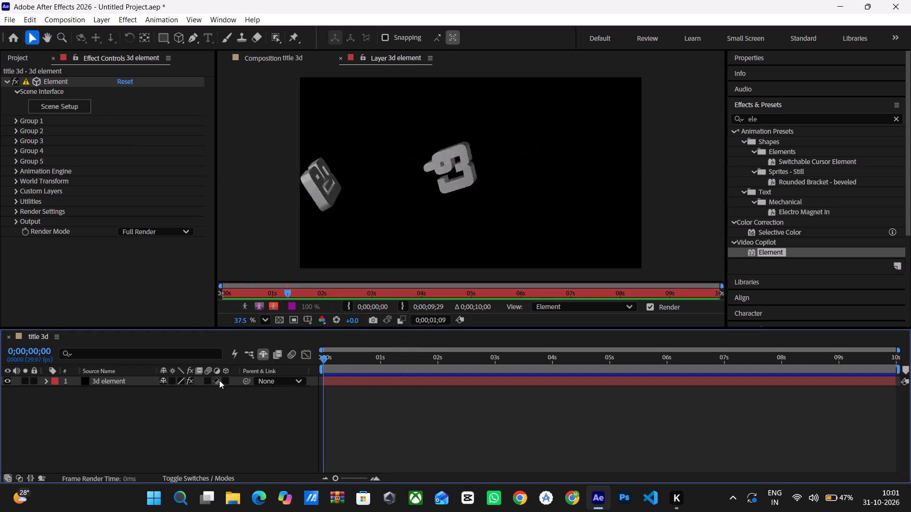
pyautogui.press('space')
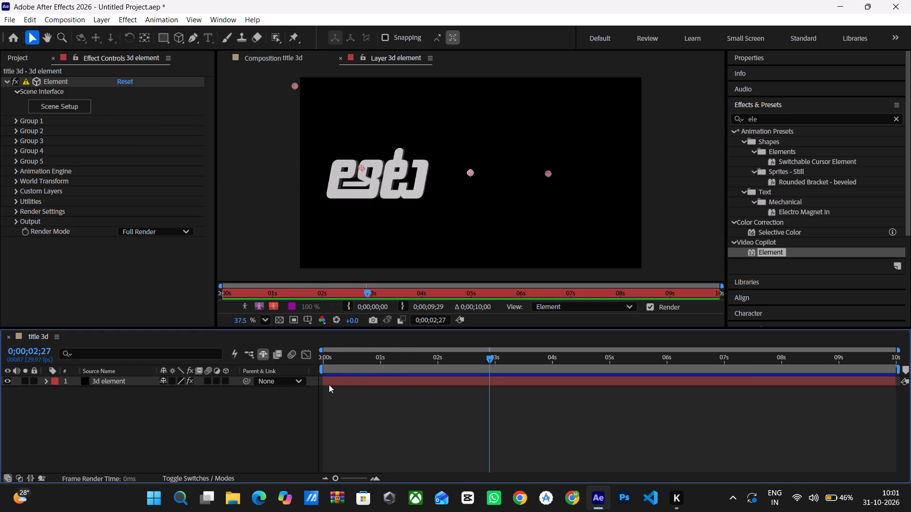
pyautogui.moveTo(488, 358); pyautogui.dragTo(250, 382)
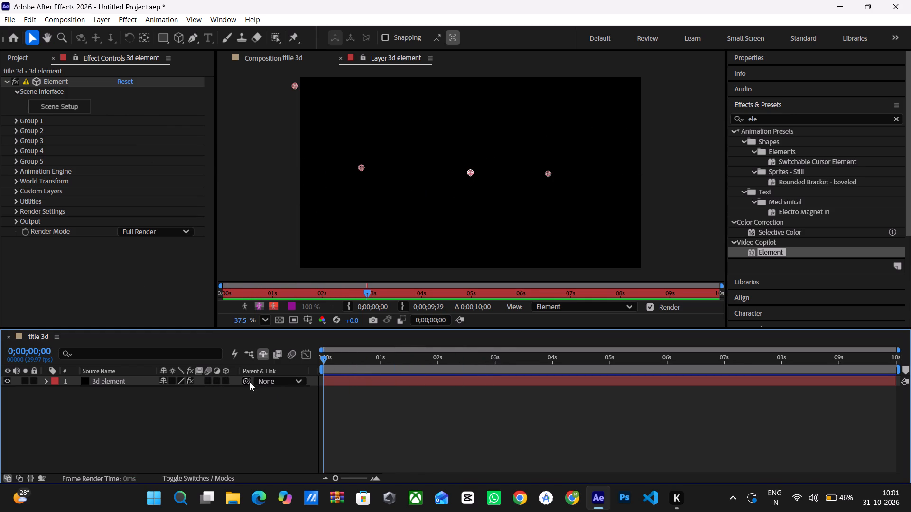
# Enable Group 2 in the Element effect of the 3d element layer.
pyautogui.click(12, 125)
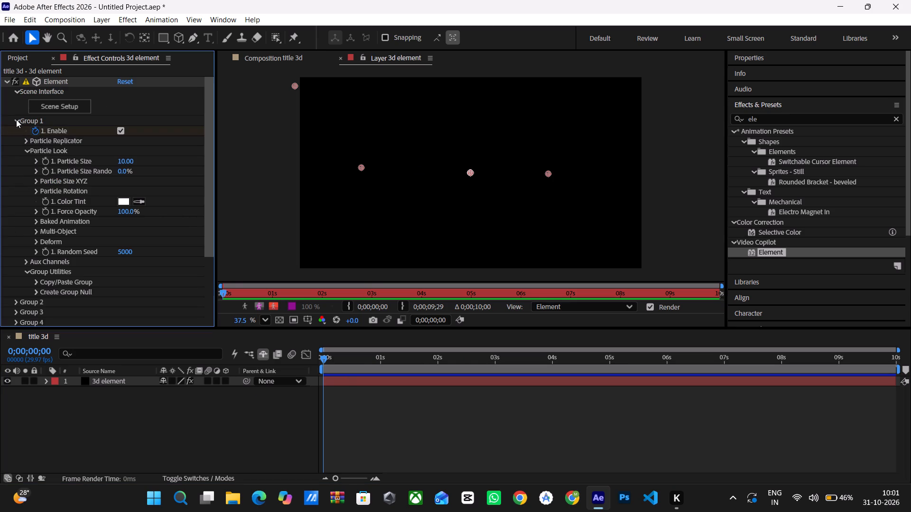
pyautogui.click(16, 119)
pyautogui.click(18, 131)
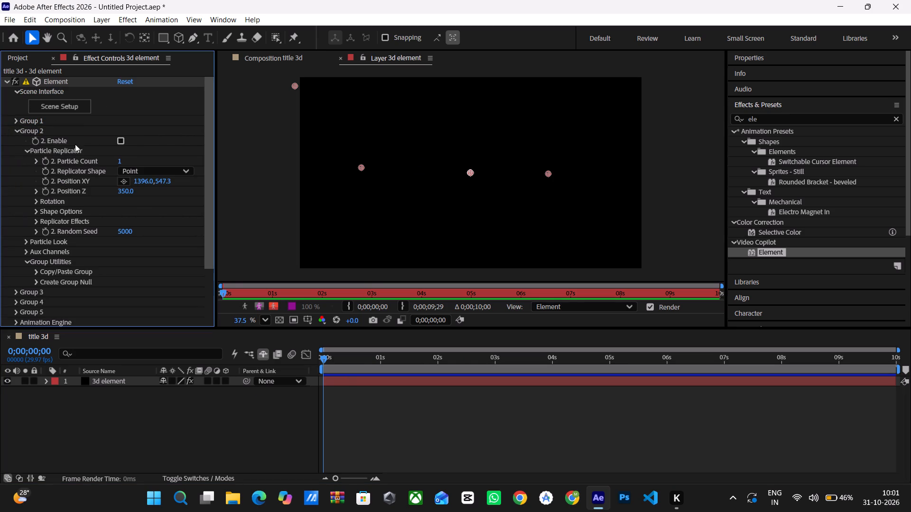
pyautogui.click(121, 143)
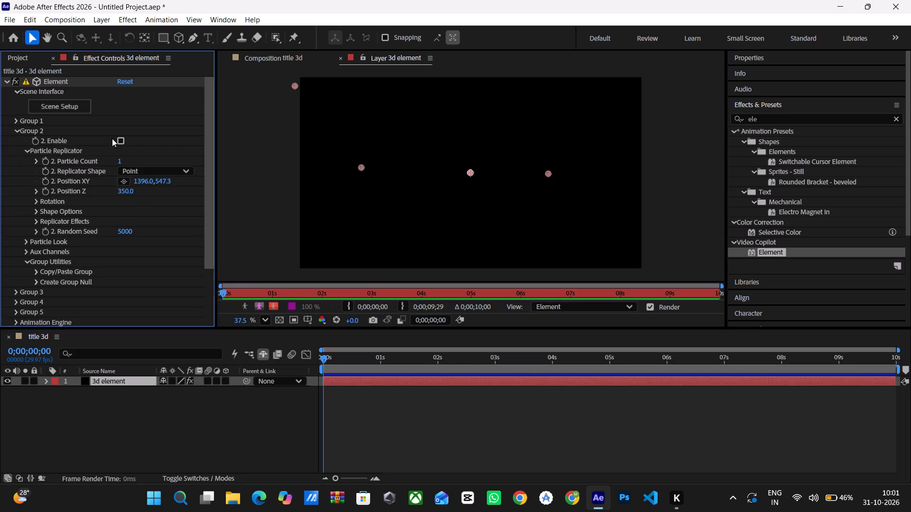
pyautogui.click(120, 138)
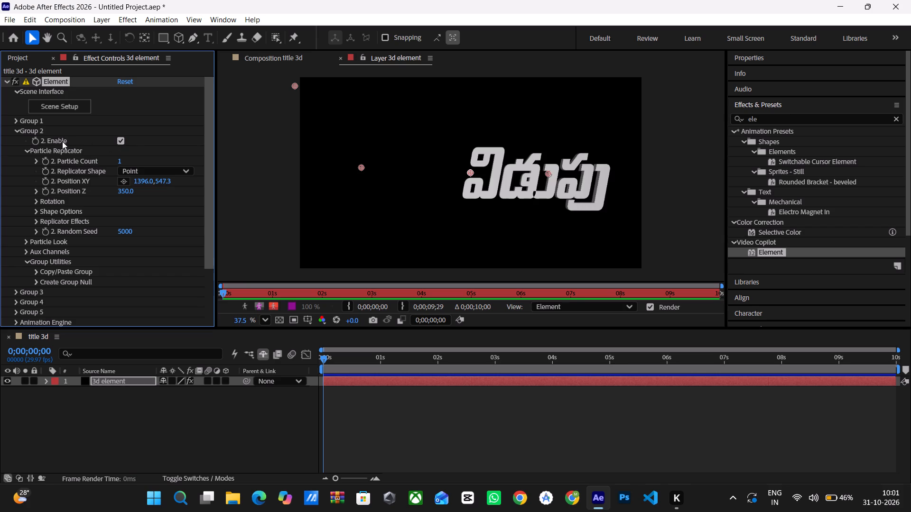
pyautogui.scroll(2, 72, 148)
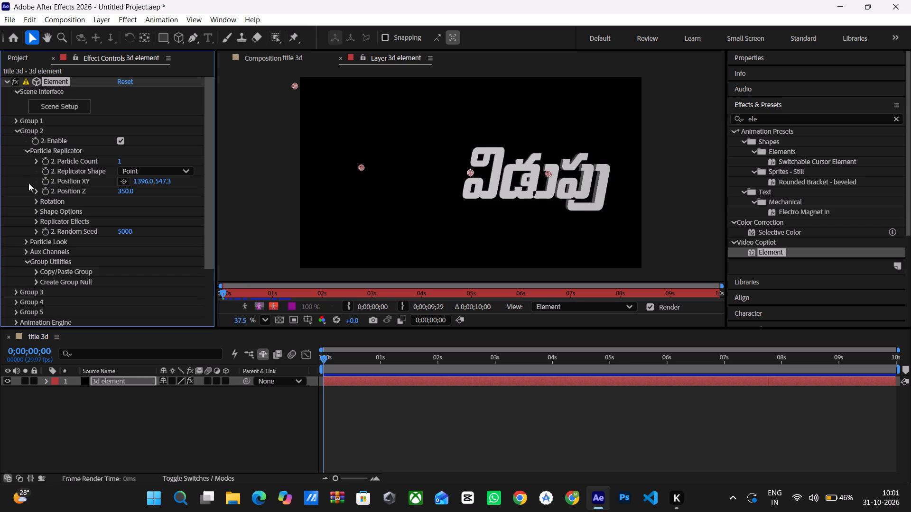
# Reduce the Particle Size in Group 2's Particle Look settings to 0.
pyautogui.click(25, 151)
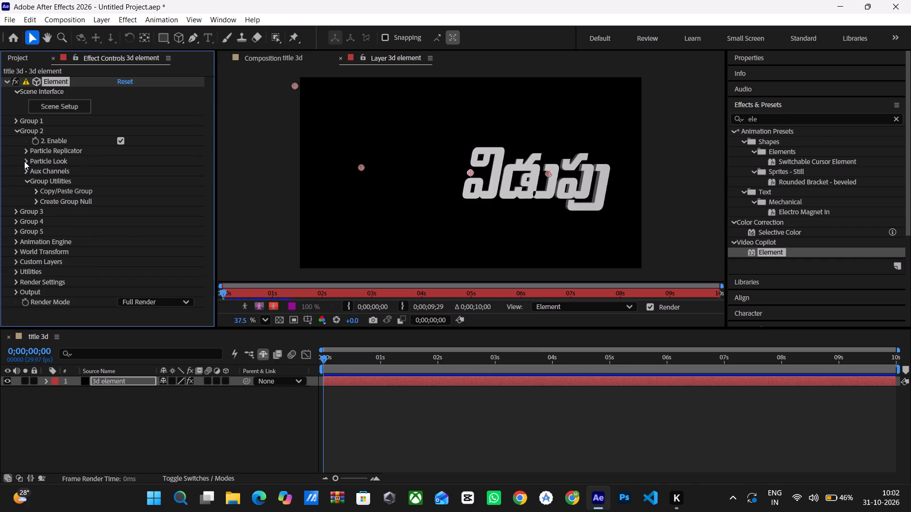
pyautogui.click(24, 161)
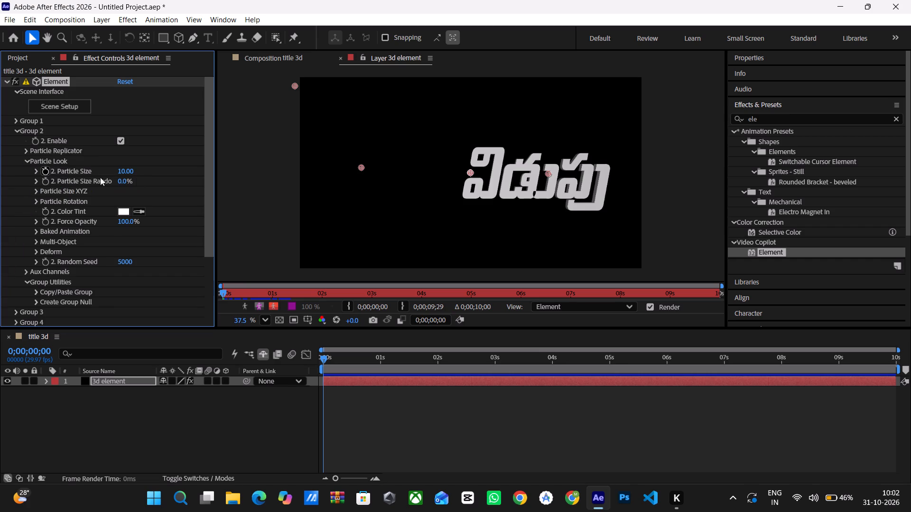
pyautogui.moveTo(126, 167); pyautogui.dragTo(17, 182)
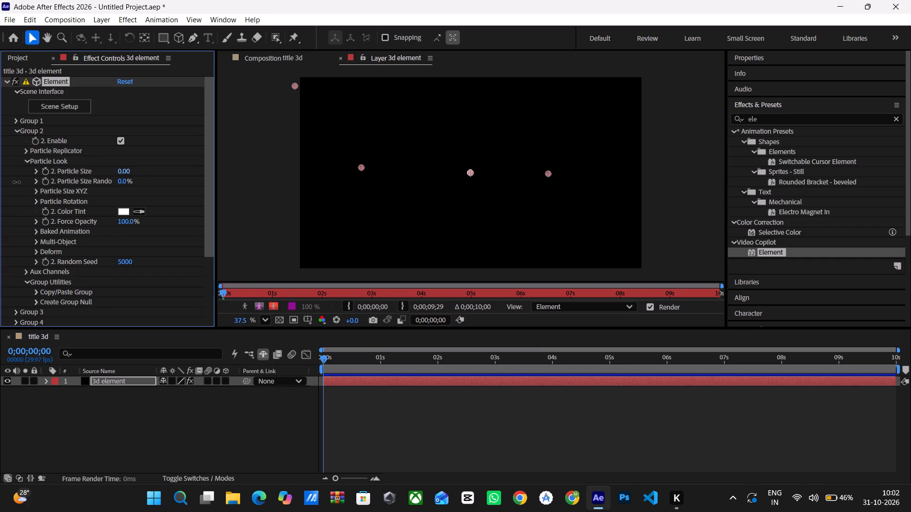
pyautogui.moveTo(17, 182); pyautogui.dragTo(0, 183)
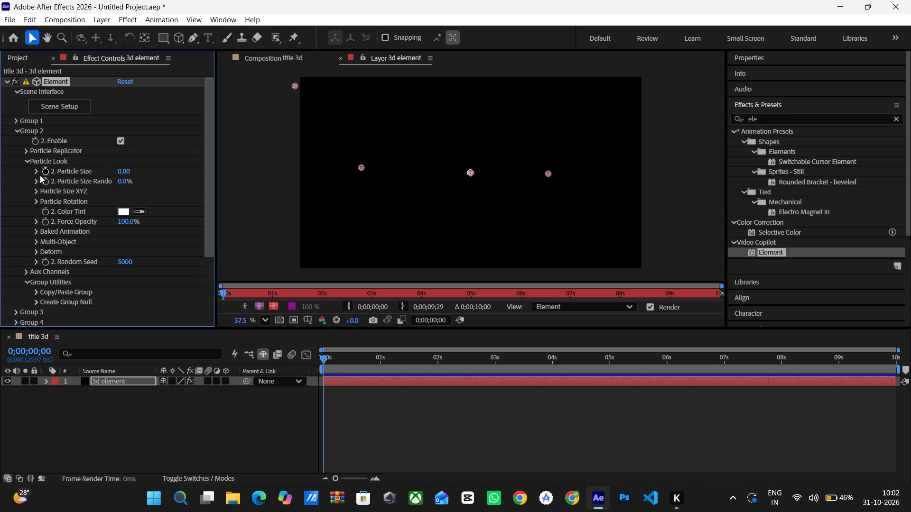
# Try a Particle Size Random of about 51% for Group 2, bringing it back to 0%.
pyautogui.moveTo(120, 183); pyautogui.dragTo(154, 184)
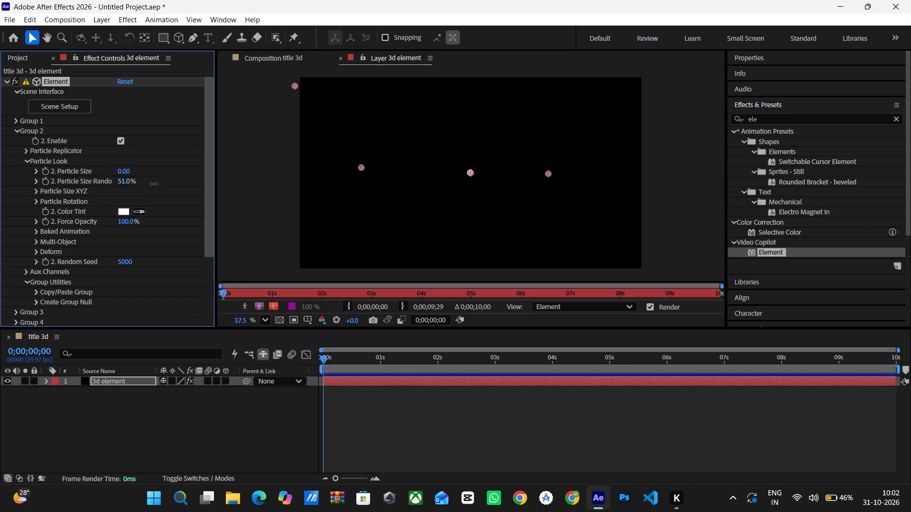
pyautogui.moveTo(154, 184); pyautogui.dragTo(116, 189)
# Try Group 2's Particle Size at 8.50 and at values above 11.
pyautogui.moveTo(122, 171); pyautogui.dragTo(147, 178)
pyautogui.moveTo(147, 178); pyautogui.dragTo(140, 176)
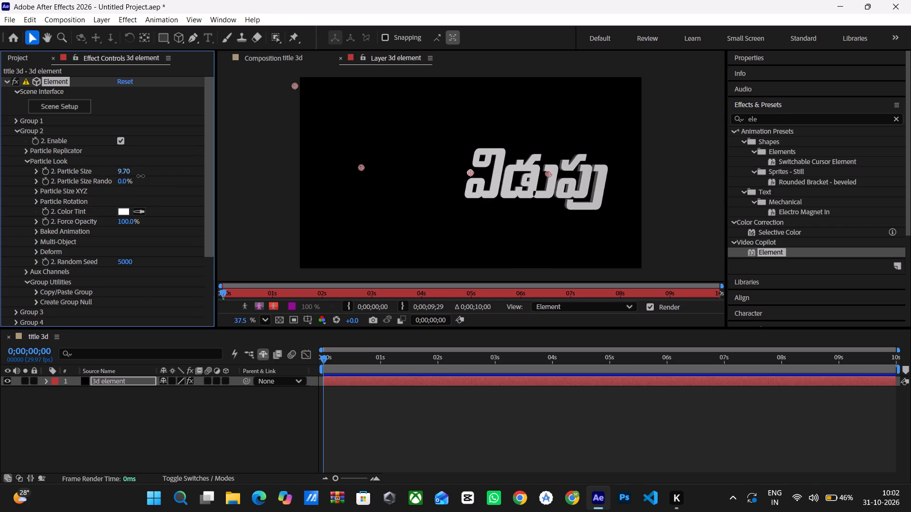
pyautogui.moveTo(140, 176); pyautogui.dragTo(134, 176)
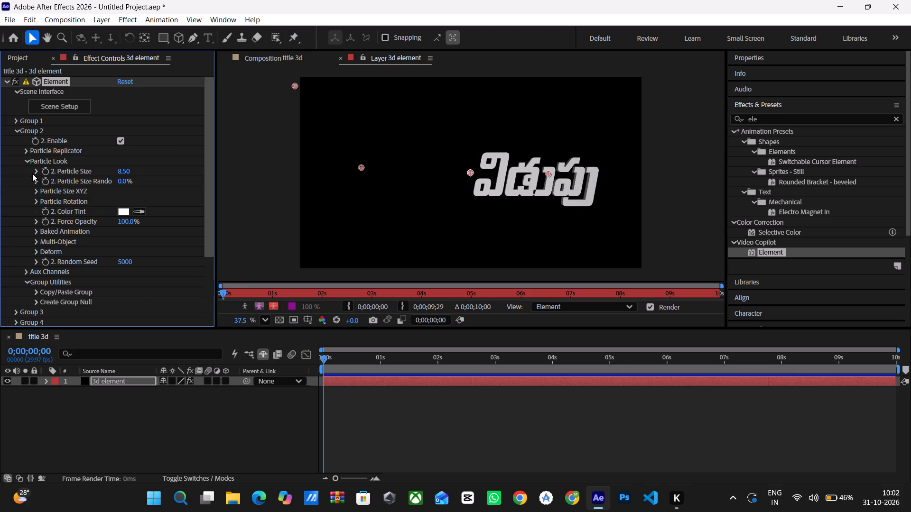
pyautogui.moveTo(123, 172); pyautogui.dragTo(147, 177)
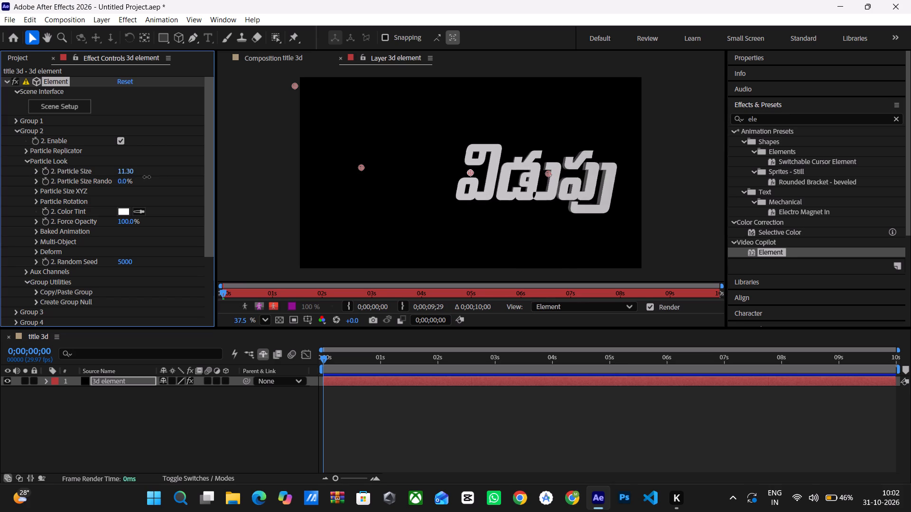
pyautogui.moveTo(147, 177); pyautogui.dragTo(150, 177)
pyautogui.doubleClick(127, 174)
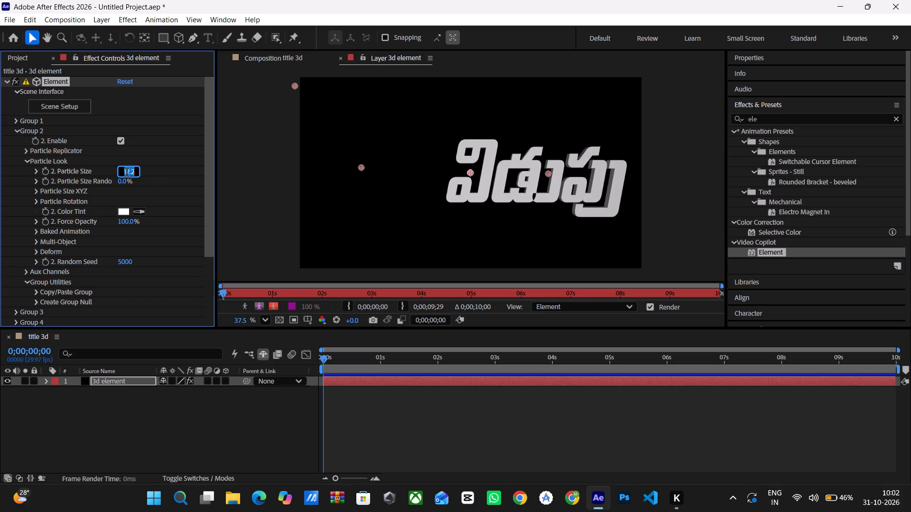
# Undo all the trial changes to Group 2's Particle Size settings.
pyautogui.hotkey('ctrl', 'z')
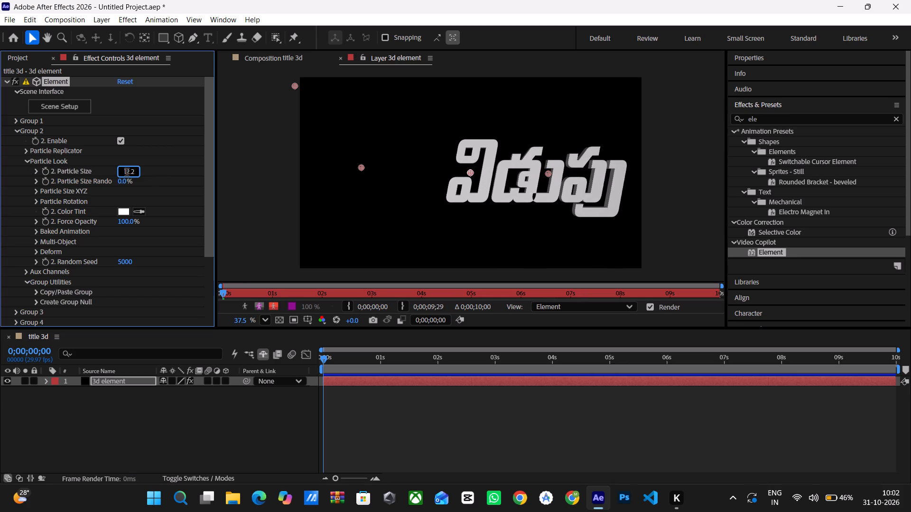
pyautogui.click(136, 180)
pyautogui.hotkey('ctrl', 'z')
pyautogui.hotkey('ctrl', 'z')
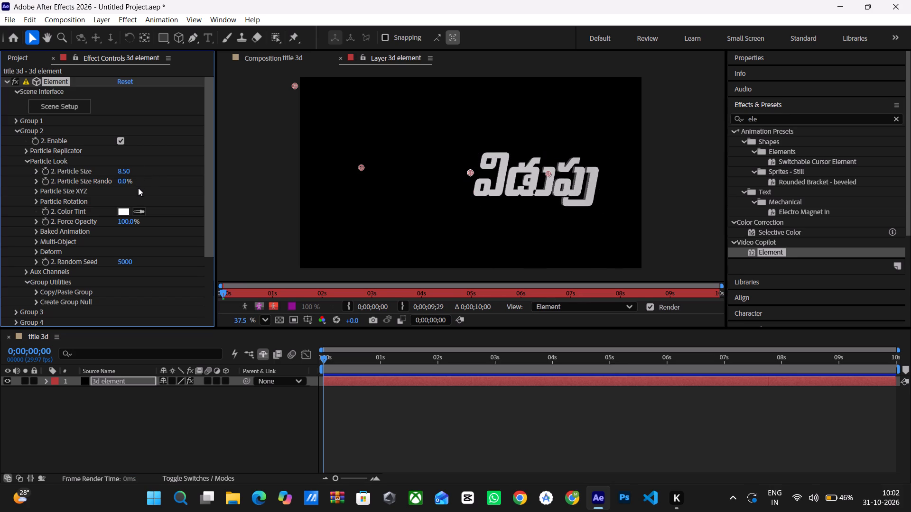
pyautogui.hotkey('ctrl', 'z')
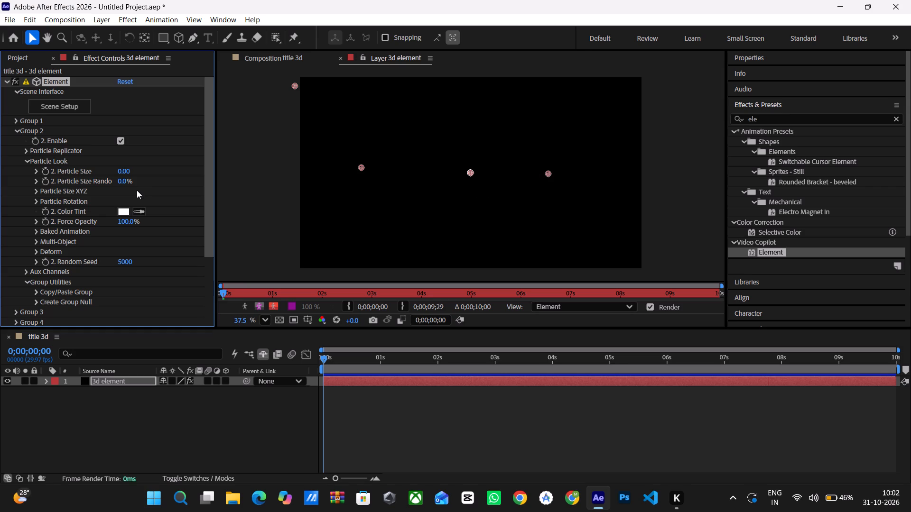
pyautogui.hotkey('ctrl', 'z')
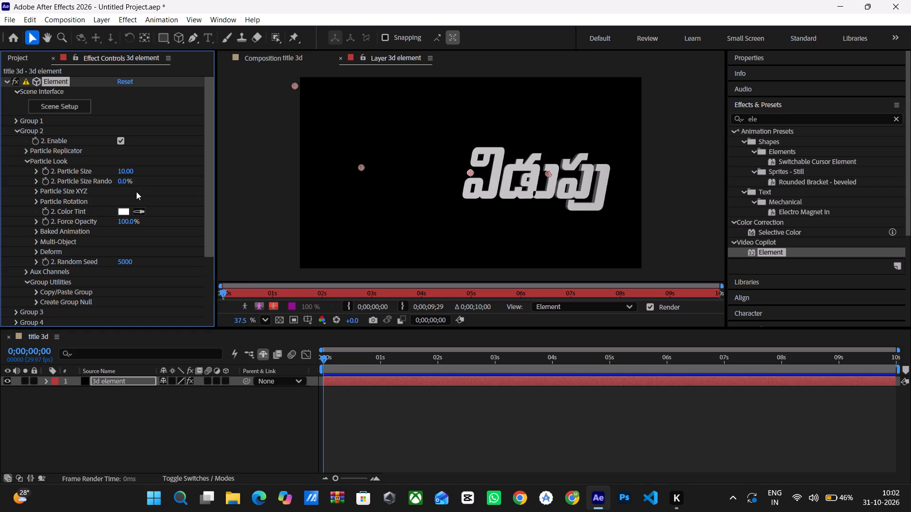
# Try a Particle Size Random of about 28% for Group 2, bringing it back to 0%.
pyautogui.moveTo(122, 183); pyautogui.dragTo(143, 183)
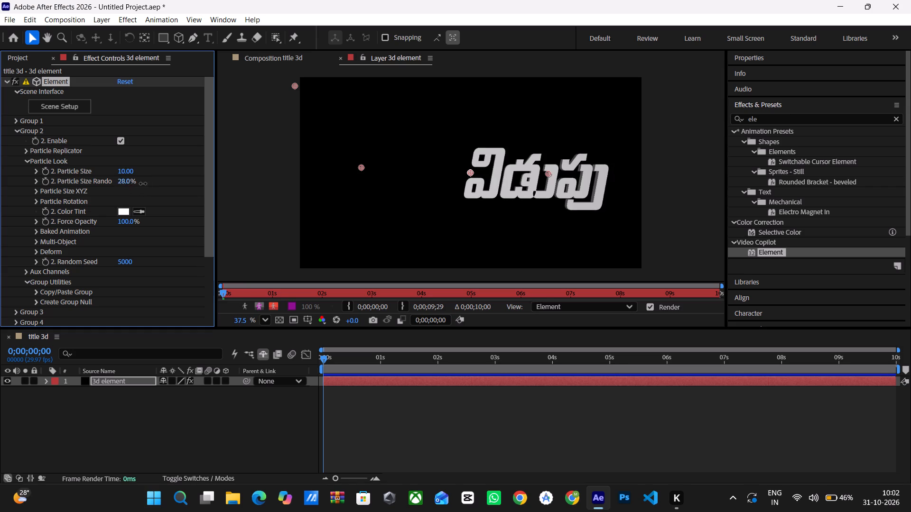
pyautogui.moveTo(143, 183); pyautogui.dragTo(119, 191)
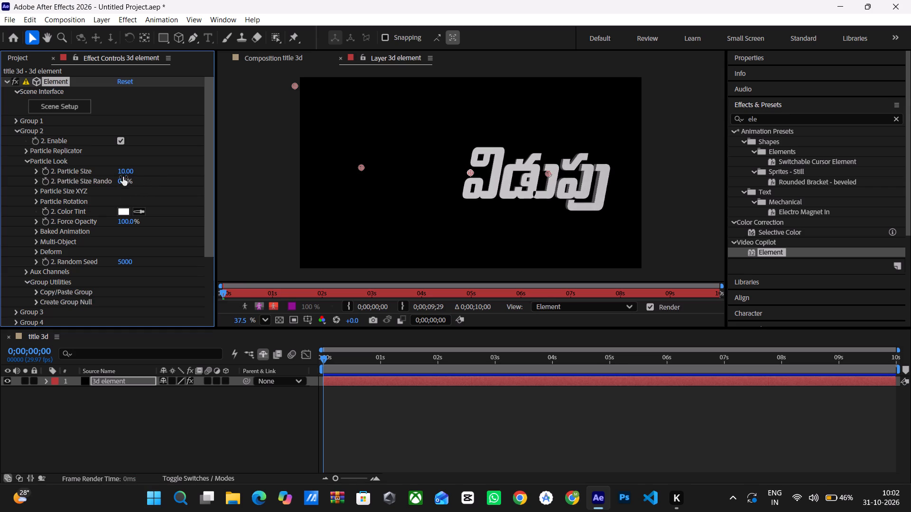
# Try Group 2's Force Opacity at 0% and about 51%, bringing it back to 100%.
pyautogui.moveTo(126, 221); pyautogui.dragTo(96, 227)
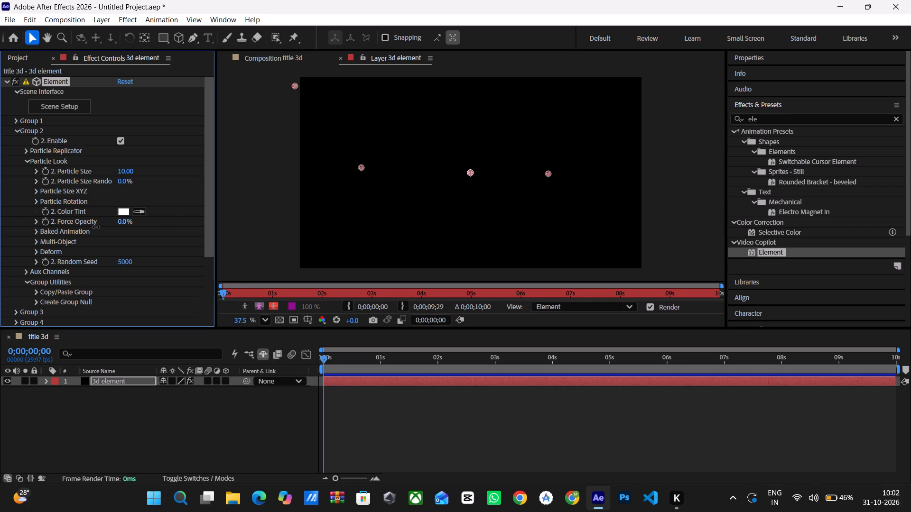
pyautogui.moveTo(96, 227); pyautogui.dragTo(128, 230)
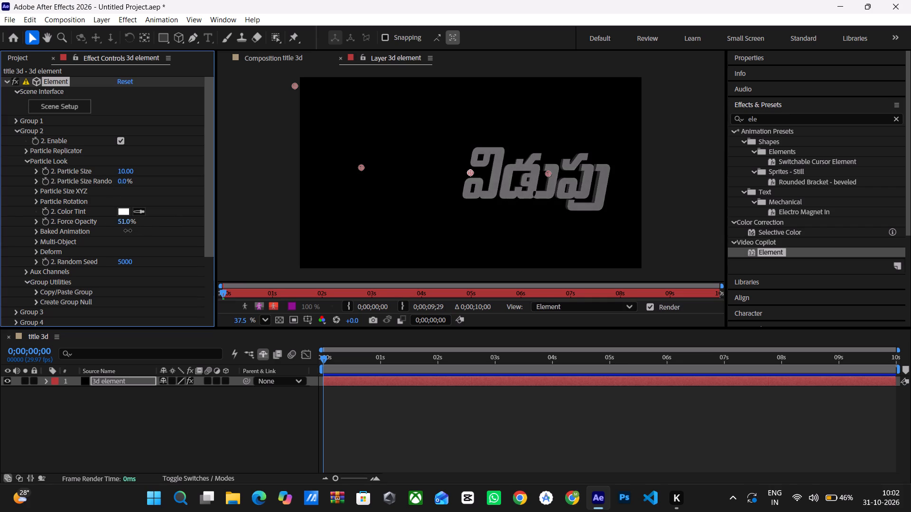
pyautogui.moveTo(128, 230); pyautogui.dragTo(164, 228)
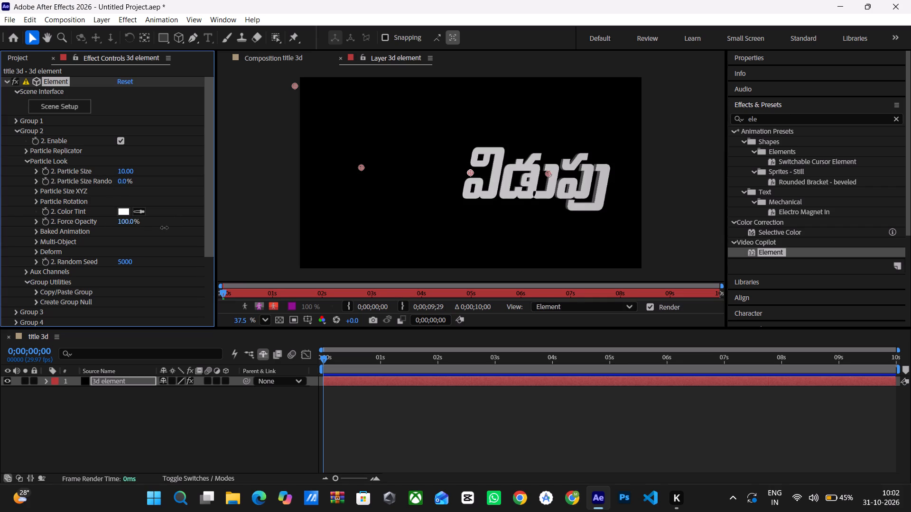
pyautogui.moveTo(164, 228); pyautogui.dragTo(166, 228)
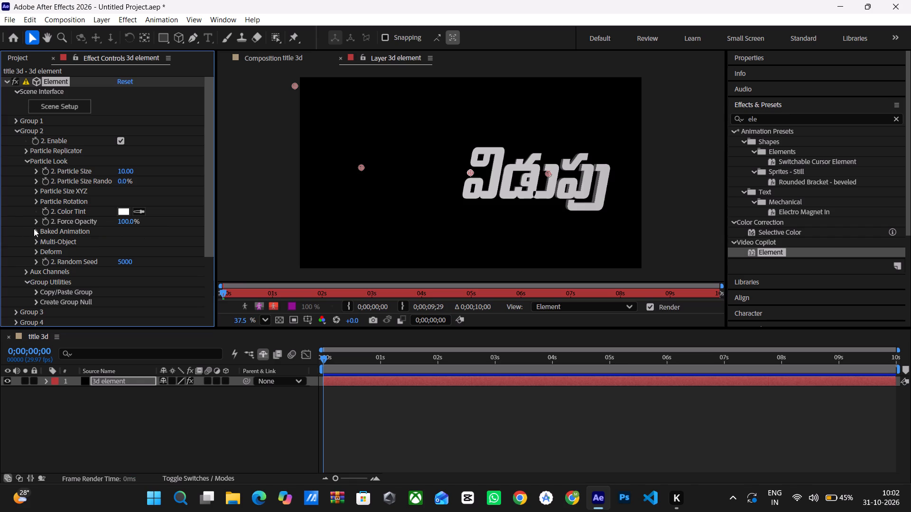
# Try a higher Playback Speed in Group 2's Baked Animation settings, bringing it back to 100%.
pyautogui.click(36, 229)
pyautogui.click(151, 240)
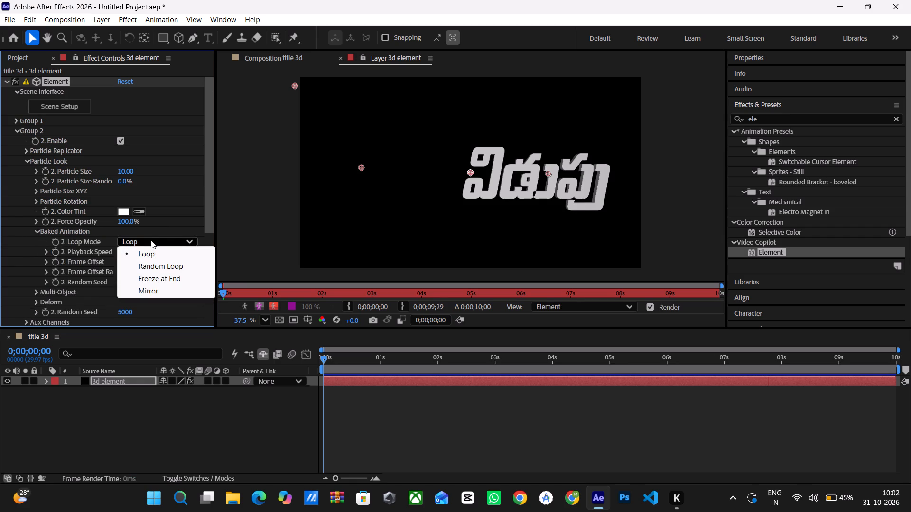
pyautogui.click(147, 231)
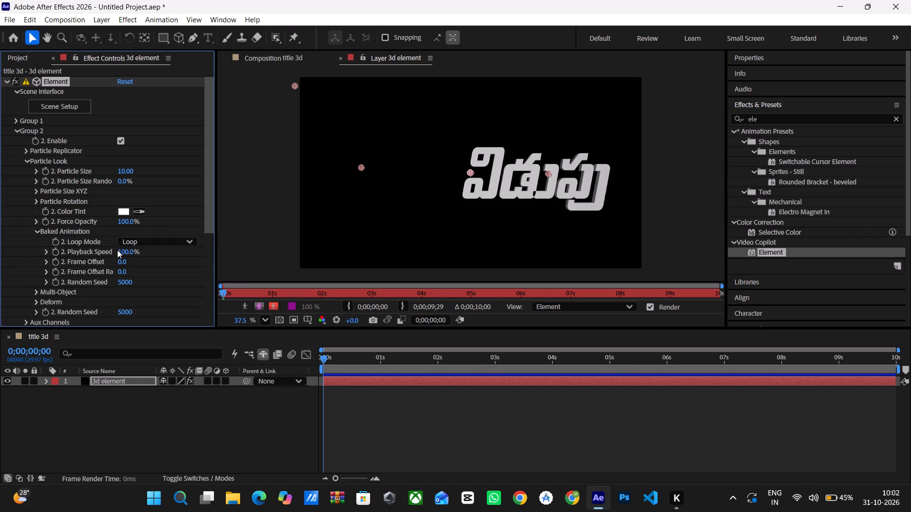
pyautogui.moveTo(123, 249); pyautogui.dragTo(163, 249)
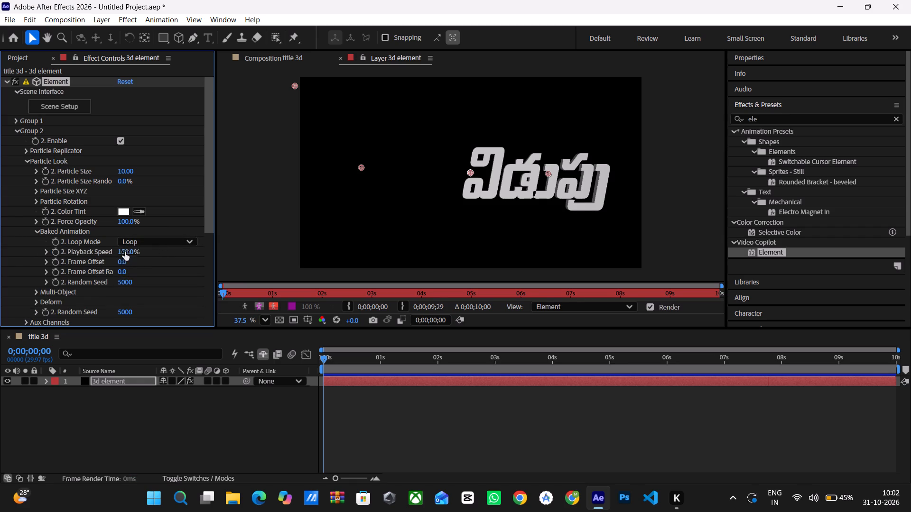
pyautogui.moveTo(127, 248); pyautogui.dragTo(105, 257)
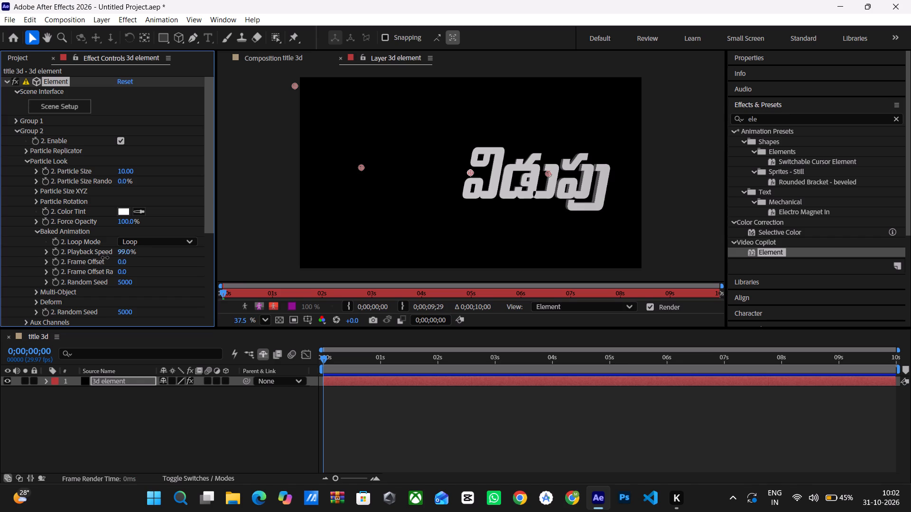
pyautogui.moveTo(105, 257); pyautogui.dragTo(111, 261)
# Set Group 2's Baked Animation to a Frame Offset of 0.1, Playback Speed of 98% and Random Seed of 8000.
pyautogui.scroll(-1, 112, 249)
pyautogui.moveTo(122, 236); pyautogui.dragTo(134, 240)
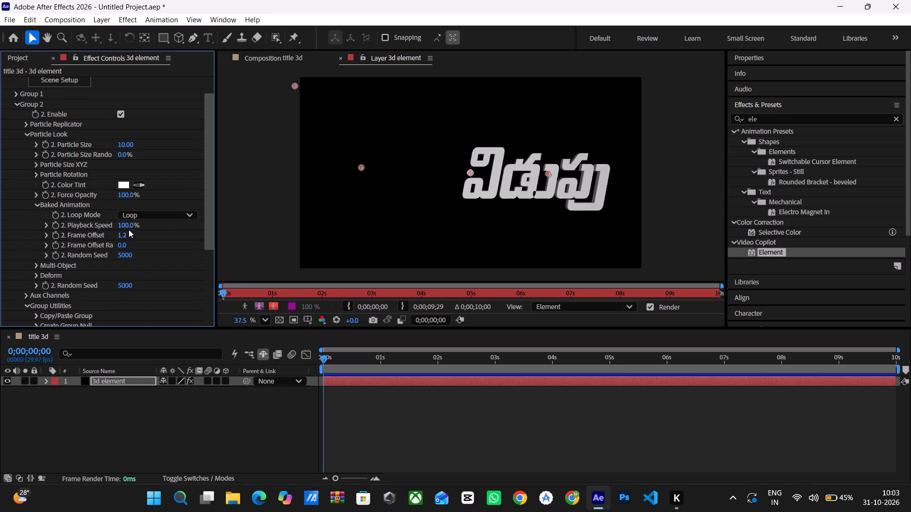
pyautogui.moveTo(126, 236); pyautogui.dragTo(127, 245)
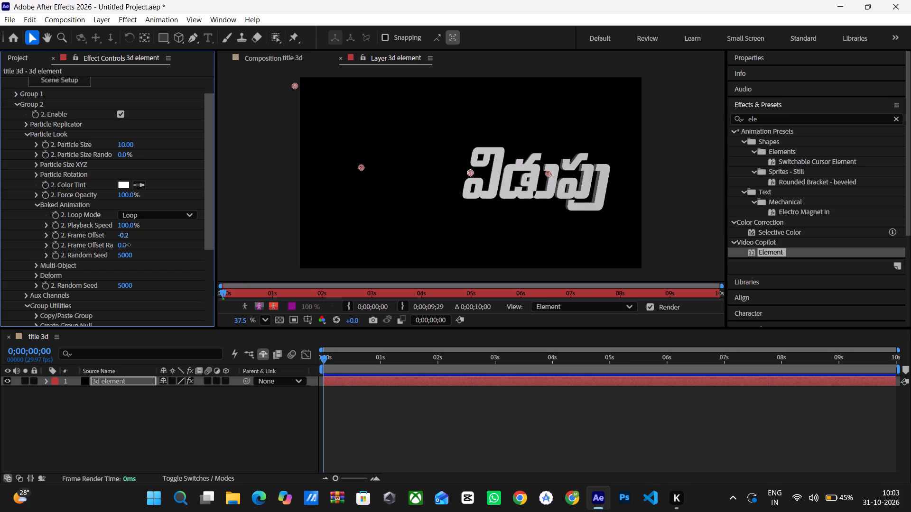
pyautogui.moveTo(127, 245); pyautogui.dragTo(130, 246)
pyautogui.moveTo(125, 227); pyautogui.dragTo(125, 228)
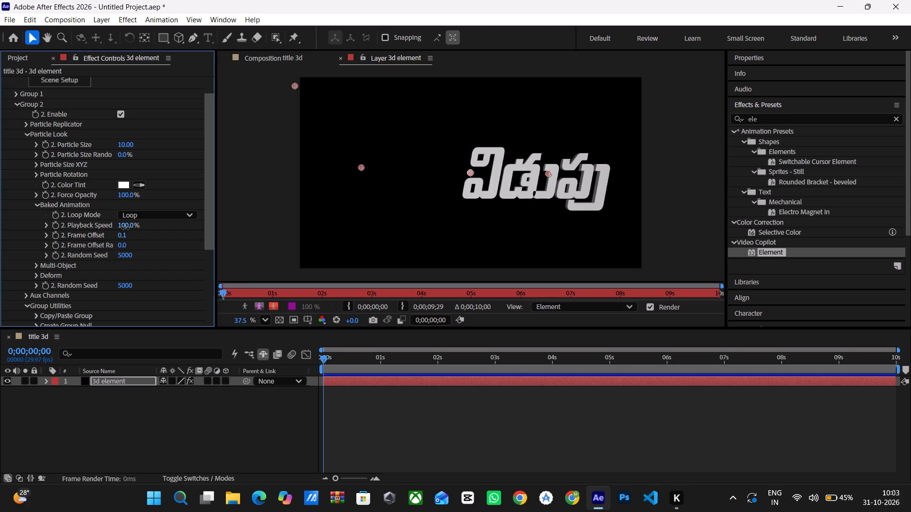
pyautogui.moveTo(125, 228); pyautogui.dragTo(133, 238)
pyautogui.moveTo(133, 238); pyautogui.dragTo(138, 241)
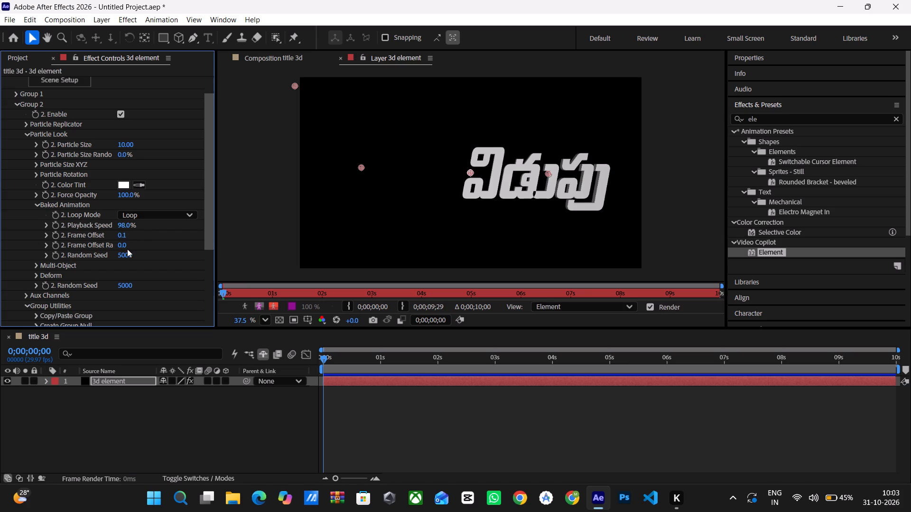
pyautogui.moveTo(125, 254); pyautogui.dragTo(142, 254)
# Turn on Enable Multi-Object for Group 2 and keyframe it at the start of the timeline.
pyautogui.scroll(-2, 130, 232)
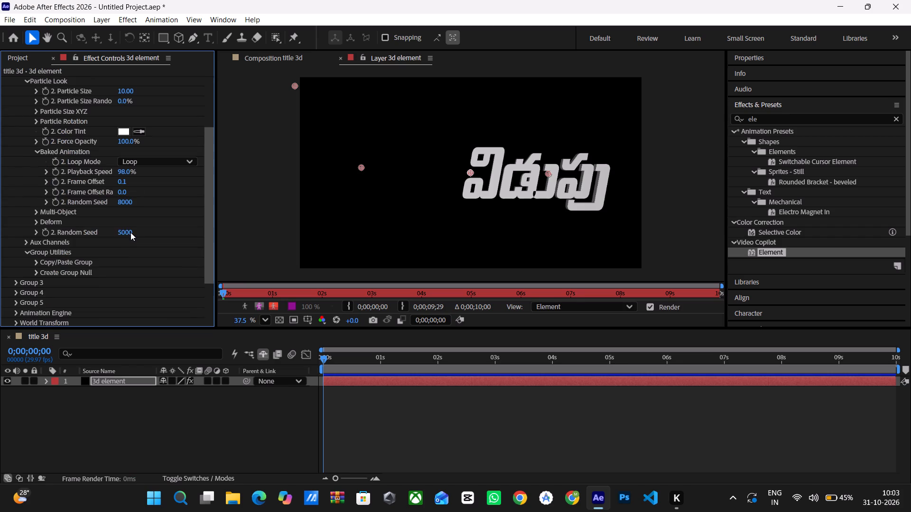
pyautogui.click(38, 212)
pyautogui.scroll(2, 52, 215)
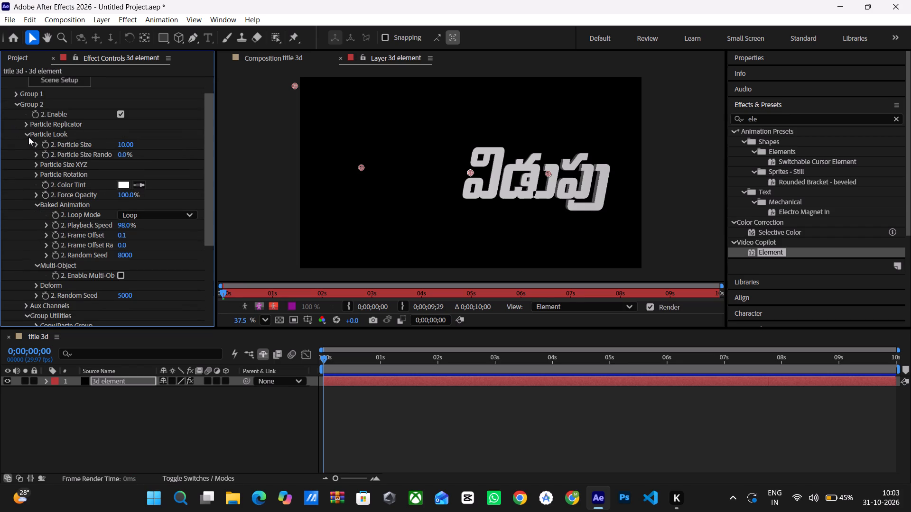
pyautogui.scroll(-2, 56, 196)
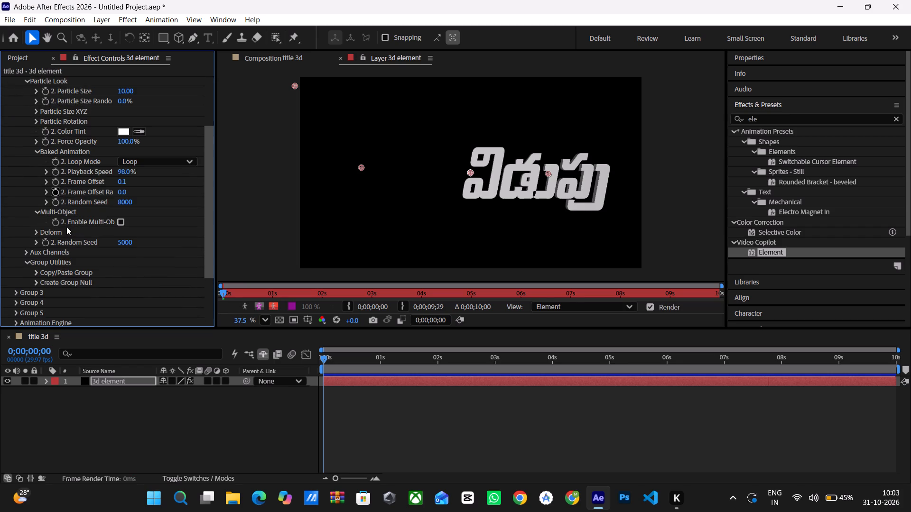
pyautogui.click(55, 222)
pyautogui.click(117, 222)
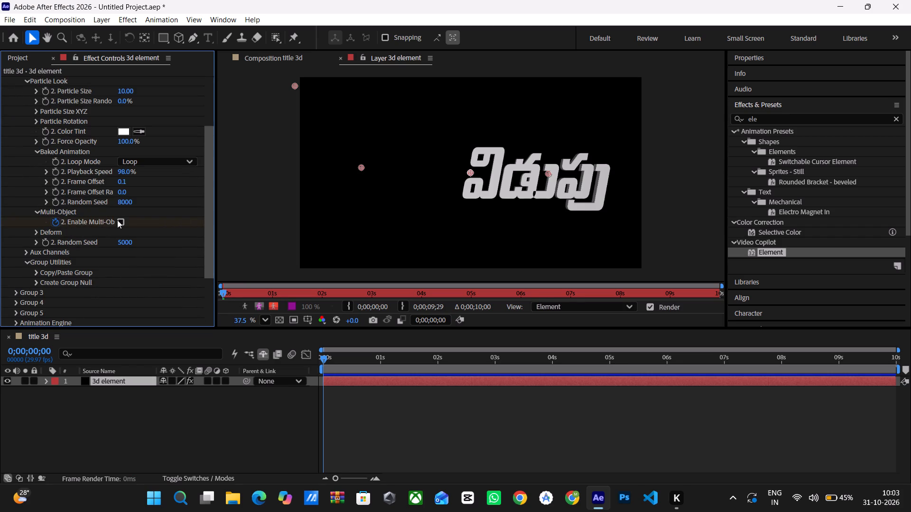
pyautogui.click(118, 221)
# Raise Group 2's Multi-Object Displace to 22.10 and keyframe it at the start of the timeline.
pyautogui.scroll(-1, 105, 203)
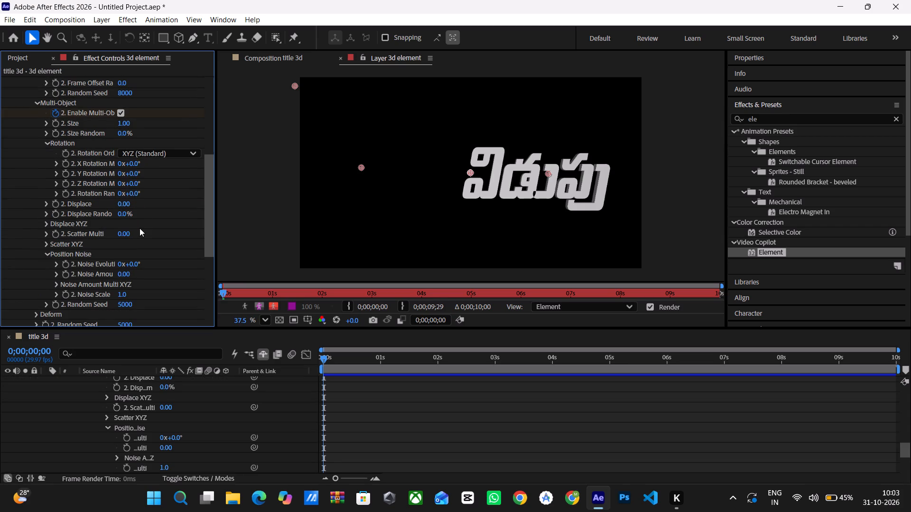
pyautogui.moveTo(123, 204); pyautogui.dragTo(130, 206)
pyautogui.moveTo(130, 206); pyautogui.dragTo(217, 234)
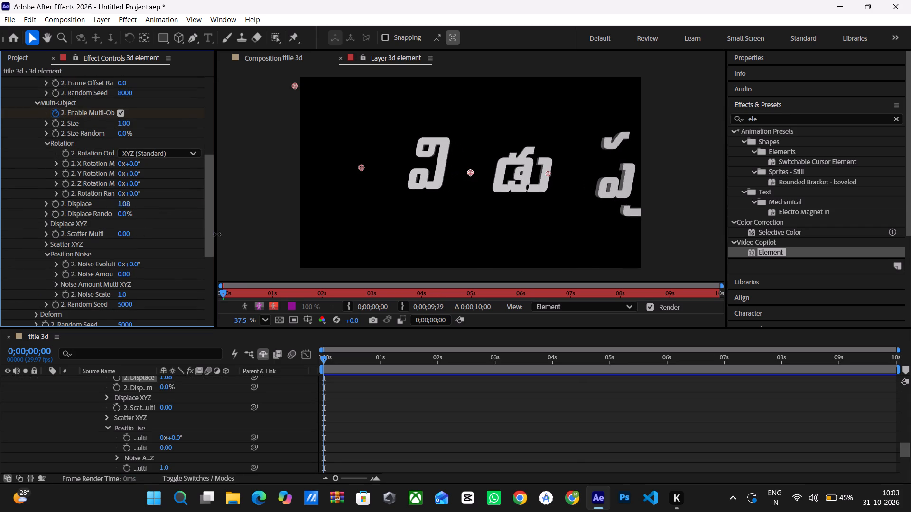
pyautogui.moveTo(217, 234); pyautogui.dragTo(540, 246)
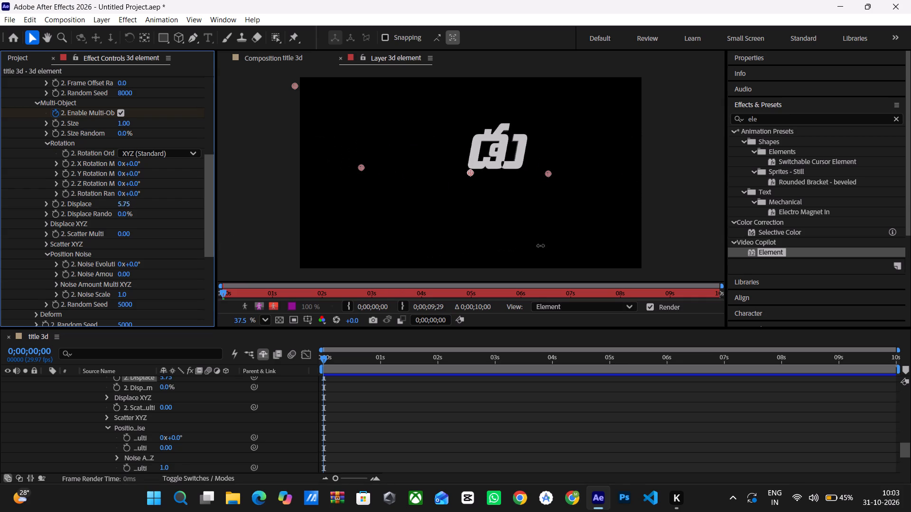
pyautogui.moveTo(540, 246); pyautogui.dragTo(910, 176)
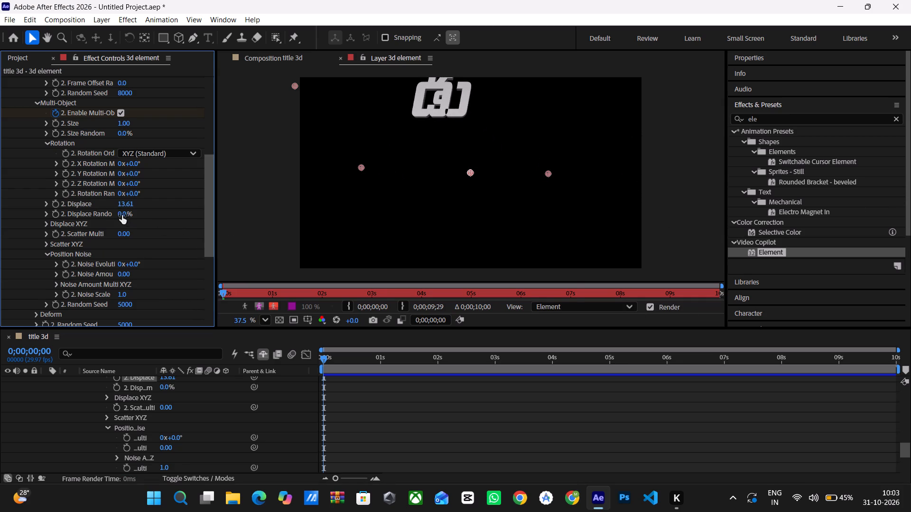
pyautogui.moveTo(123, 205); pyautogui.dragTo(271, 205)
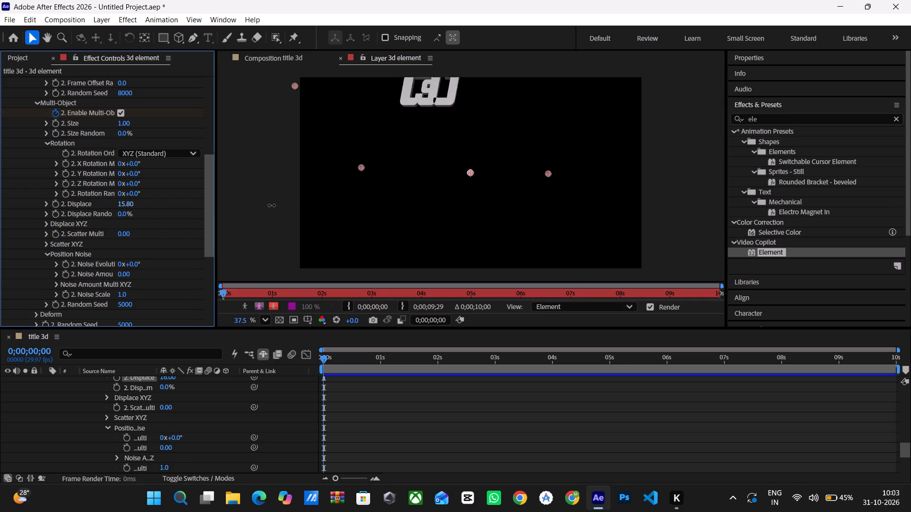
pyautogui.moveTo(271, 205); pyautogui.dragTo(603, 182)
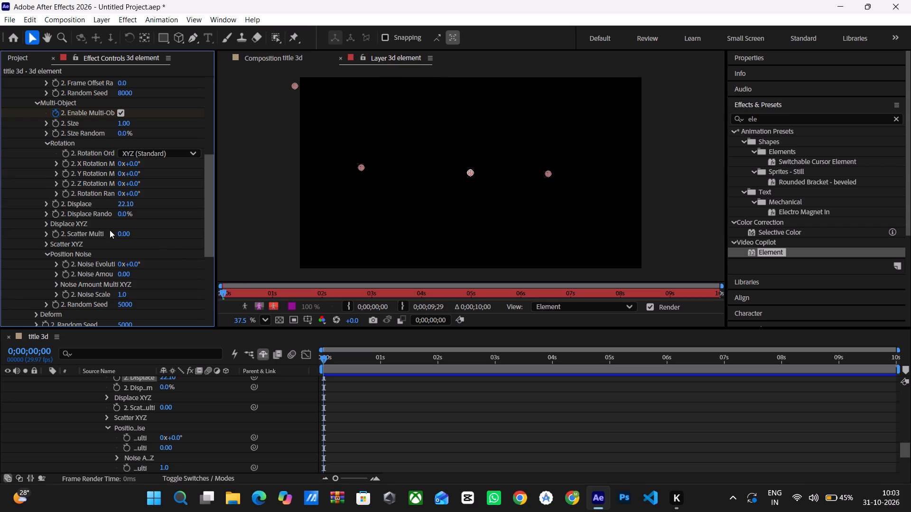
pyautogui.click(51, 203)
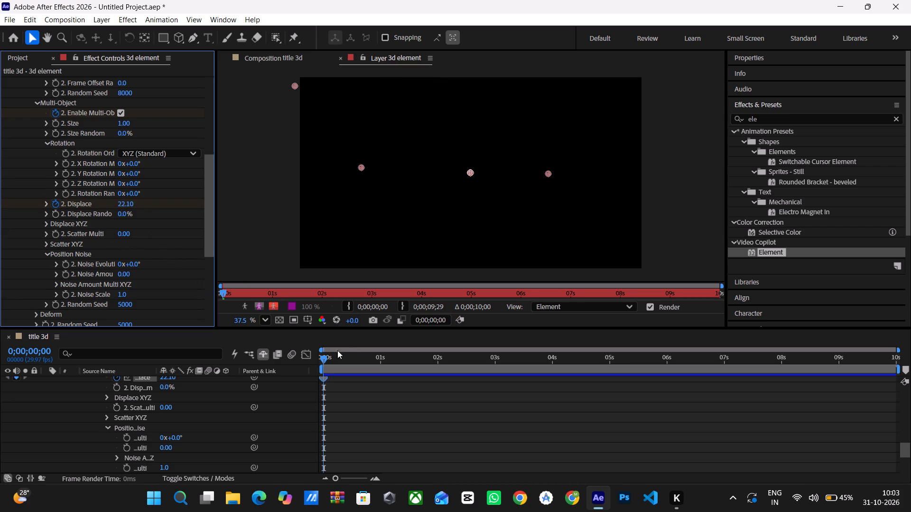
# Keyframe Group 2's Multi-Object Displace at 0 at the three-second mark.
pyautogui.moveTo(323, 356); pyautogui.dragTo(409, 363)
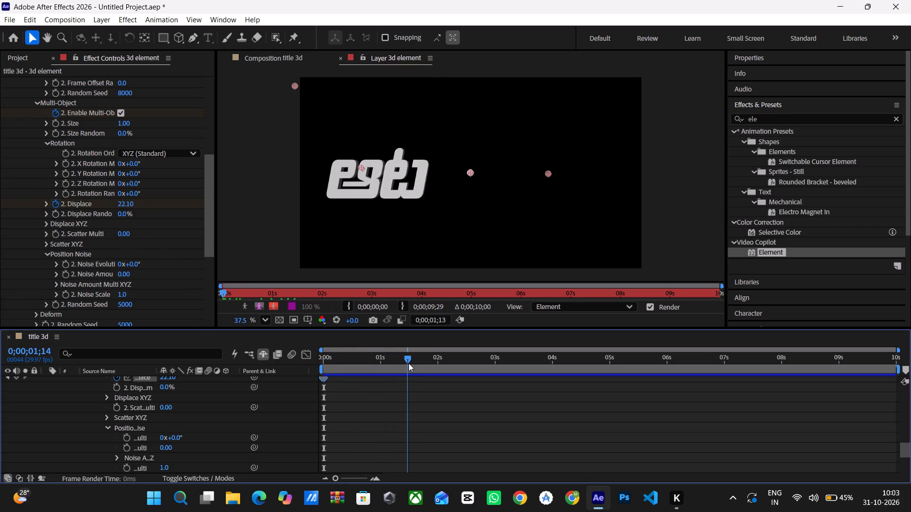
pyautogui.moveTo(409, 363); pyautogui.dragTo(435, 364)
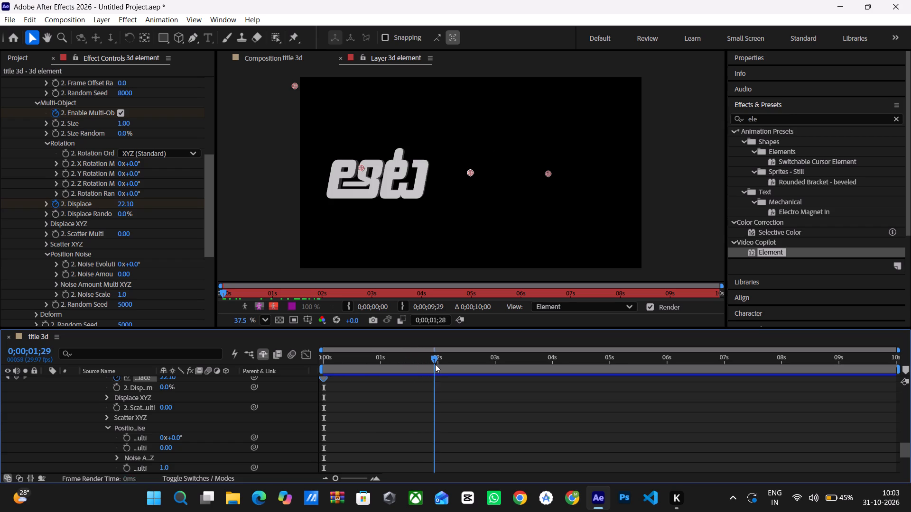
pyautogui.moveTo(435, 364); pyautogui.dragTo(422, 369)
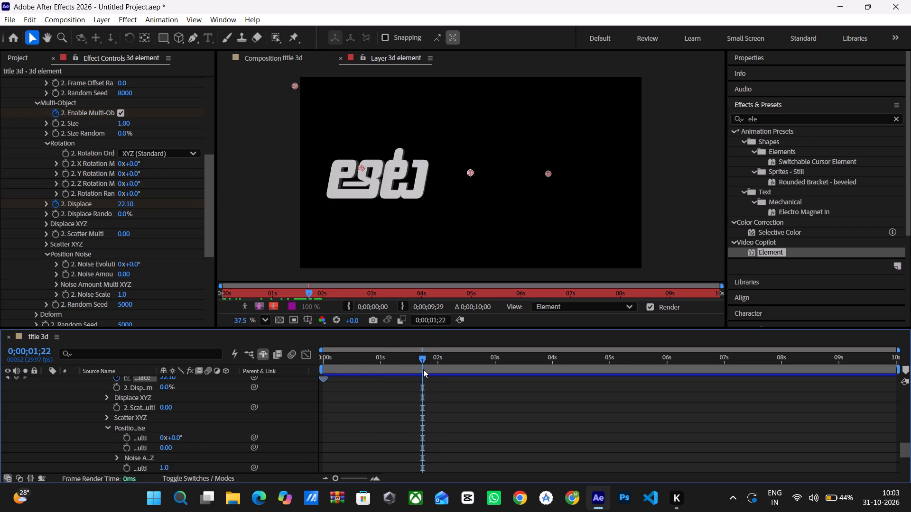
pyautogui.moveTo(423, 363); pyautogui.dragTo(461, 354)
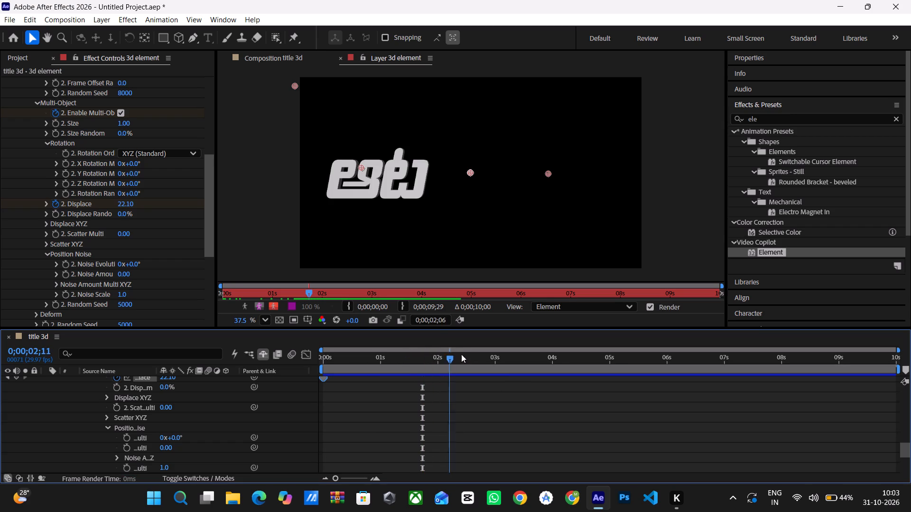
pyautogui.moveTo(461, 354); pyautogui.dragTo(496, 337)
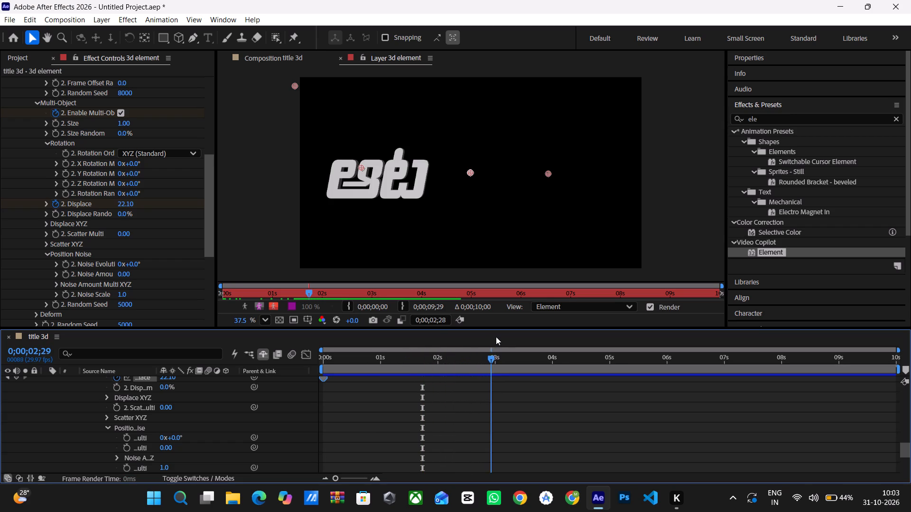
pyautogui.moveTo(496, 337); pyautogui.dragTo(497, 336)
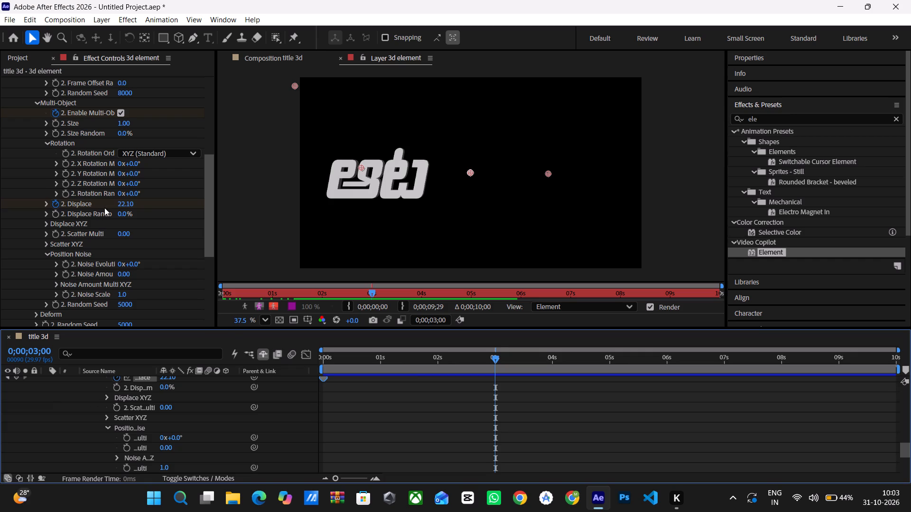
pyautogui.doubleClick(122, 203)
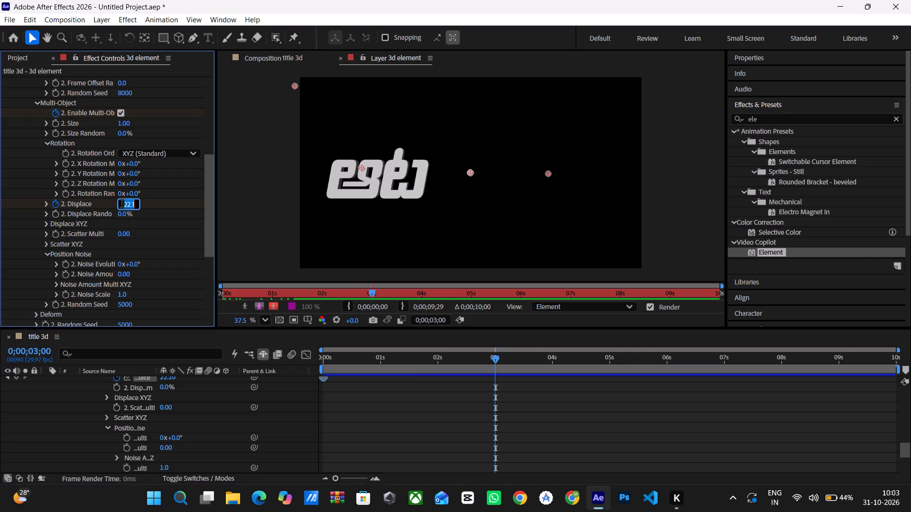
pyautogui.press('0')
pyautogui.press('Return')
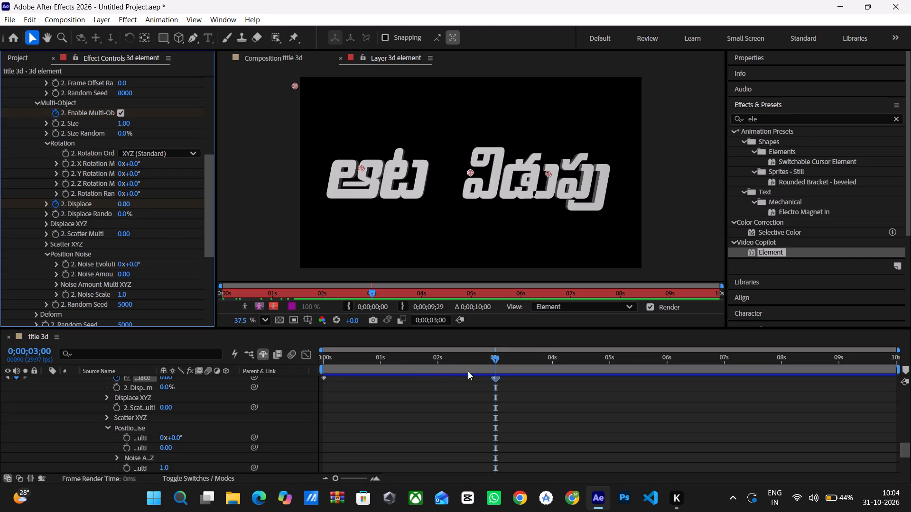
# Play and scrub through the first three seconds to examine how both text groups assemble.
pyautogui.moveTo(499, 357); pyautogui.dragTo(256, 384)
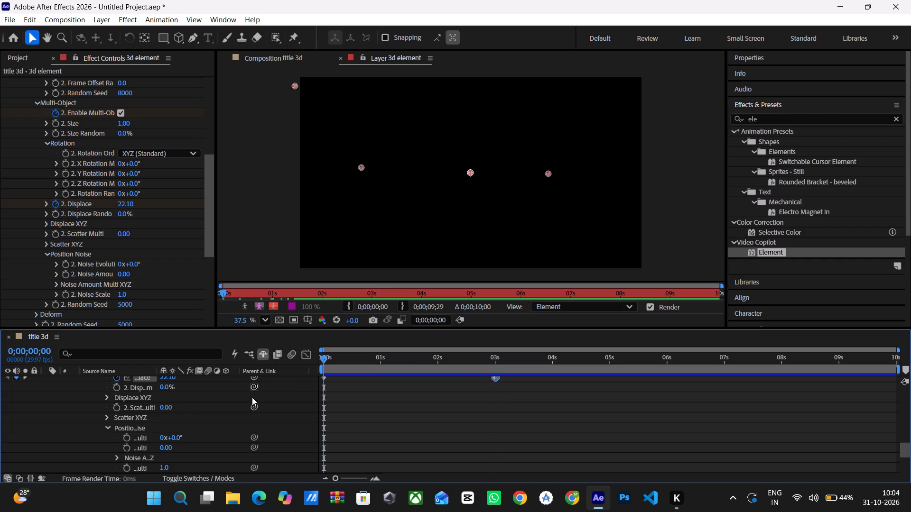
pyautogui.press('space')
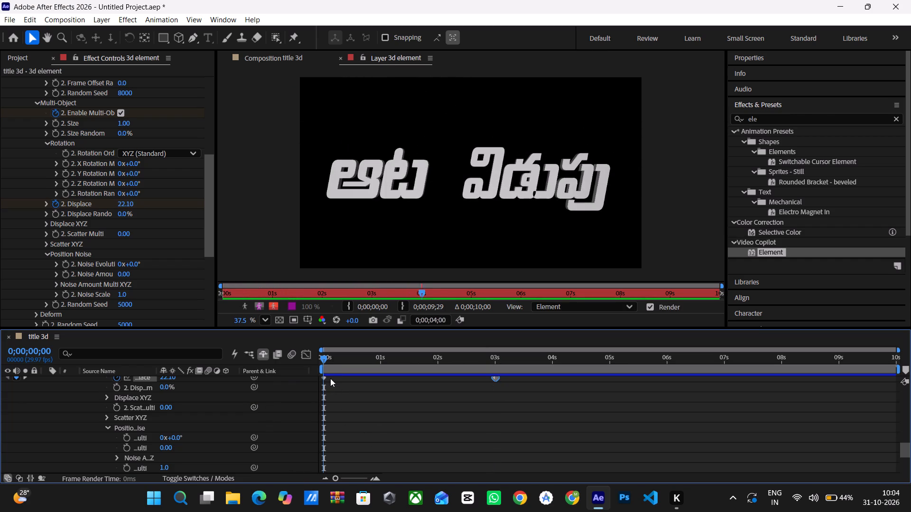
pyautogui.click(322, 356)
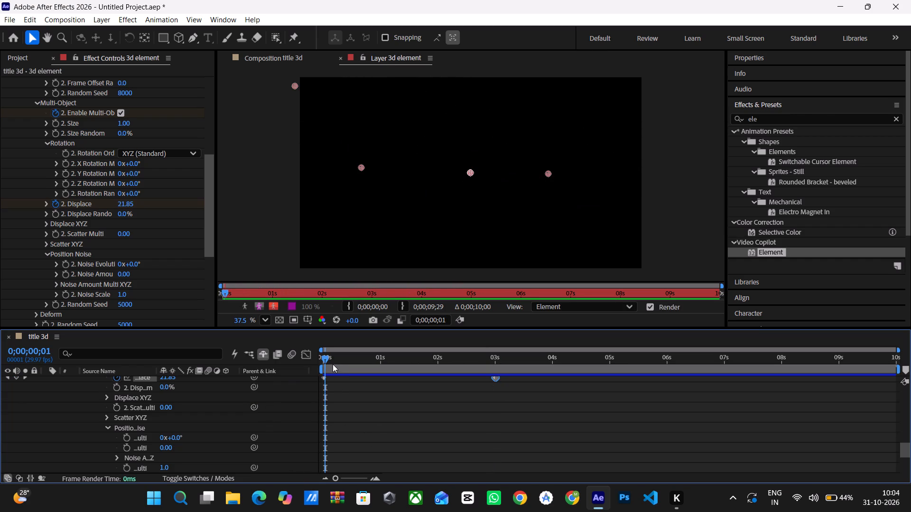
pyautogui.click(317, 354)
pyautogui.moveTo(325, 356); pyautogui.dragTo(504, 374)
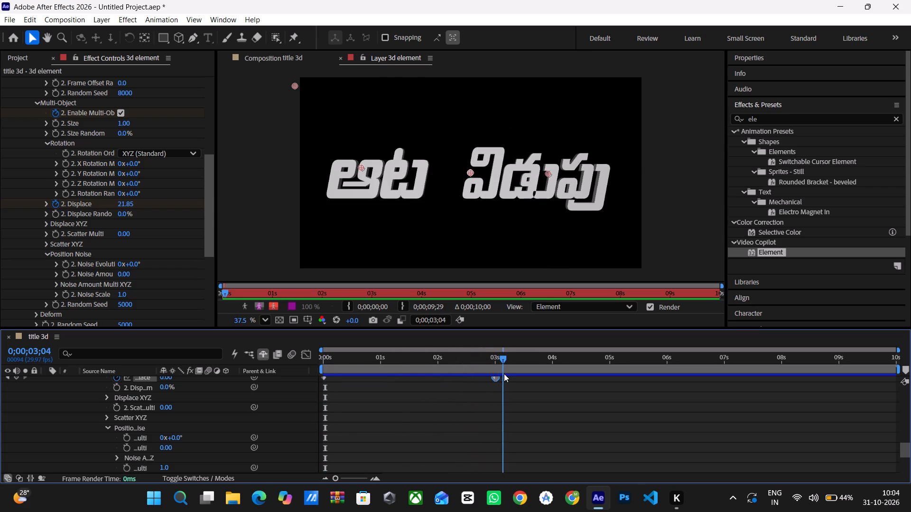
pyautogui.moveTo(504, 374); pyautogui.dragTo(502, 375)
pyautogui.moveTo(504, 359); pyautogui.dragTo(288, 413)
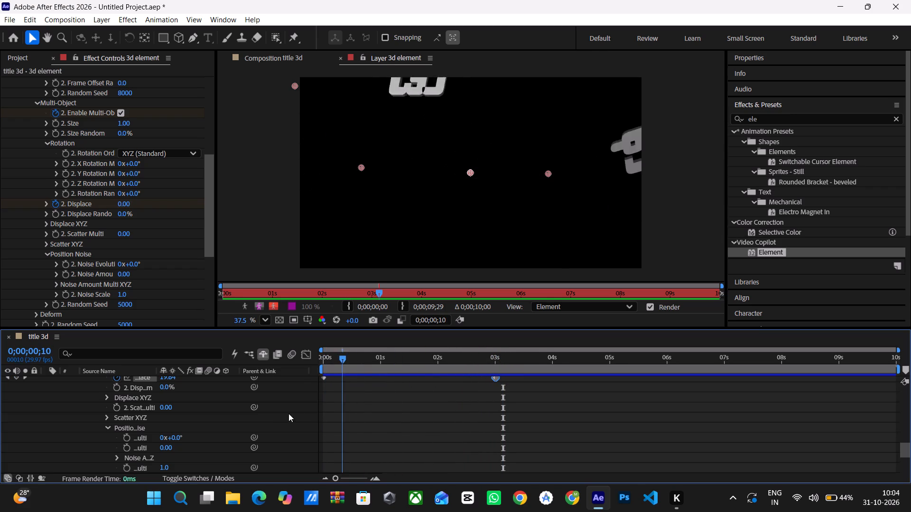
pyautogui.moveTo(288, 413); pyautogui.dragTo(277, 417)
pyautogui.scroll(2, 366, 455)
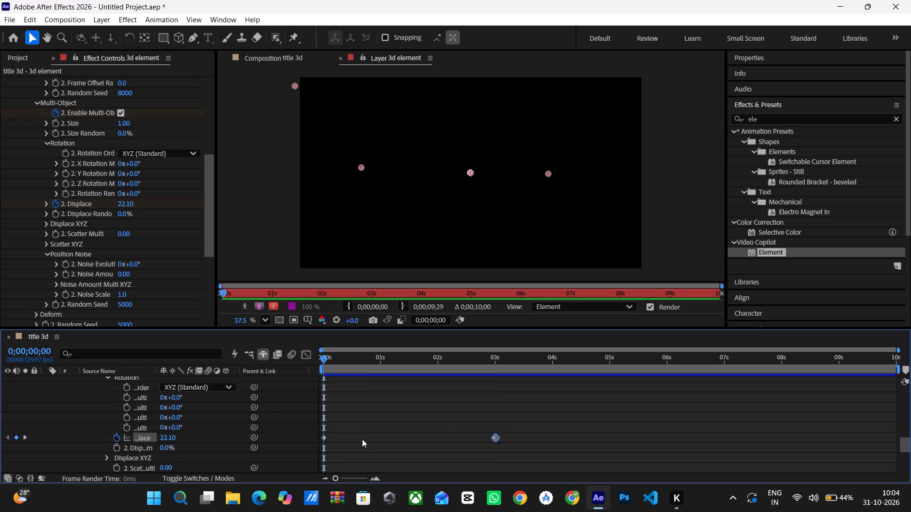
pyautogui.scroll(5, 361, 437)
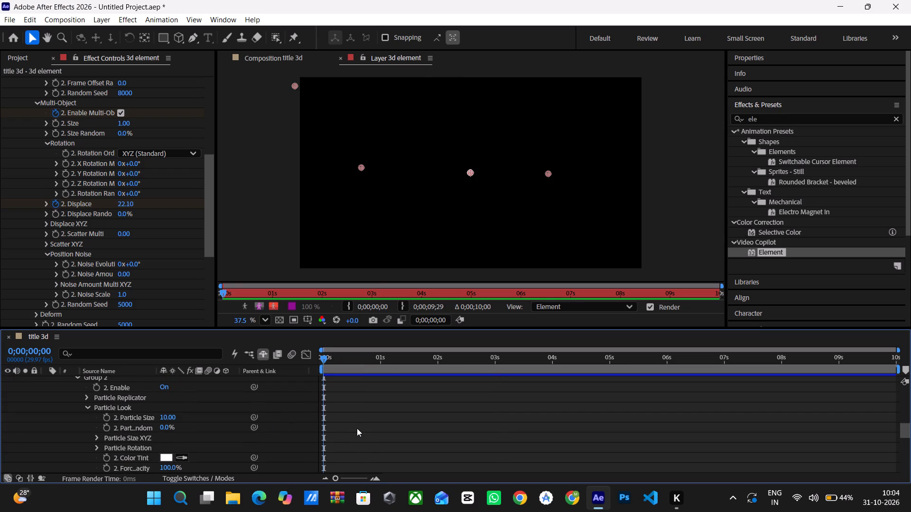
pyautogui.press('space')
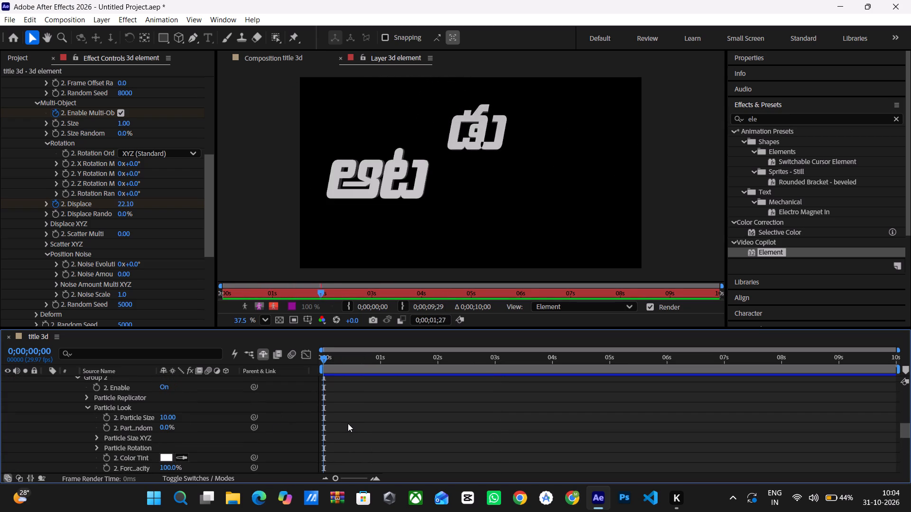
pyautogui.moveTo(322, 357); pyautogui.dragTo(488, 368)
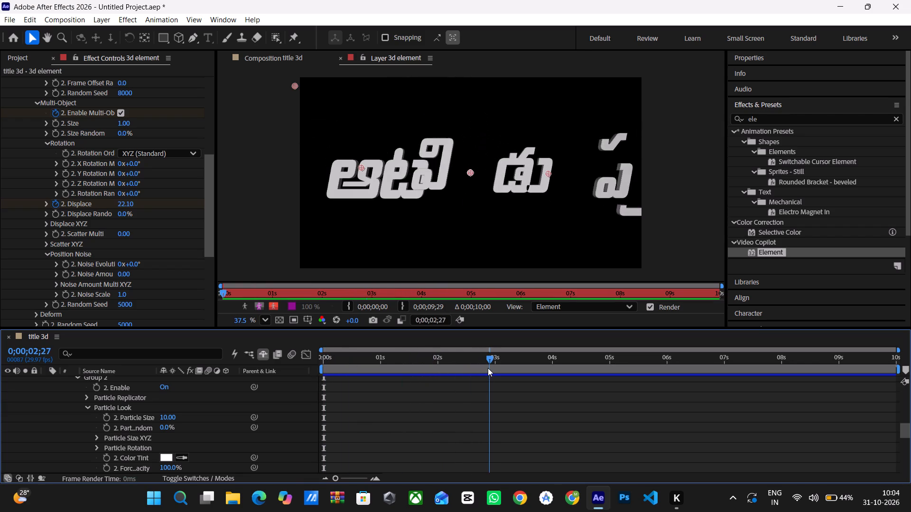
pyautogui.moveTo(488, 368); pyautogui.dragTo(275, 447)
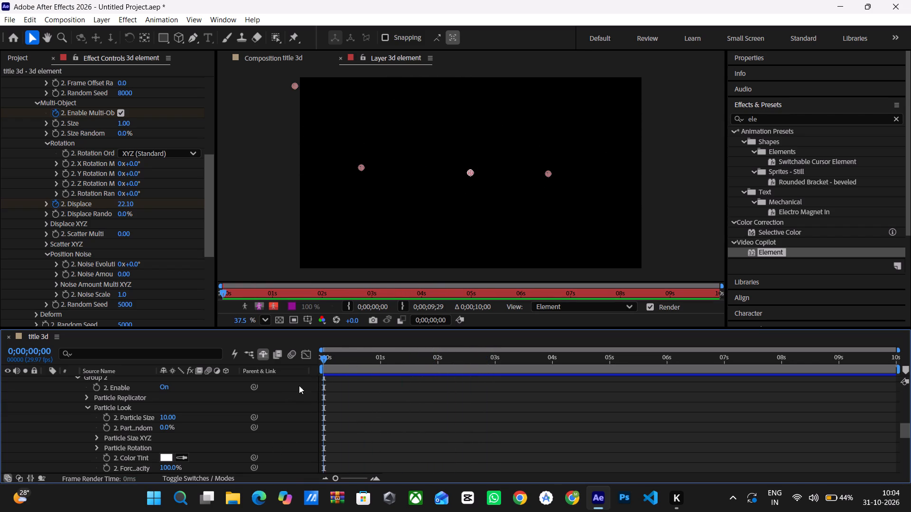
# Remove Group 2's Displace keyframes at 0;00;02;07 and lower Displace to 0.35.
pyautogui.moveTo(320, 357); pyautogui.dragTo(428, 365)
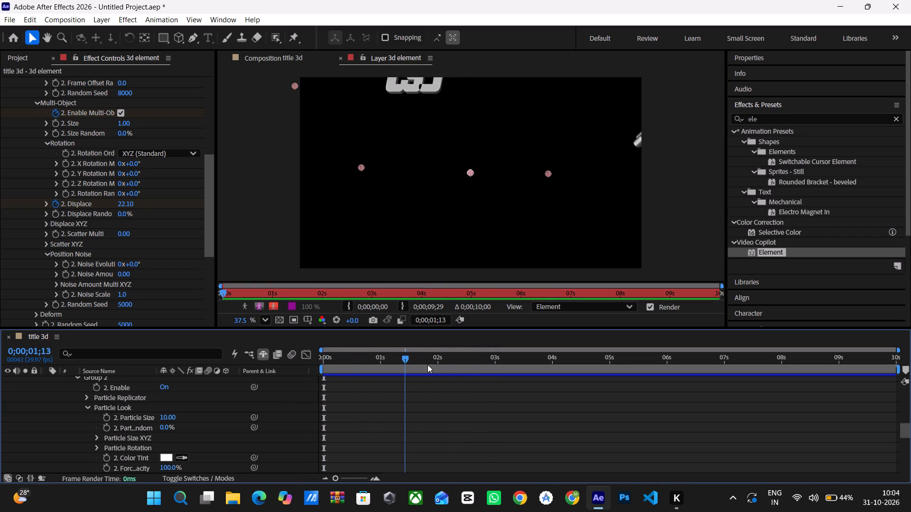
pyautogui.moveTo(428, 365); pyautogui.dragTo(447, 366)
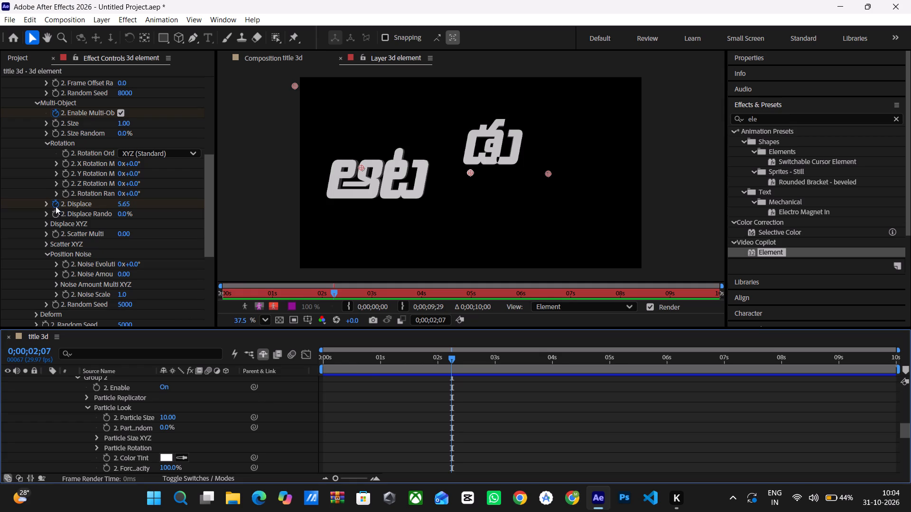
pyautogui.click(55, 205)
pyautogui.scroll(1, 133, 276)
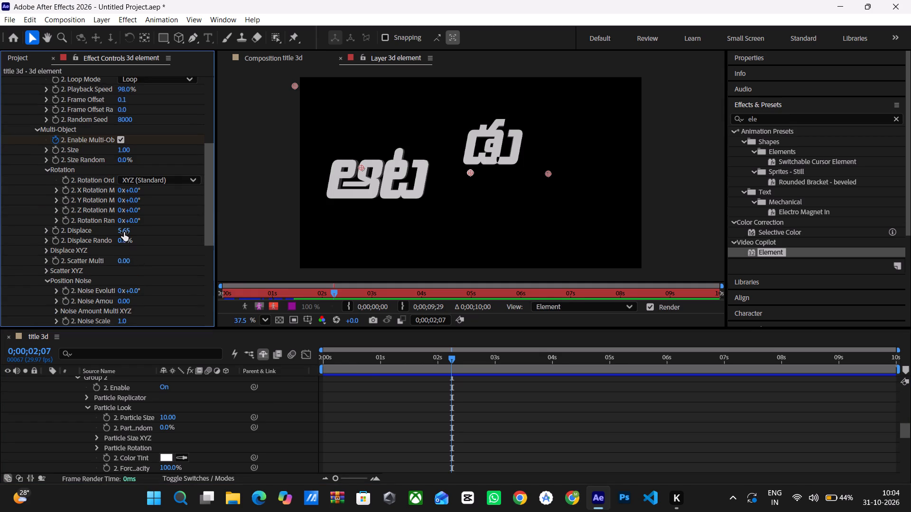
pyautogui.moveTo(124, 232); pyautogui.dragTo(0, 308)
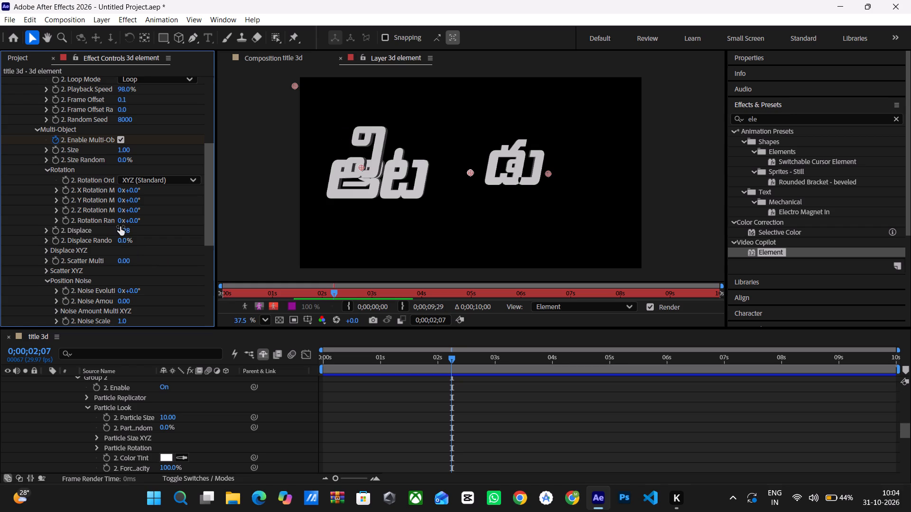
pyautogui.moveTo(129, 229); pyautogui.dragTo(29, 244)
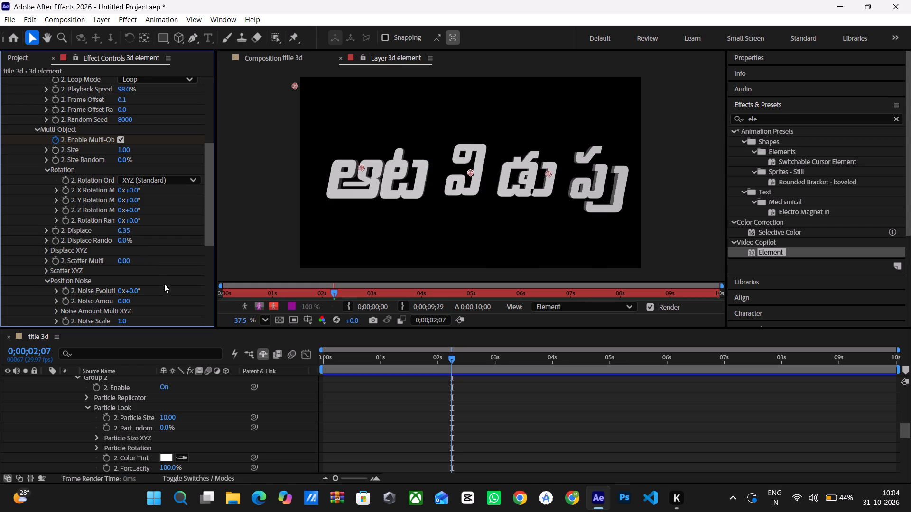
# Undo all of Group 2's Displace edits, including its Displace keyframes.
pyautogui.hotkey('ctrl', 'z')
pyautogui.hotkey('ctrl', 'z')
pyautogui.hotkey('ctrl', 'z')
pyautogui.hotkey('ctrl', 'z')
pyautogui.hotkey('ctrl', 'z')
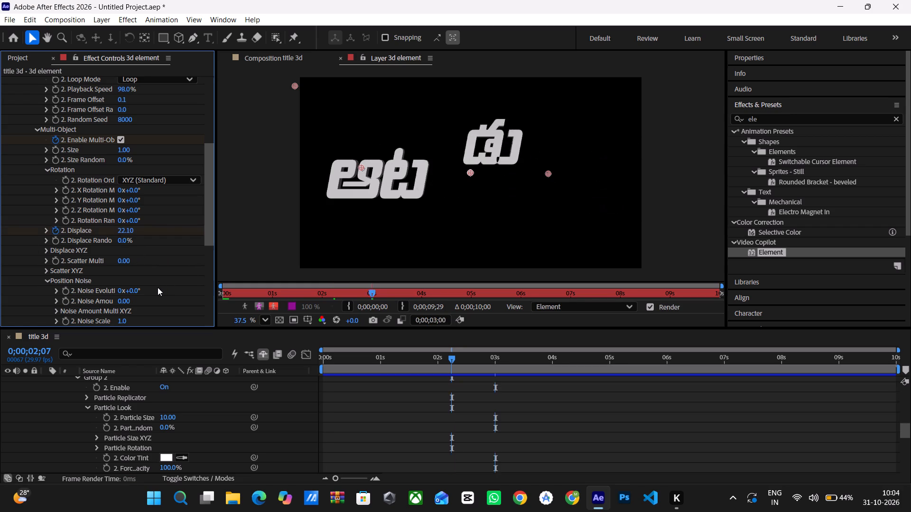
pyautogui.hotkey('ctrl', 'z')
pyautogui.hotkey('ctrl', 'z')
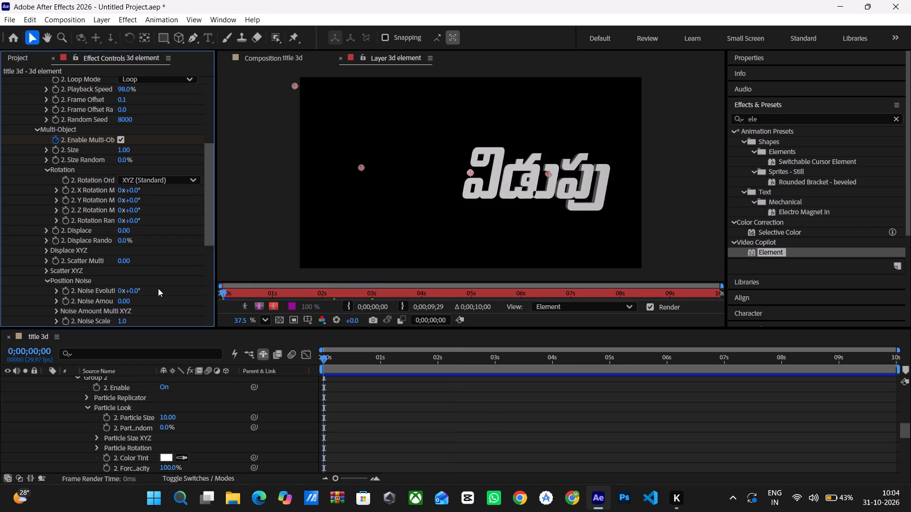
# Scrub through the first two seconds to examine the first text group's animation timing beside the second group.
pyautogui.scroll(6, 141, 283)
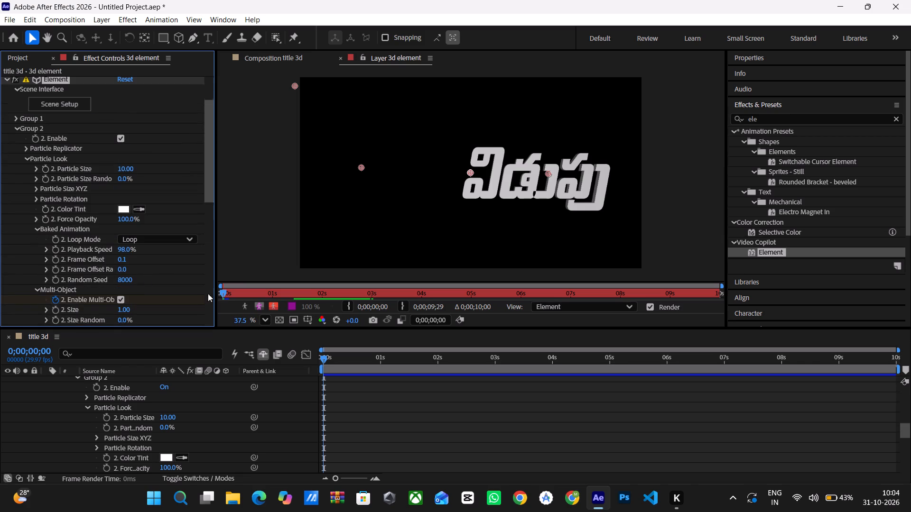
pyautogui.moveTo(316, 356); pyautogui.dragTo(377, 365)
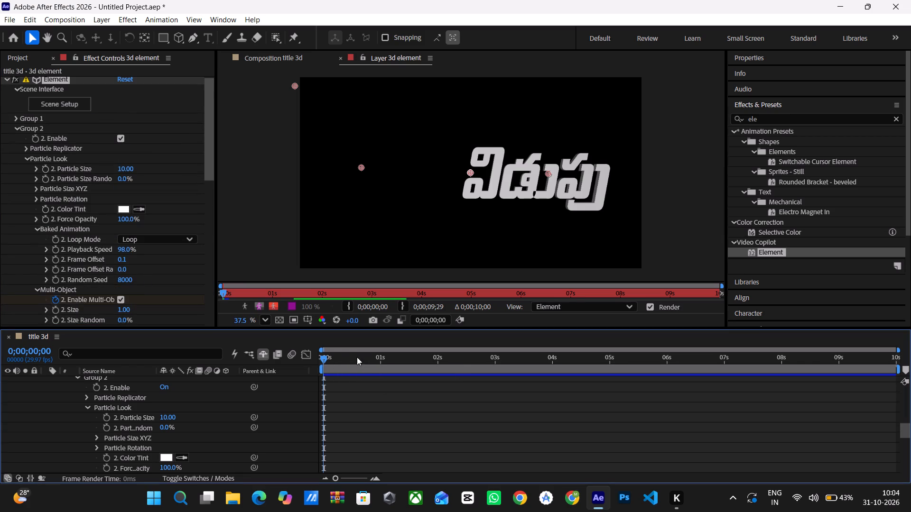
pyautogui.moveTo(323, 359); pyautogui.dragTo(412, 374)
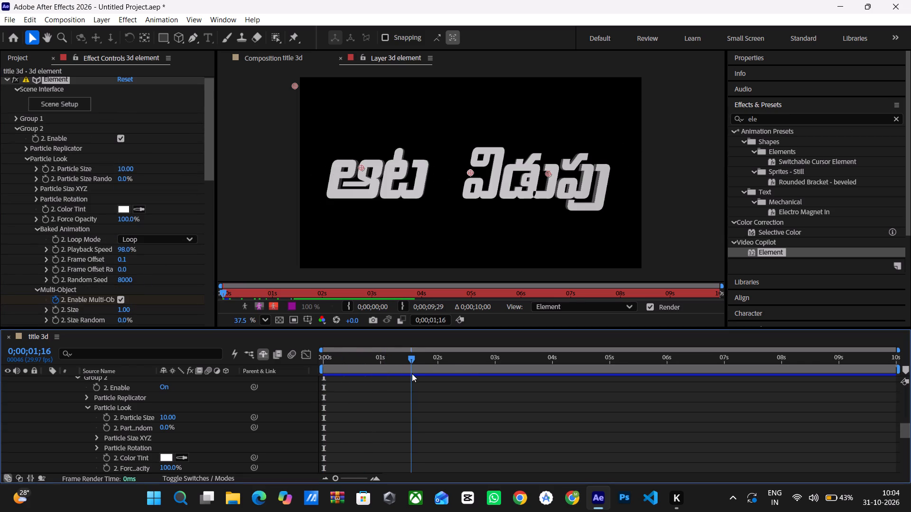
pyautogui.moveTo(412, 374); pyautogui.dragTo(374, 396)
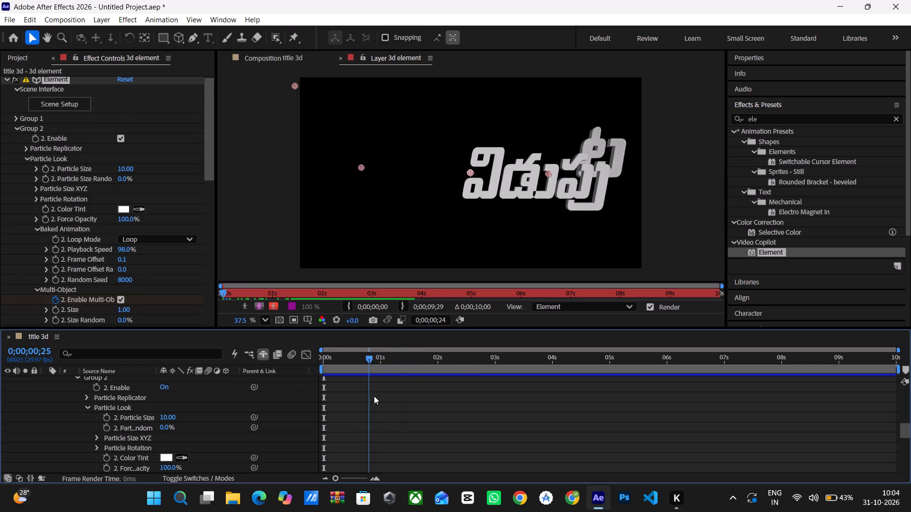
pyautogui.moveTo(374, 396); pyautogui.dragTo(426, 395)
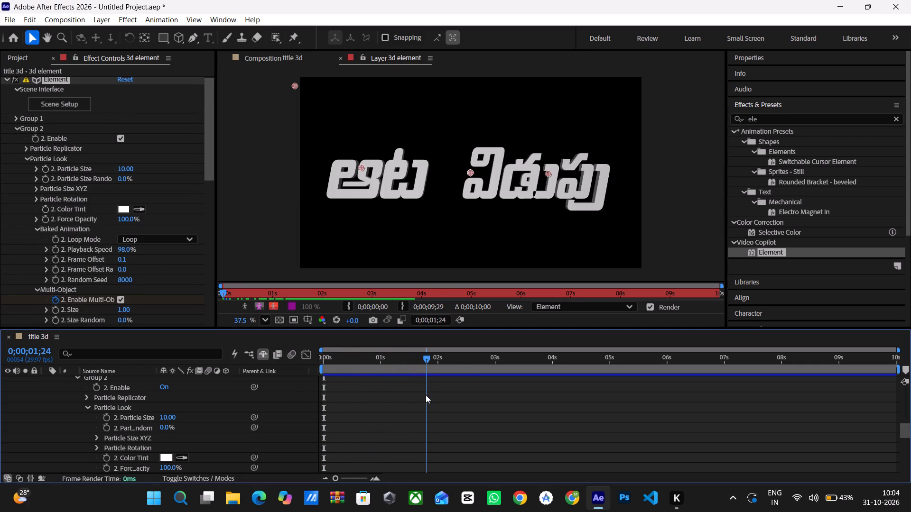
pyautogui.moveTo(426, 395); pyautogui.dragTo(409, 396)
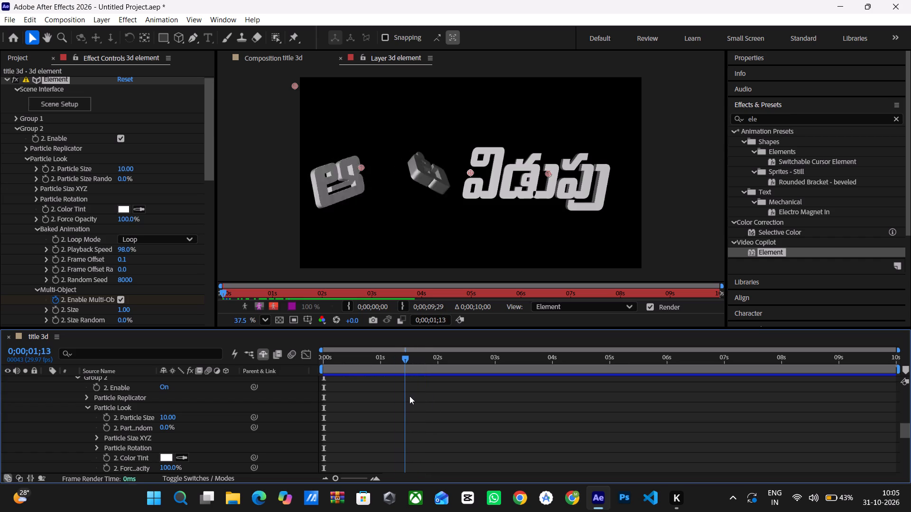
pyautogui.moveTo(409, 396); pyautogui.dragTo(418, 396)
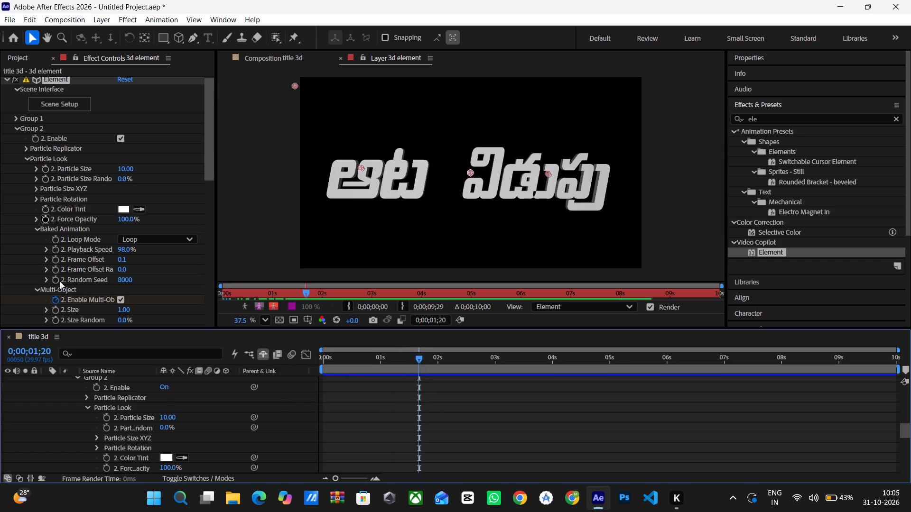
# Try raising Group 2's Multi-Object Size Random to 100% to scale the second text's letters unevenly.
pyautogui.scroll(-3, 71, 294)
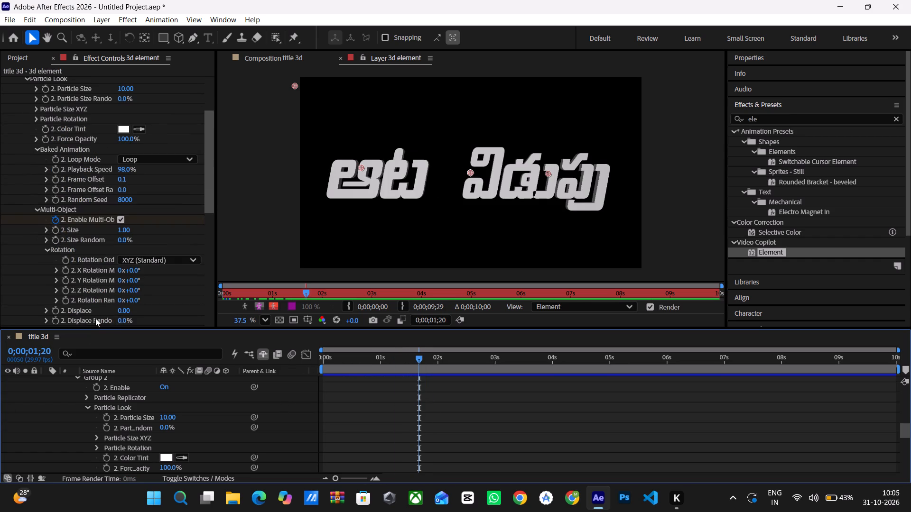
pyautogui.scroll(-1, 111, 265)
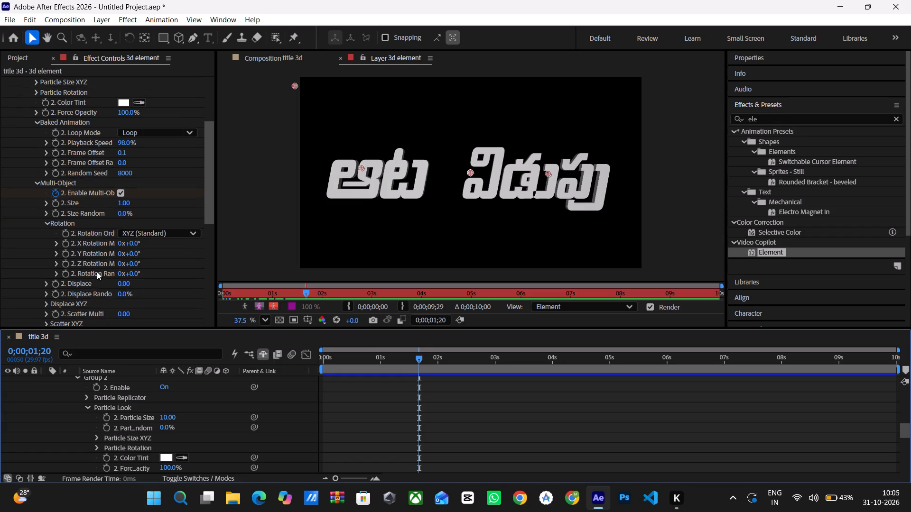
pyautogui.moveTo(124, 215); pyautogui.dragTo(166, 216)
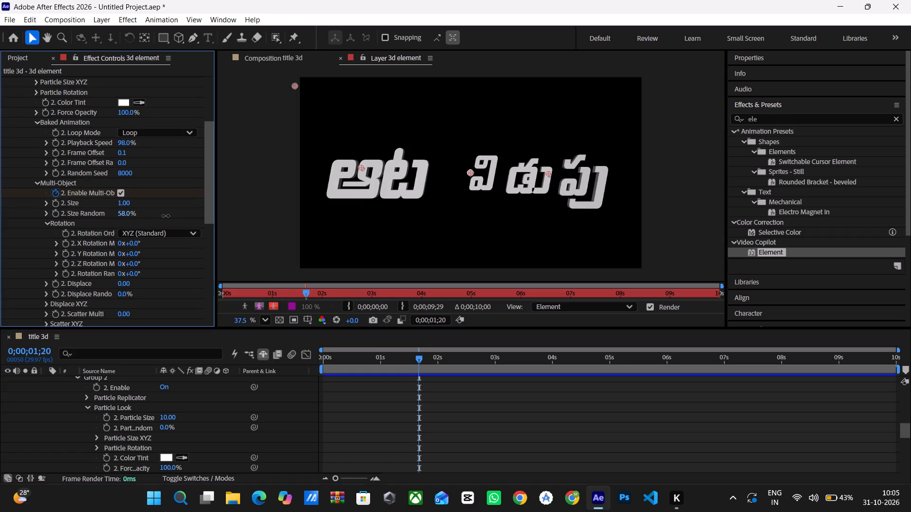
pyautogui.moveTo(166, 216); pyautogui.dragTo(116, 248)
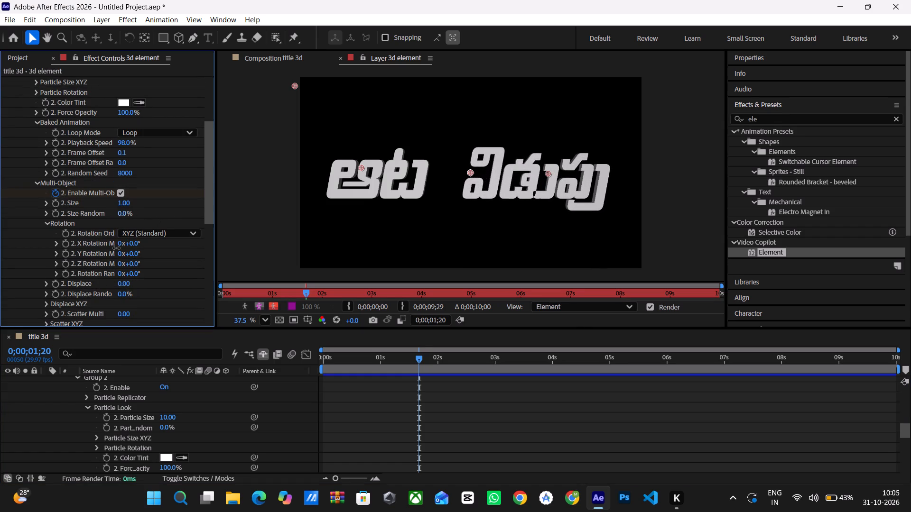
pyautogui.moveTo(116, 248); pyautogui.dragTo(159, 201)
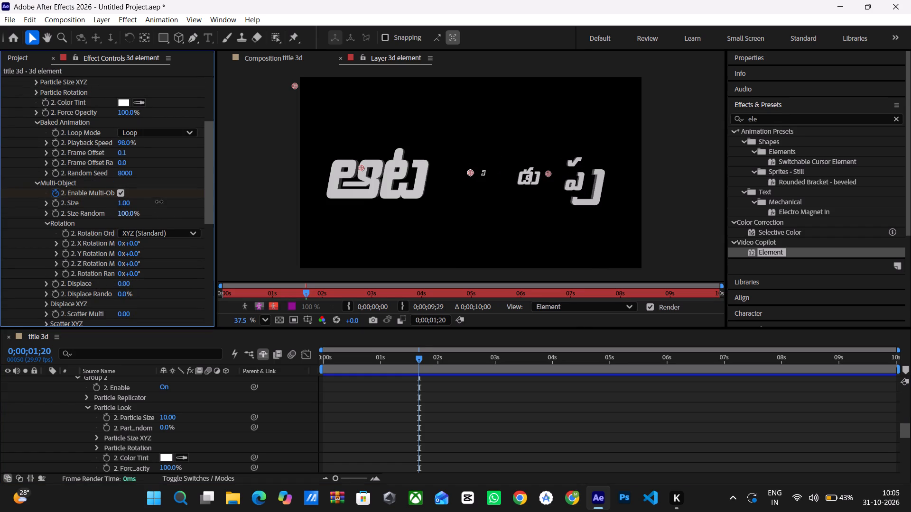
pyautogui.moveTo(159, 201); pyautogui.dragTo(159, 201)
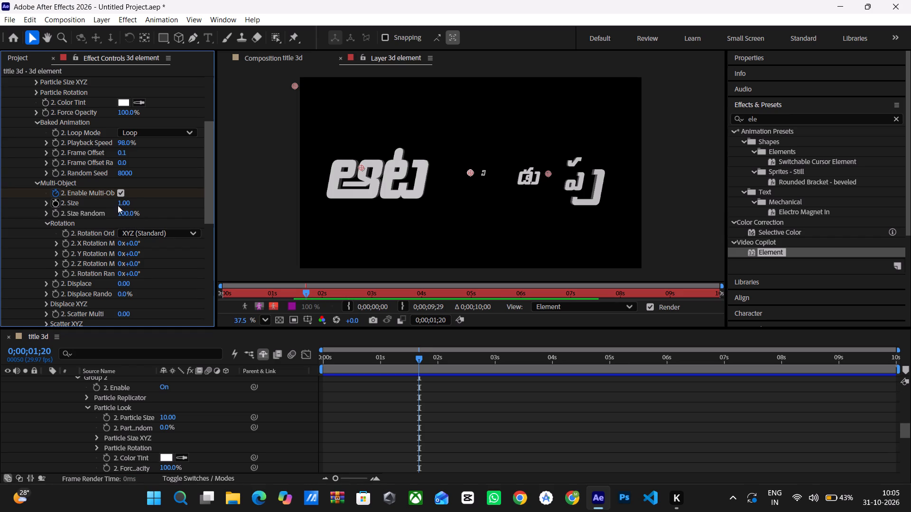
# At 0;00;01;20, start keyframing Group 2's Multi-Object Size at 0.00 and Size Random at 0.0%.
pyautogui.moveTo(126, 203); pyautogui.dragTo(151, 203)
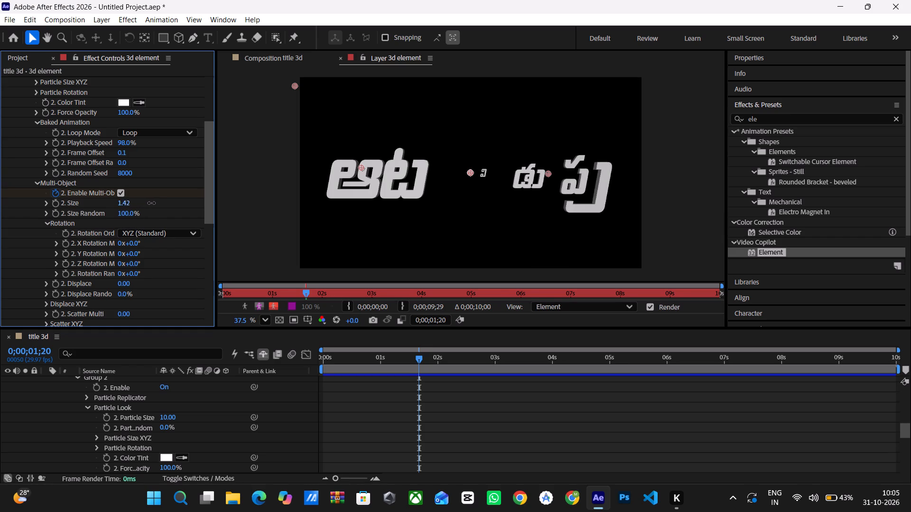
pyautogui.moveTo(151, 203); pyautogui.dragTo(95, 220)
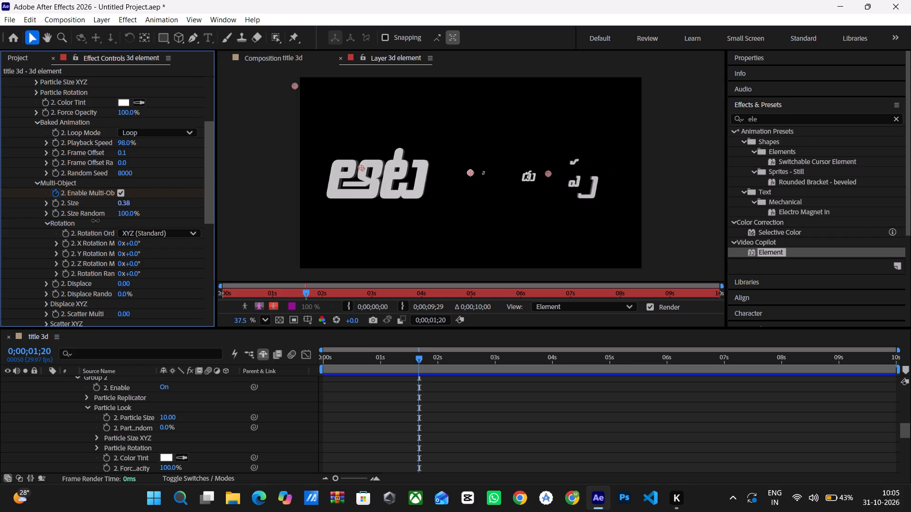
pyautogui.moveTo(95, 220); pyautogui.dragTo(51, 228)
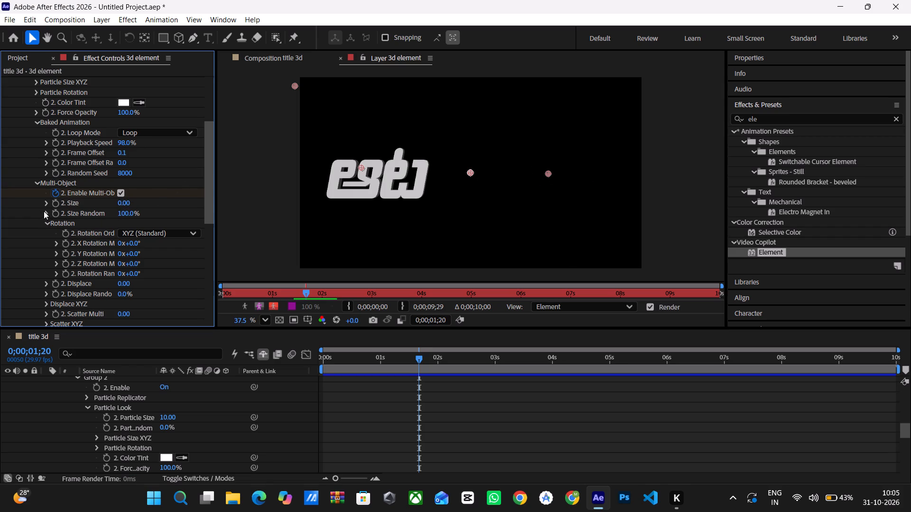
pyautogui.click(55, 201)
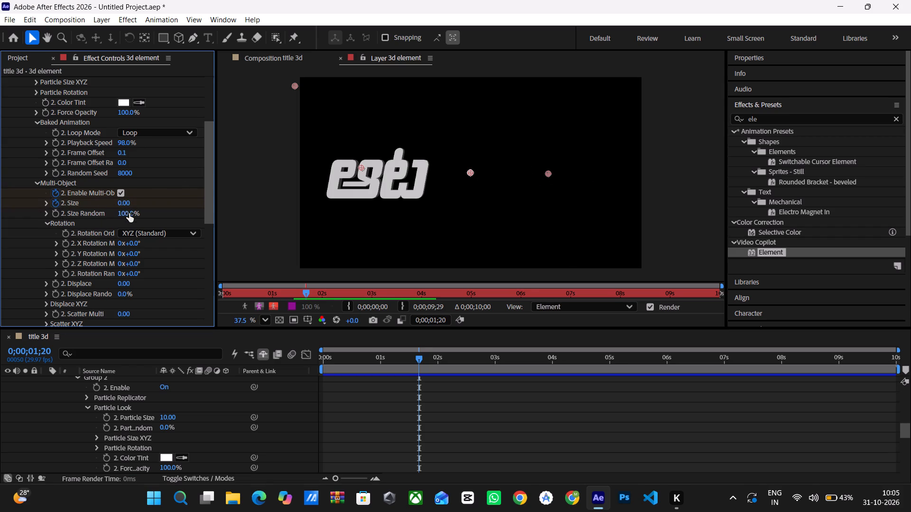
pyautogui.moveTo(129, 214); pyautogui.dragTo(93, 220)
pyautogui.click(54, 217)
# At 0;00;03;03, keyframe Group 2's Multi-Object Size at 0.97 and Size Random at 0.0%.
pyautogui.scroll(-1, 97, 227)
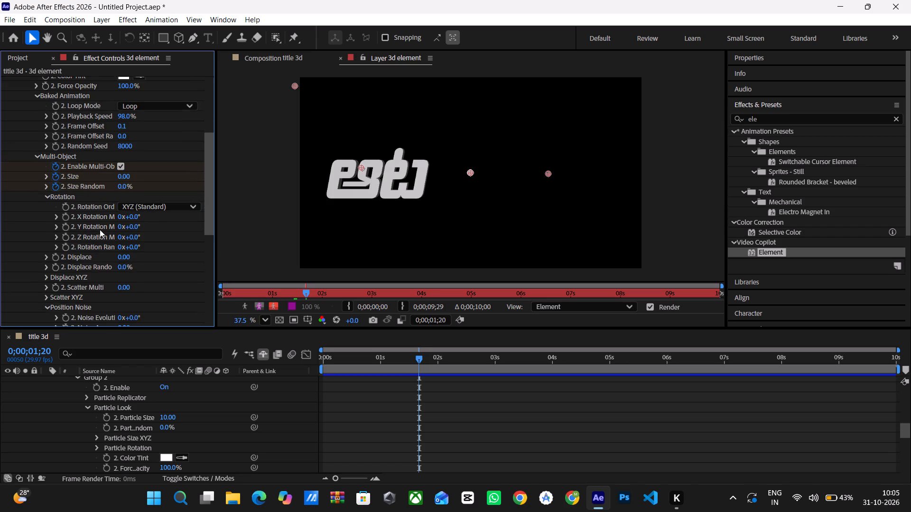
pyautogui.scroll(-1, 100, 229)
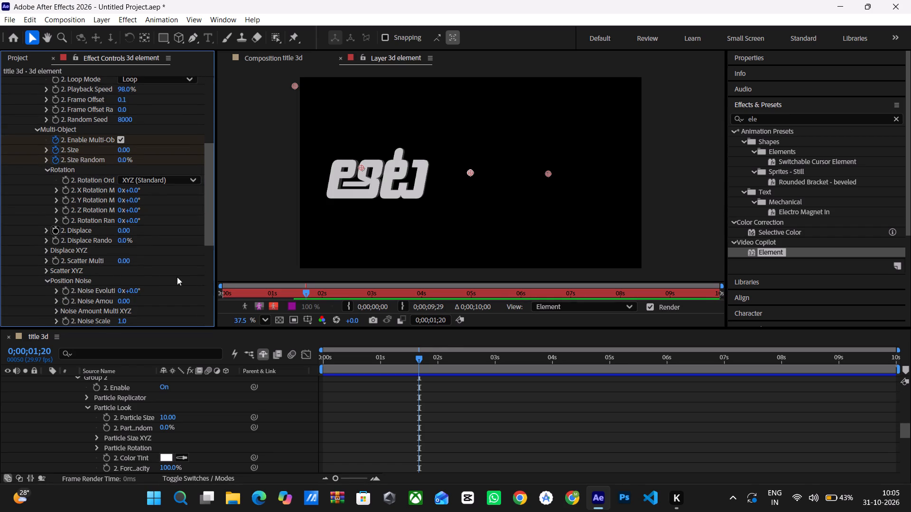
pyautogui.moveTo(418, 359); pyautogui.dragTo(470, 361)
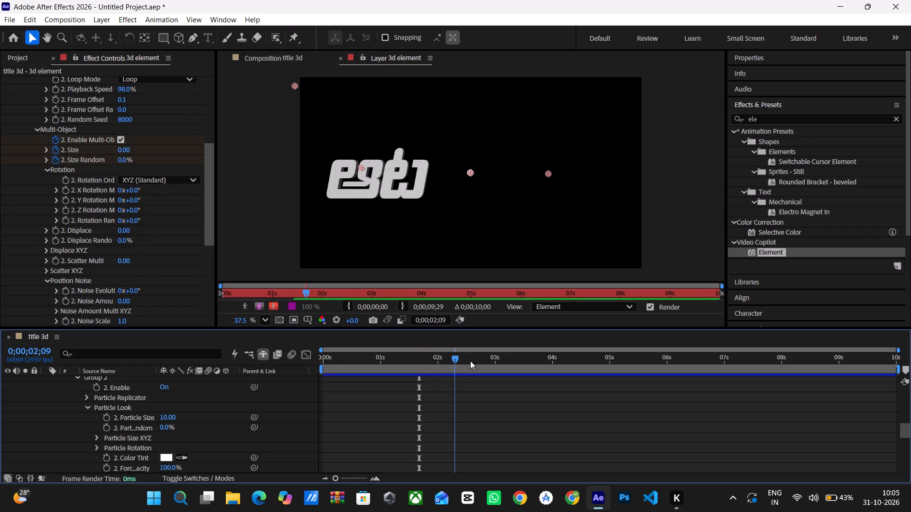
pyautogui.moveTo(470, 361); pyautogui.dragTo(511, 366)
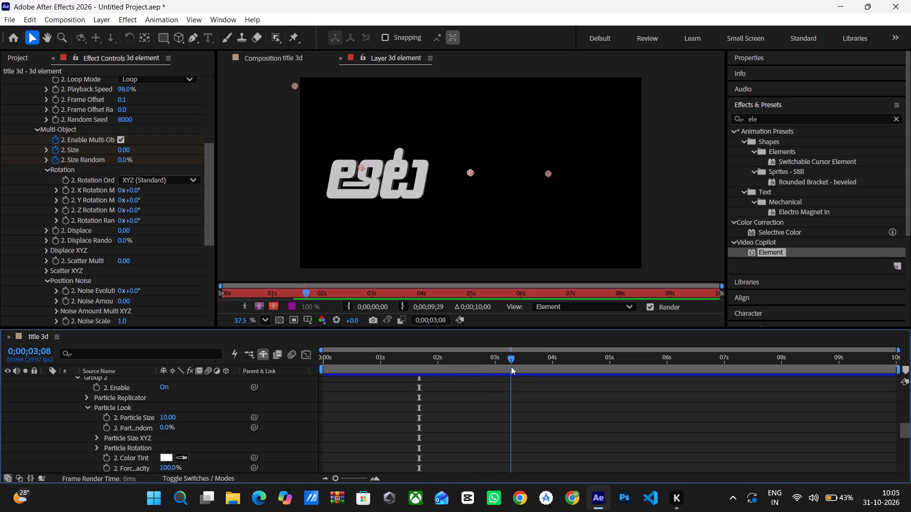
pyautogui.moveTo(511, 366); pyautogui.dragTo(502, 367)
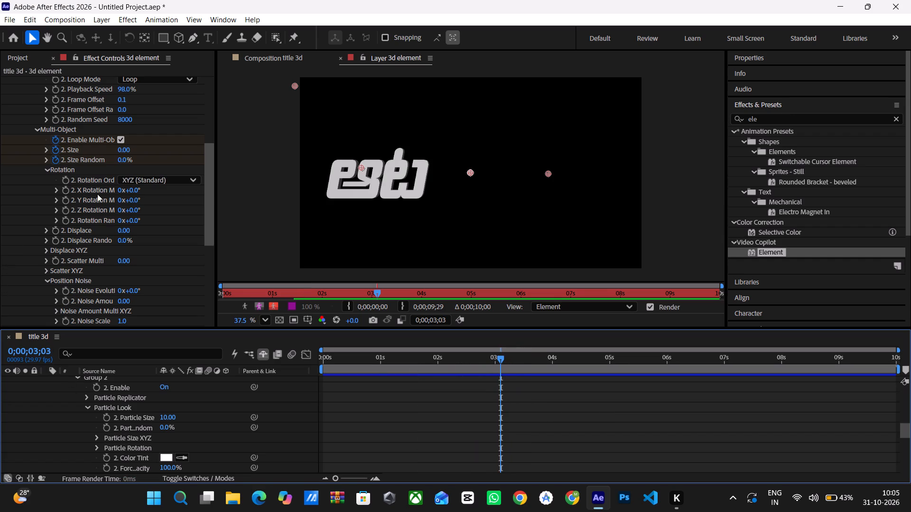
pyautogui.moveTo(123, 151); pyautogui.dragTo(132, 152)
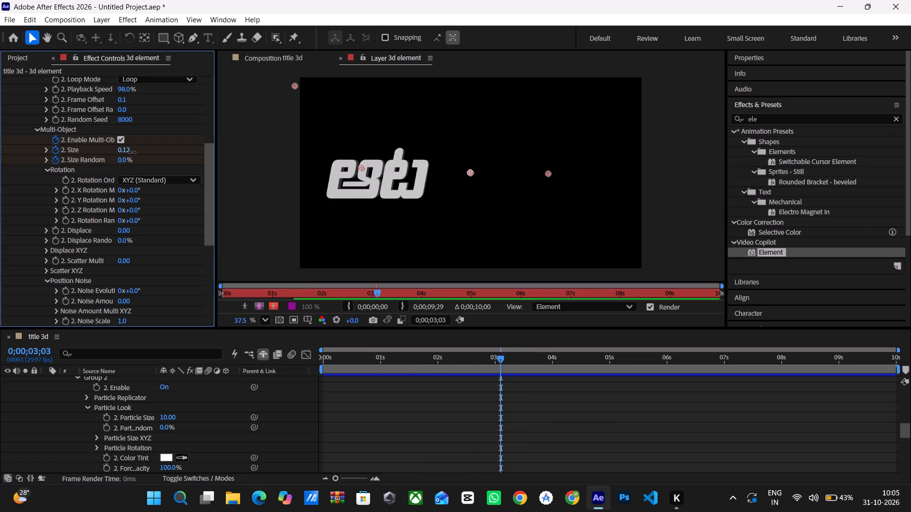
pyautogui.moveTo(132, 152); pyautogui.dragTo(205, 159)
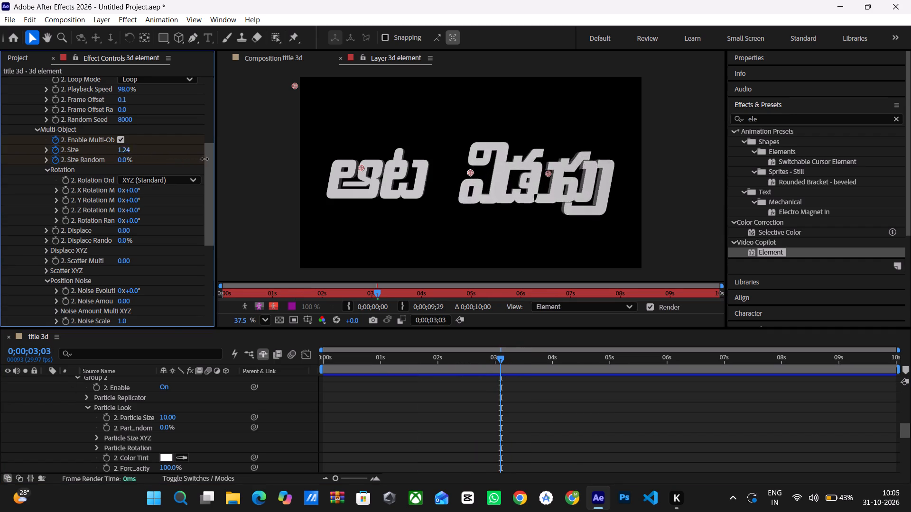
pyautogui.moveTo(205, 159); pyautogui.dragTo(178, 164)
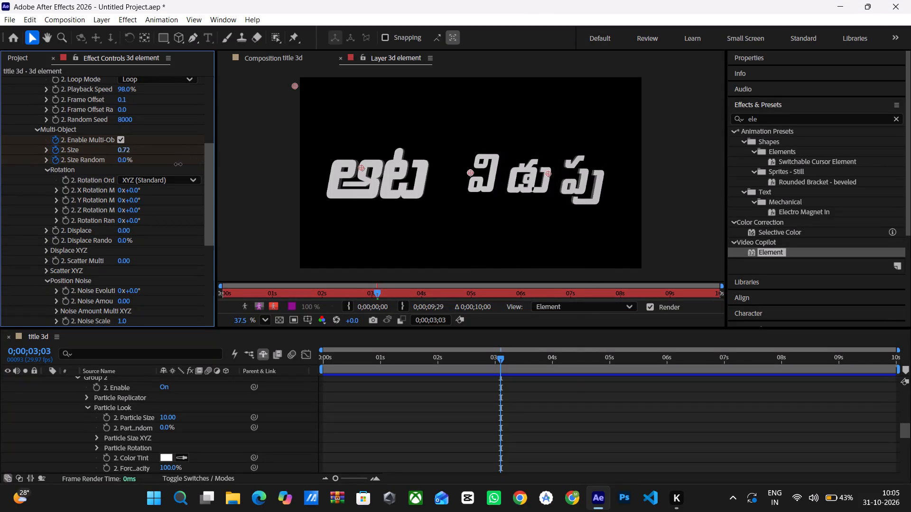
pyautogui.moveTo(178, 164); pyautogui.dragTo(197, 165)
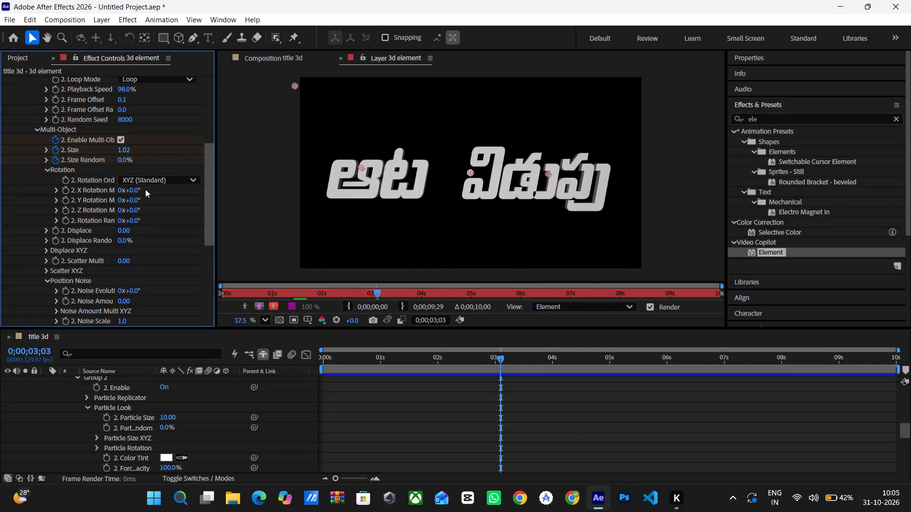
pyautogui.moveTo(121, 158); pyautogui.dragTo(101, 156)
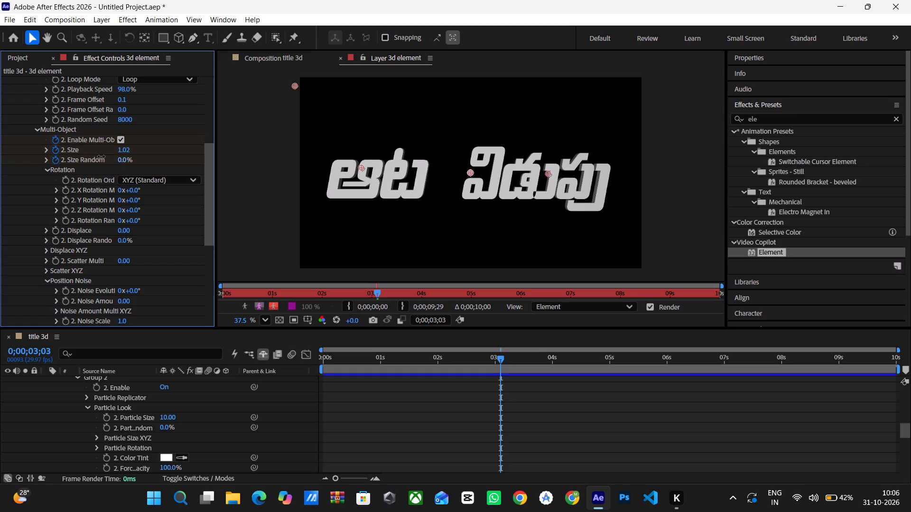
pyautogui.moveTo(101, 156); pyautogui.dragTo(74, 158)
pyautogui.moveTo(121, 158); pyautogui.dragTo(126, 171)
pyautogui.moveTo(126, 171); pyautogui.dragTo(90, 186)
pyautogui.click(127, 151)
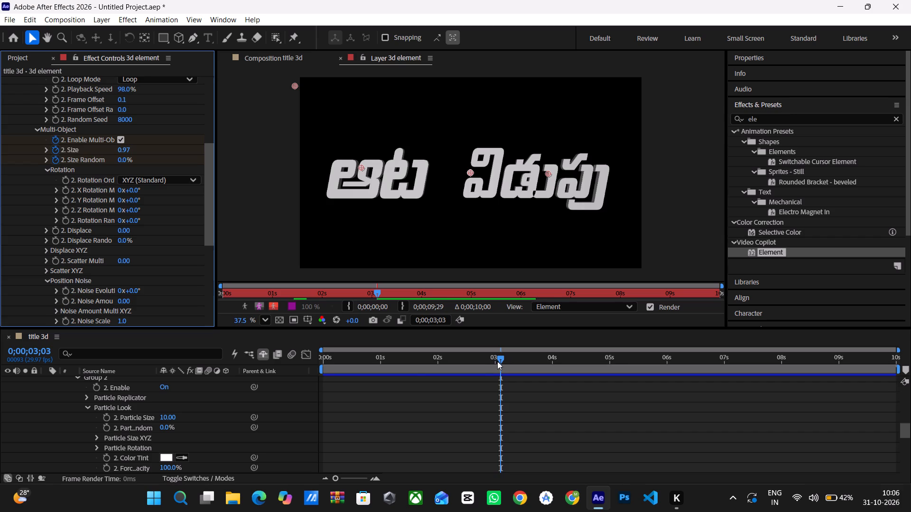
# Play the animation from the start and examine the Multi-Object keyframe timing of both text groups.
pyautogui.moveTo(499, 359); pyautogui.dragTo(185, 376)
pyautogui.press('space')
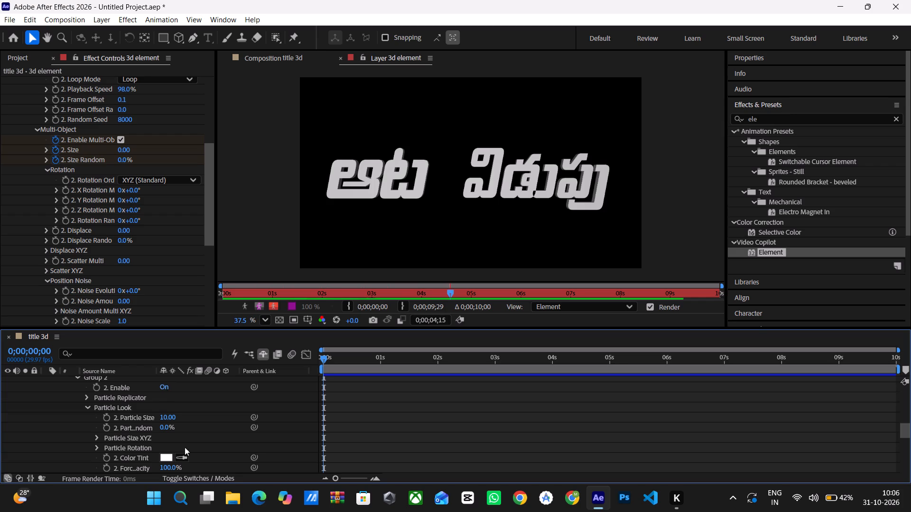
pyautogui.scroll(3, 443, 388)
pyautogui.scroll(-3, 452, 431)
pyautogui.scroll(6, 454, 430)
pyautogui.scroll(3, 331, 462)
pyautogui.scroll(-2, 372, 456)
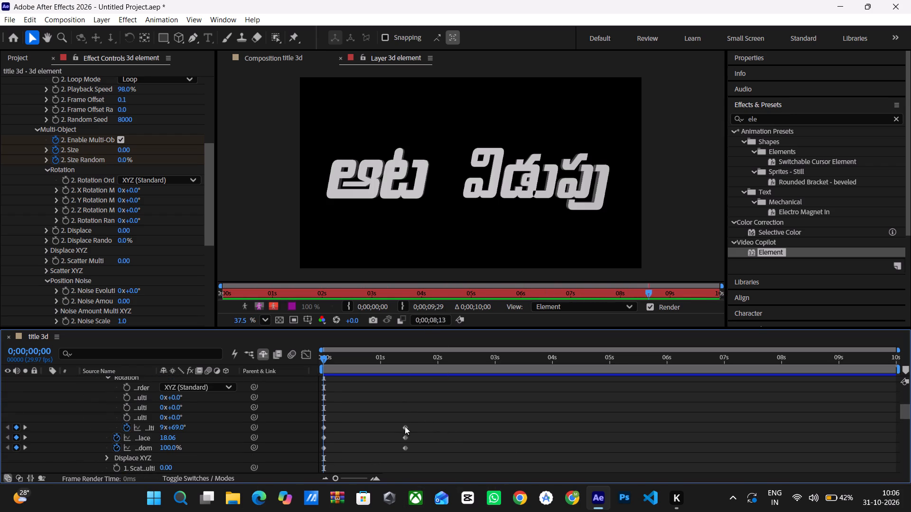
pyautogui.moveTo(394, 414); pyautogui.dragTo(425, 463)
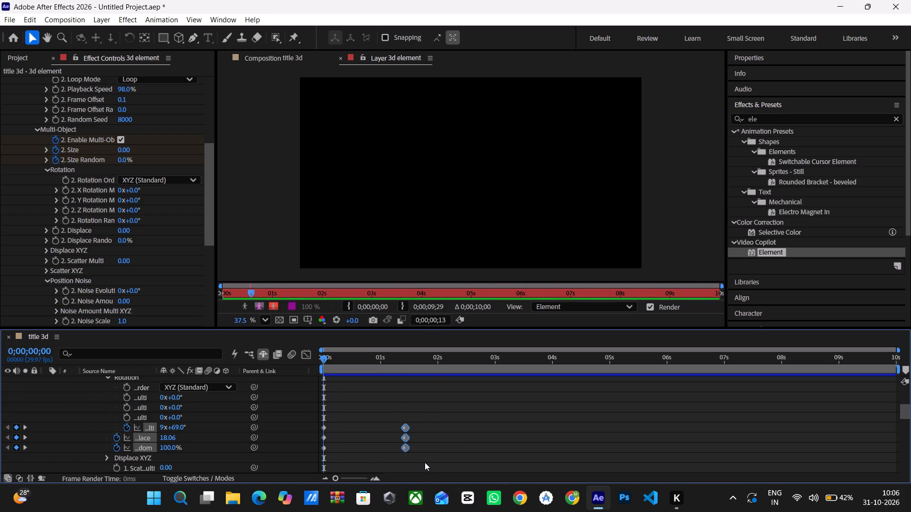
pyautogui.click(378, 419)
pyautogui.scroll(2, 504, 401)
pyautogui.scroll(-2, 504, 401)
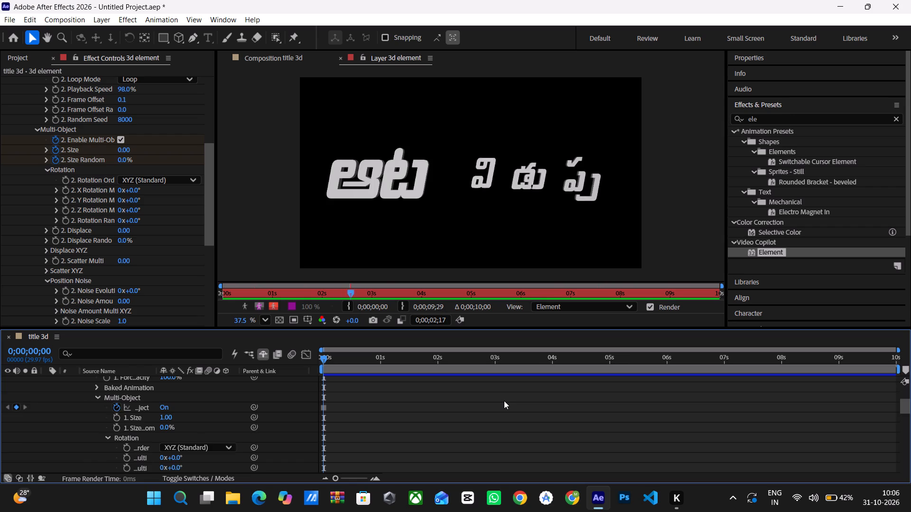
pyautogui.scroll(-10, 504, 401)
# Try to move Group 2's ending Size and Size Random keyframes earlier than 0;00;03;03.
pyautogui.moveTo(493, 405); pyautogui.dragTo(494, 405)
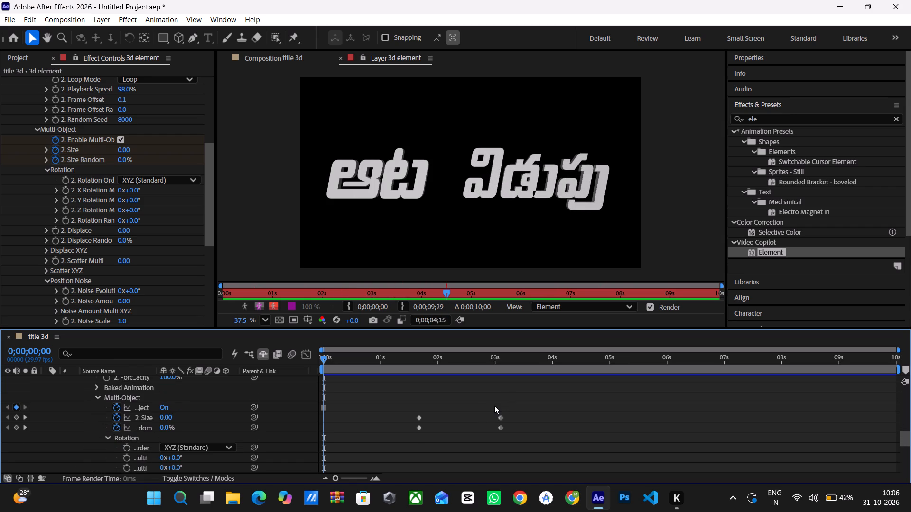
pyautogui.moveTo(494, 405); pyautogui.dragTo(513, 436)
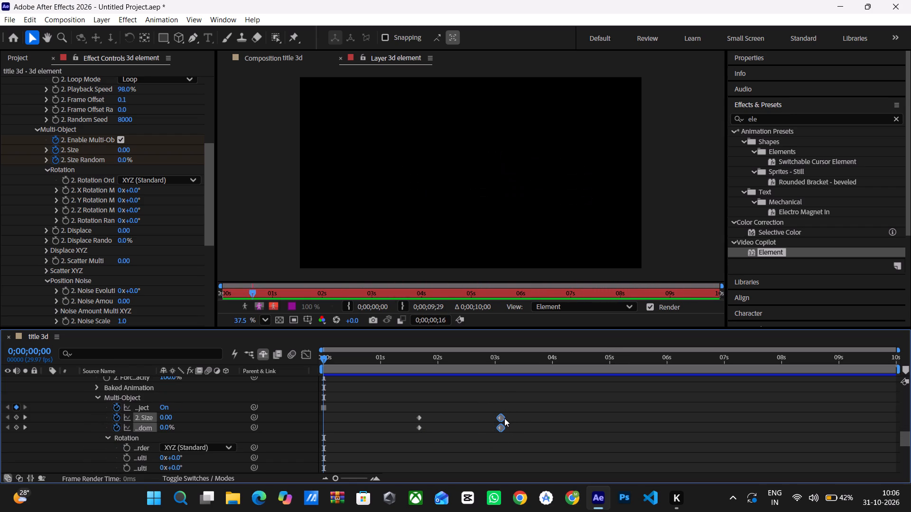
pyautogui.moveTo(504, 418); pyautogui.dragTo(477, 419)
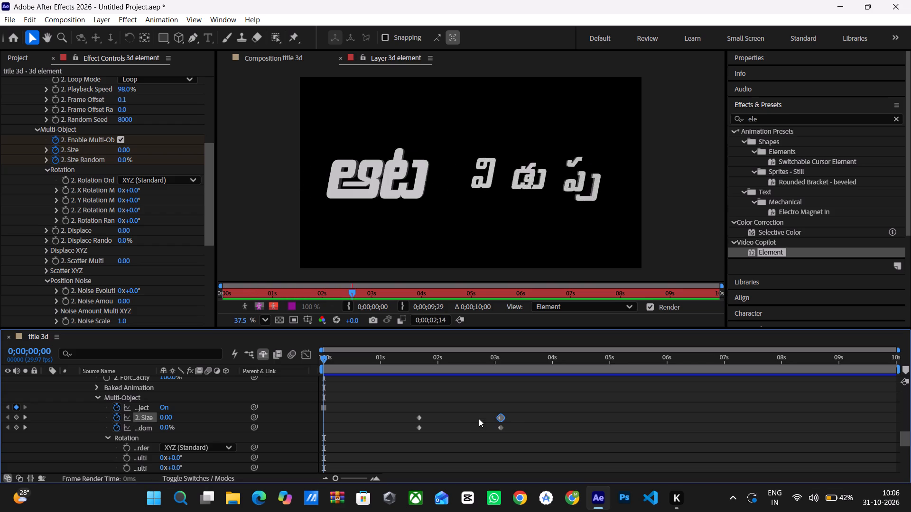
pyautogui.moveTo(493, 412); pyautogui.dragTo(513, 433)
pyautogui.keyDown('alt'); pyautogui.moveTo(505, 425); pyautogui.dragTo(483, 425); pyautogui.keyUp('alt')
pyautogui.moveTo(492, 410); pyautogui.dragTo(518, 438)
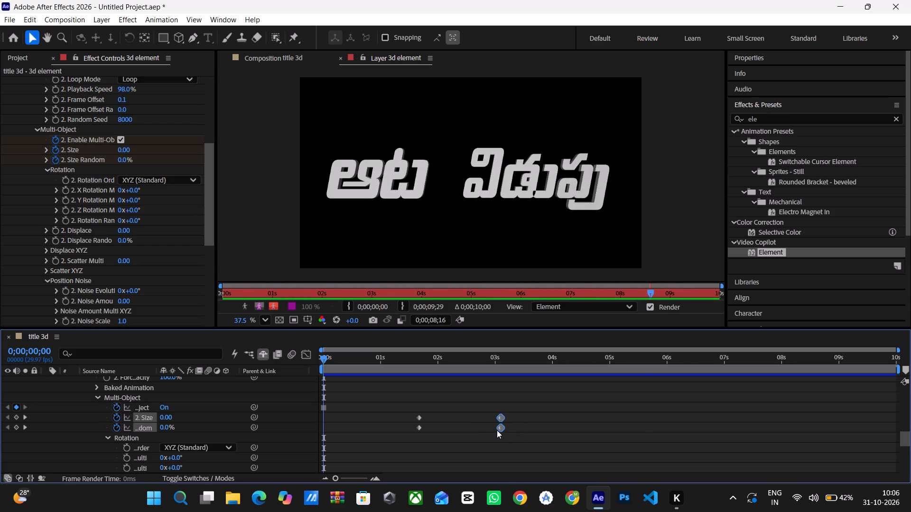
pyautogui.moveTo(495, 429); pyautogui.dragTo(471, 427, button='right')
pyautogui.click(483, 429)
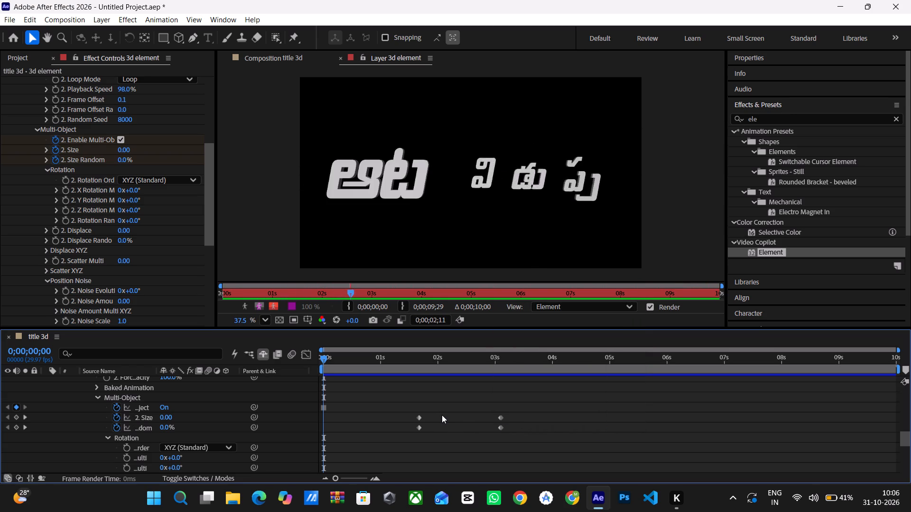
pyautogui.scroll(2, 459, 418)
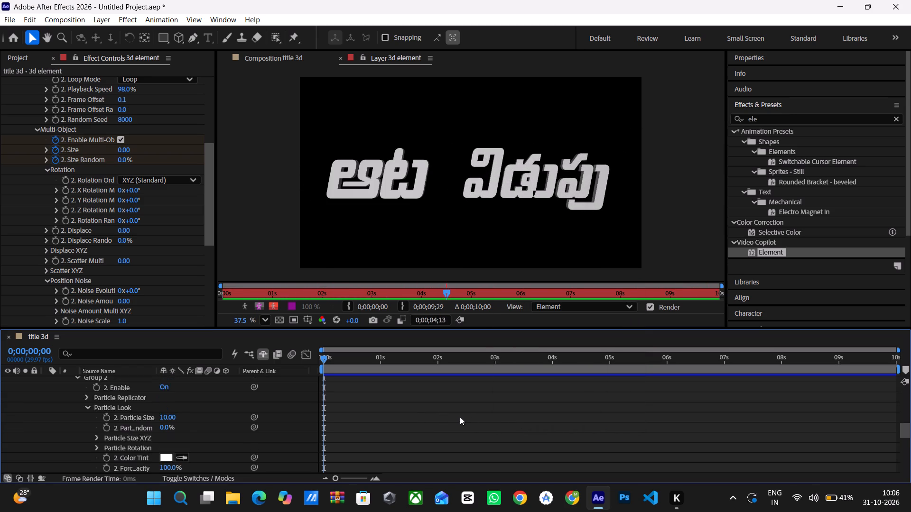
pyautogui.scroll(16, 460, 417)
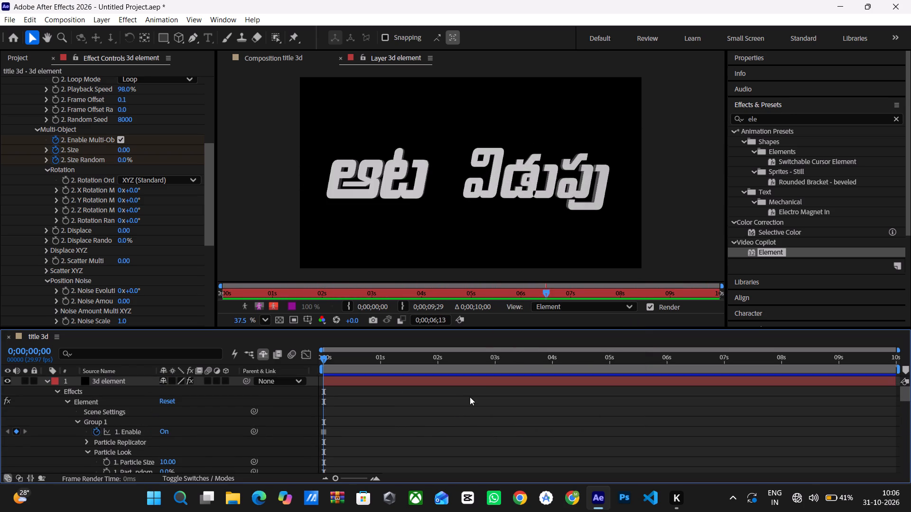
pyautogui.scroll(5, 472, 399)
# Collapse the 3d element layer's expanded properties in the timeline.
pyautogui.scroll(-9, 418, 411)
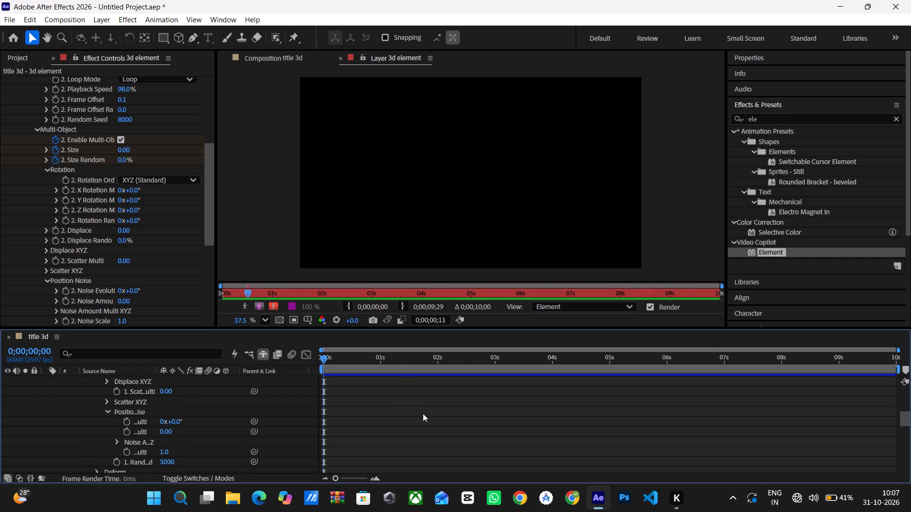
pyautogui.scroll(4, 423, 413)
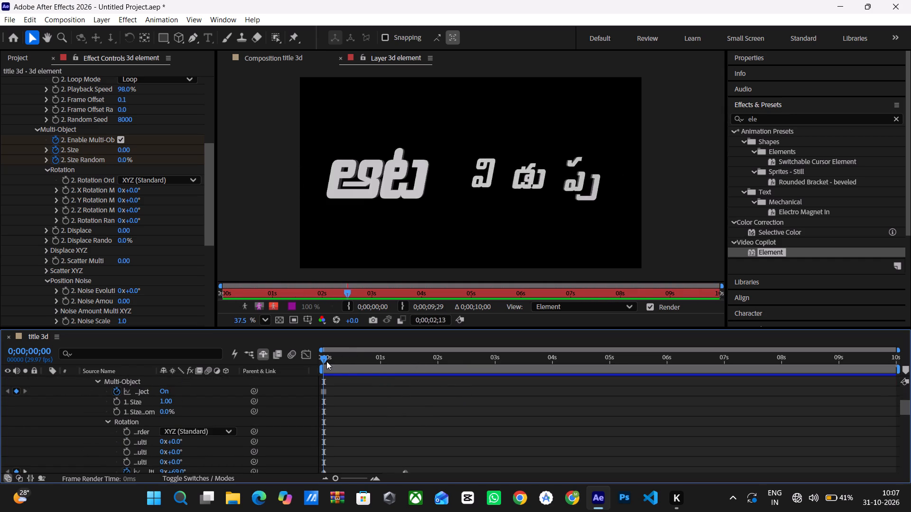
pyautogui.scroll(11, 33, 391)
pyautogui.click(46, 381)
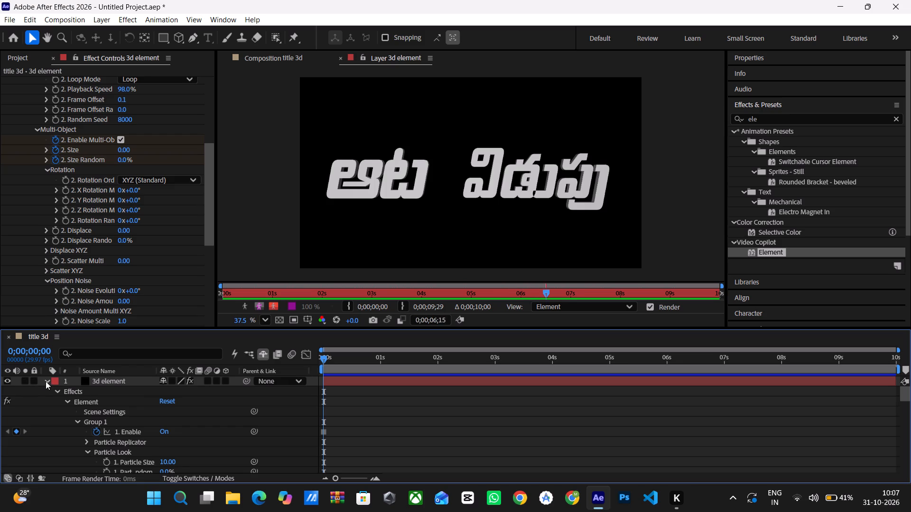
# Import the lightning clip FootageCrate-Lightning_Arc_Accent_3-LQ from the Downloads folder as footage.
pyautogui.rightClick(48, 400)
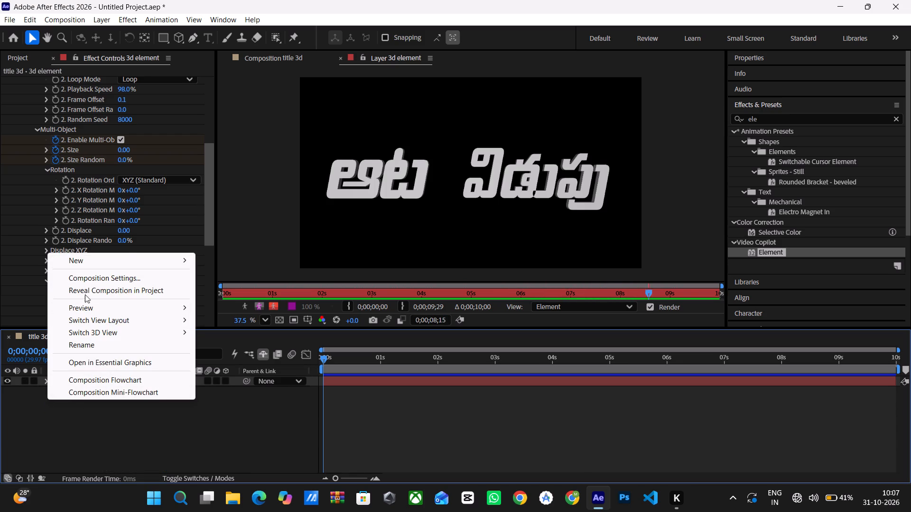
pyautogui.click(65, 429)
pyautogui.scroll(2, 81, 315)
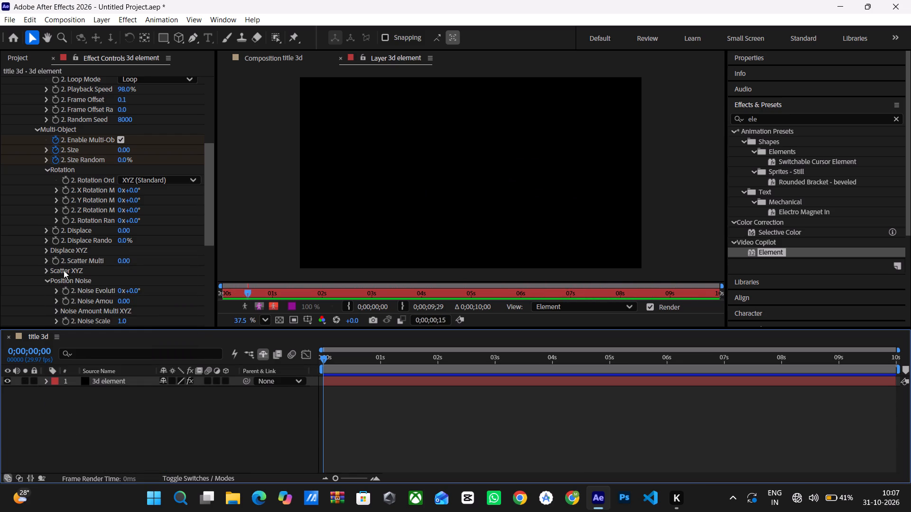
pyautogui.scroll(1, 64, 270)
pyautogui.click(26, 49)
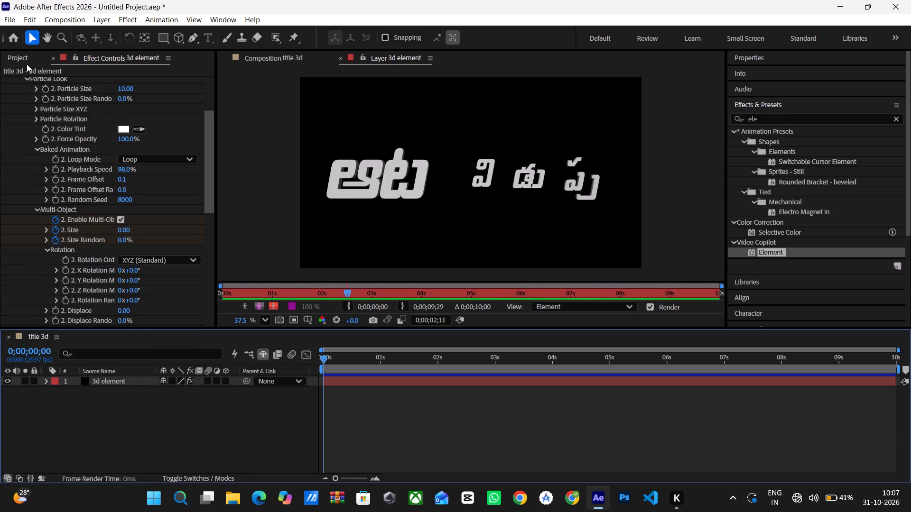
pyautogui.click(26, 57)
pyautogui.rightClick(43, 200)
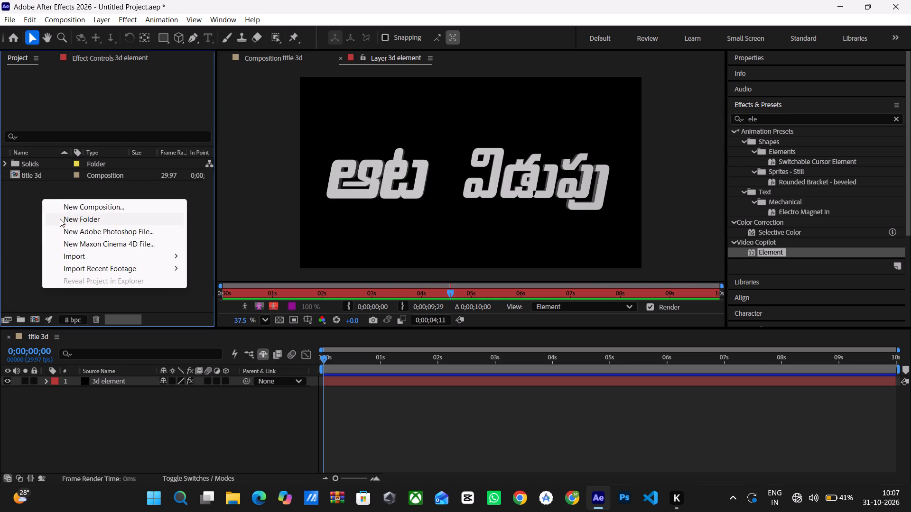
pyautogui.click(43, 224)
pyautogui.click(71, 256)
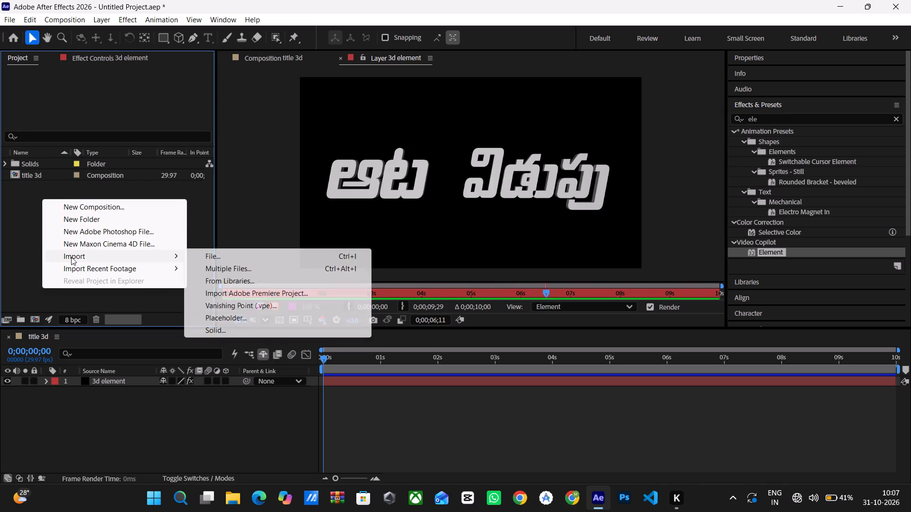
pyautogui.click(274, 260)
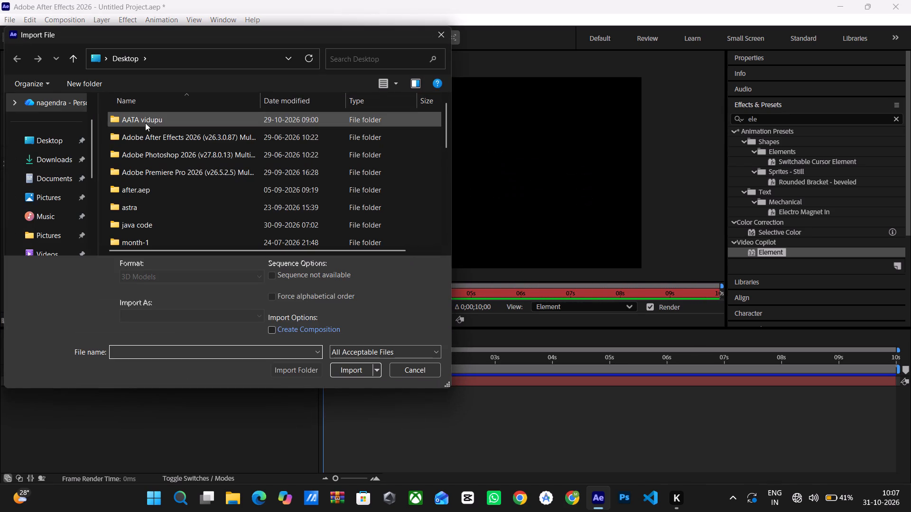
pyautogui.click(62, 165)
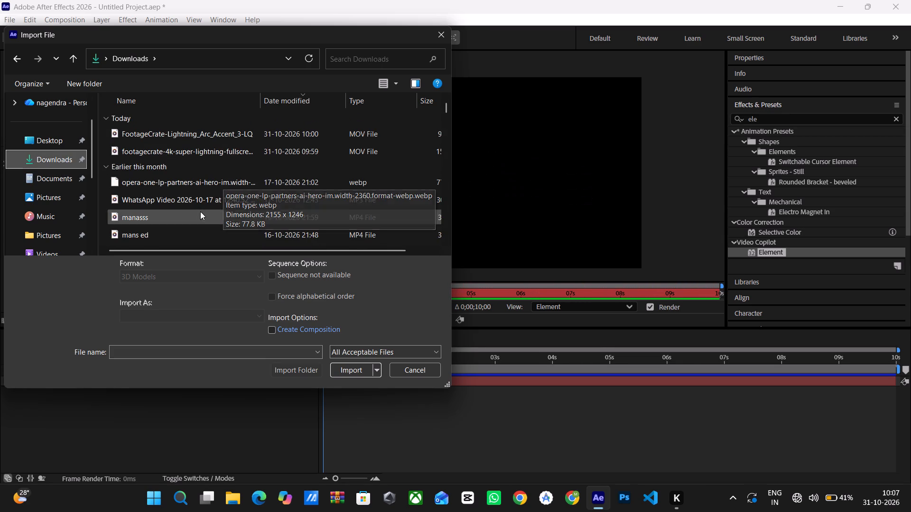
pyautogui.click(214, 134)
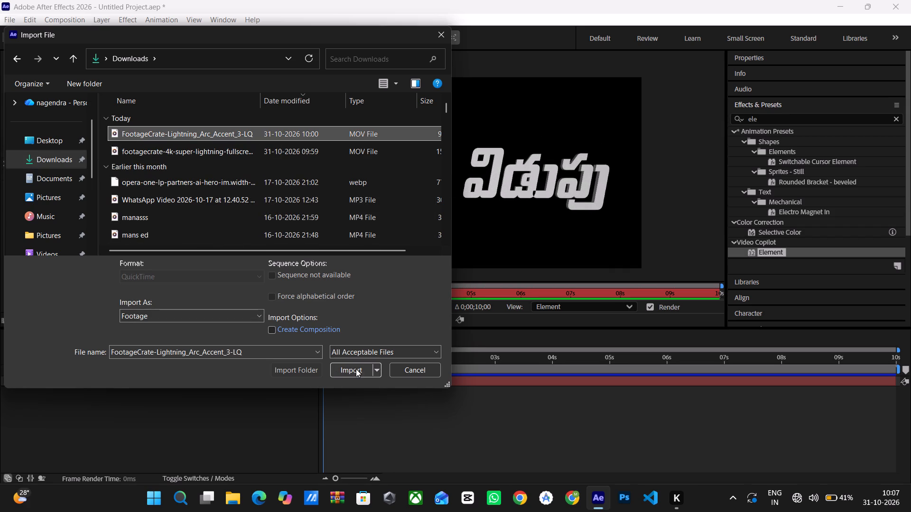
pyautogui.click(355, 370)
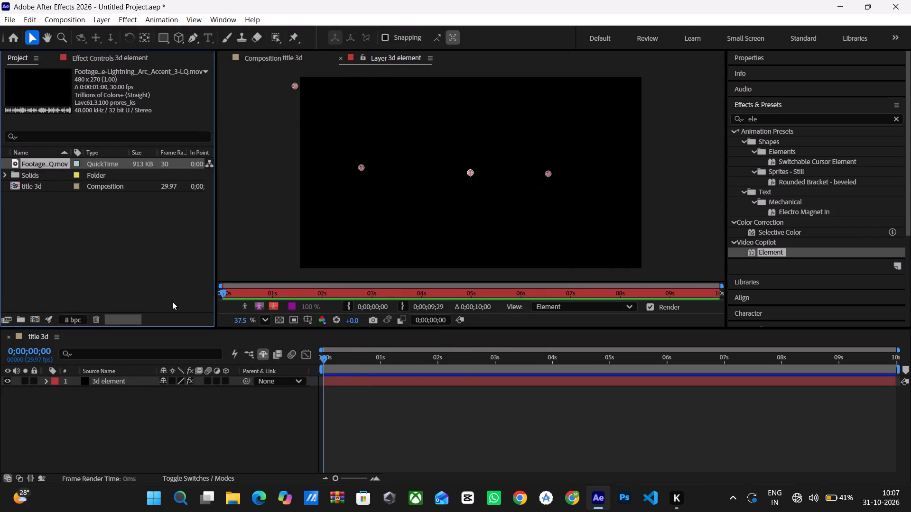
# Add the imported lightning clip to the title 3d composition below the 3d element layer, starting at 0;00;00;00.
pyautogui.moveTo(55, 161); pyautogui.dragTo(55, 160)
pyautogui.moveTo(55, 160); pyautogui.dragTo(97, 397)
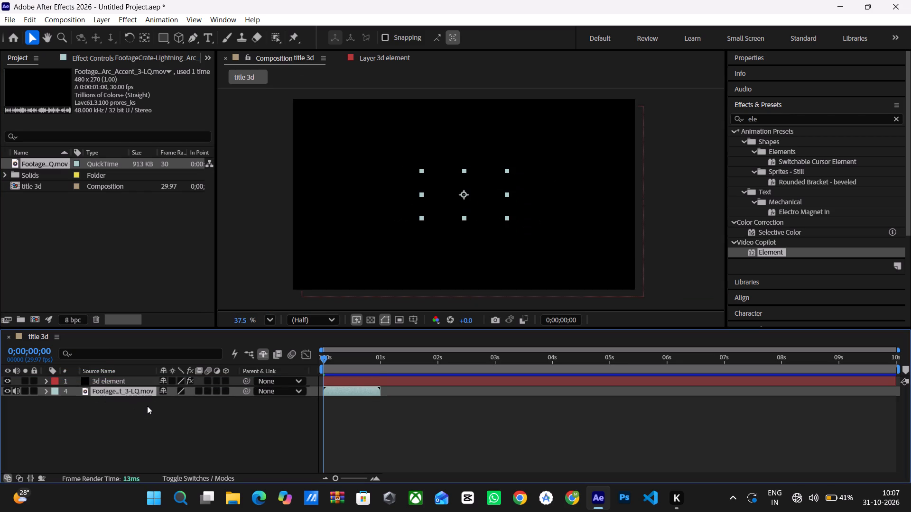
# Play the composition from the start and examine how the lightning clip shows together with the title animation.
pyautogui.press('space')
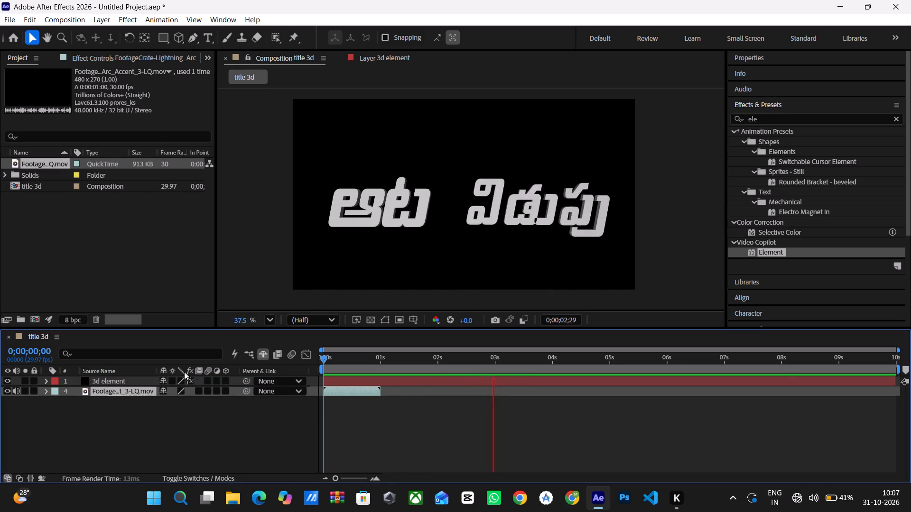
pyautogui.click(141, 389)
pyautogui.click(360, 391)
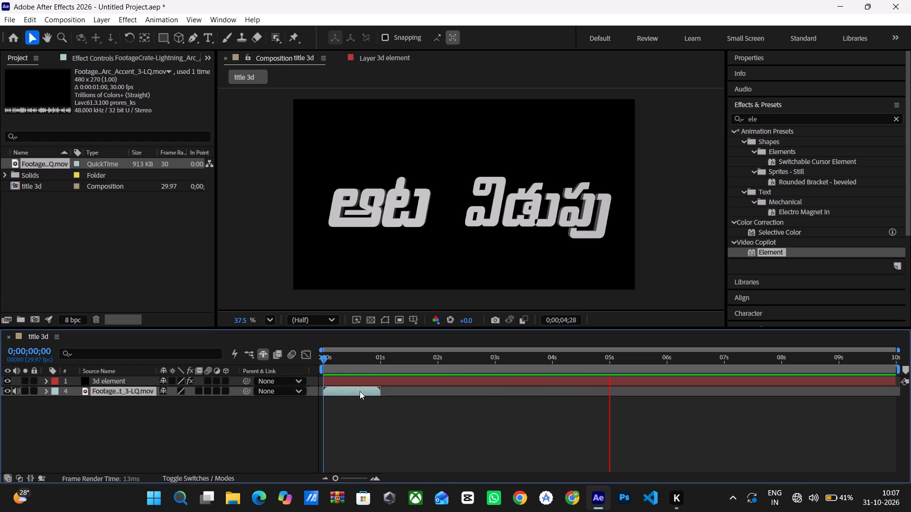
pyautogui.click(126, 395)
pyautogui.moveTo(384, 417); pyautogui.dragTo(325, 411)
pyautogui.moveTo(323, 355); pyautogui.dragTo(323, 355)
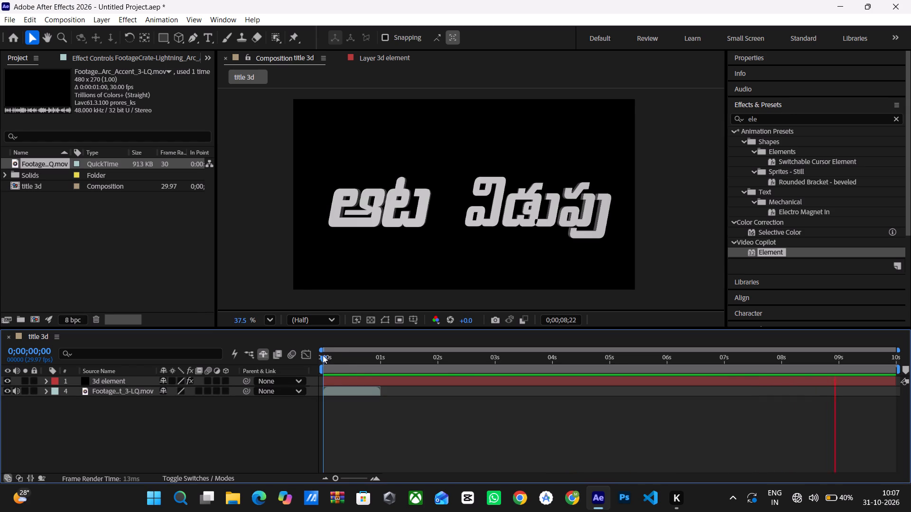
pyautogui.moveTo(323, 355); pyautogui.dragTo(315, 359)
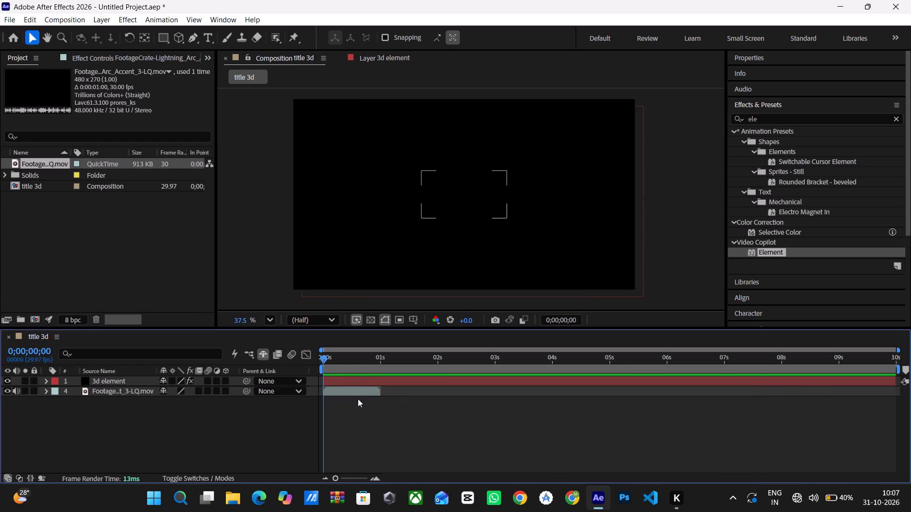
pyautogui.press('space')
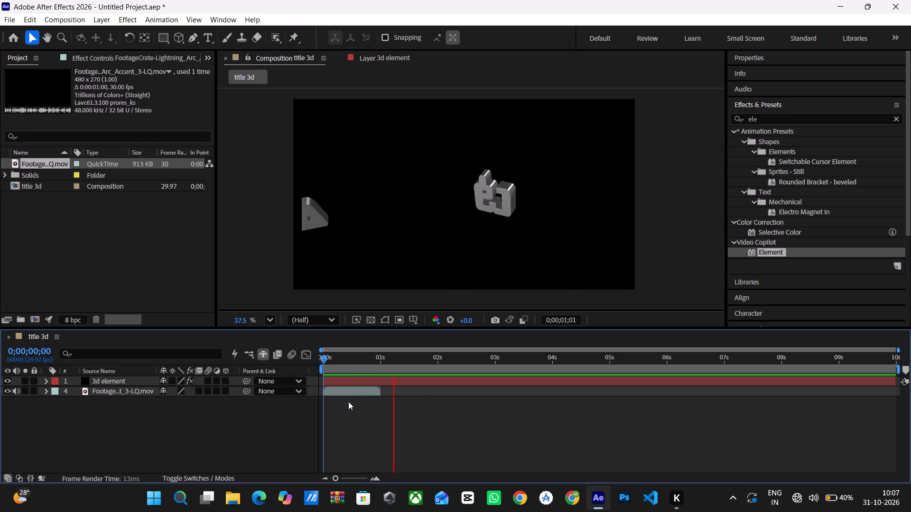
pyautogui.press('space')
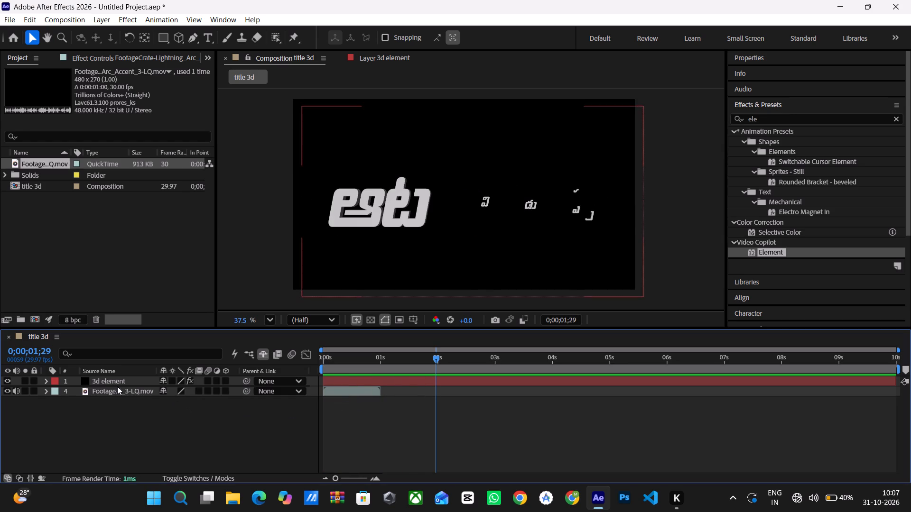
# Move the 3d element layer slightly up and to the left so it lines up with the composition frame.
pyautogui.click(117, 387)
pyautogui.moveTo(416, 265); pyautogui.dragTo(416, 266)
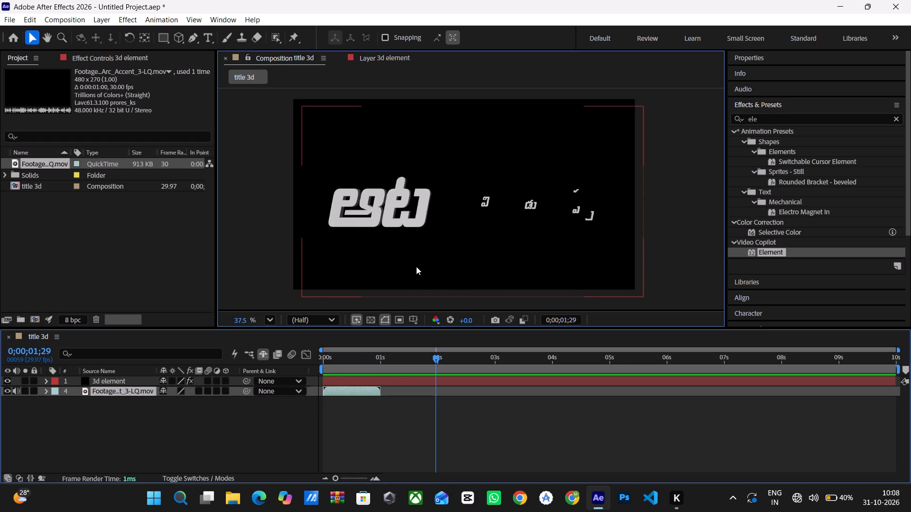
pyautogui.moveTo(416, 266); pyautogui.dragTo(406, 262)
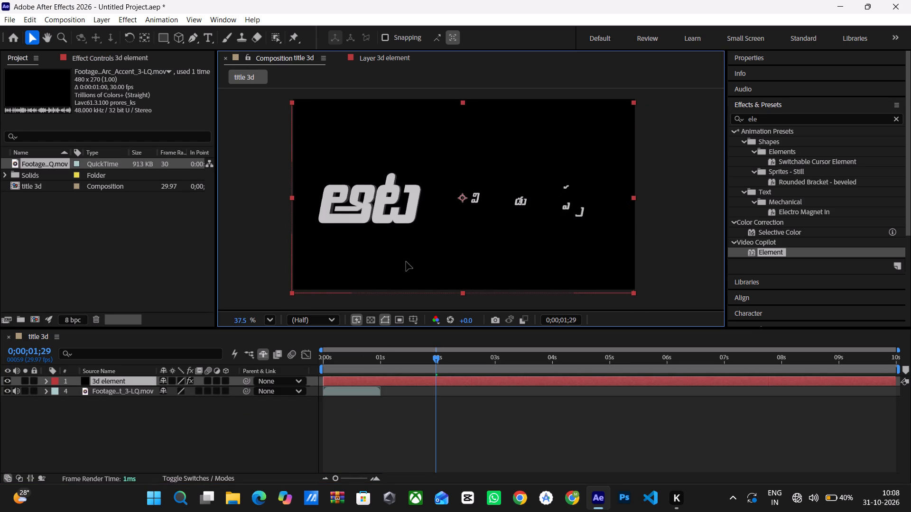
pyautogui.moveTo(406, 262); pyautogui.dragTo(407, 261)
pyautogui.click(407, 261)
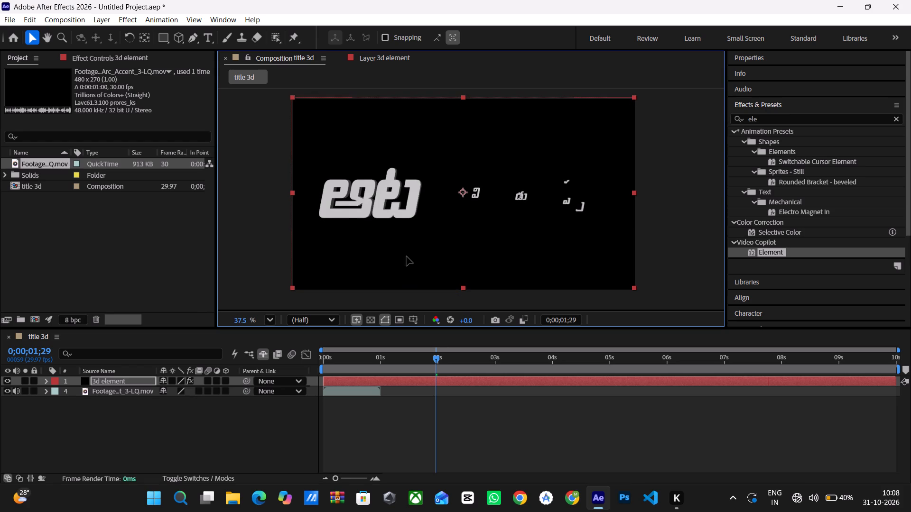
pyautogui.click(271, 425)
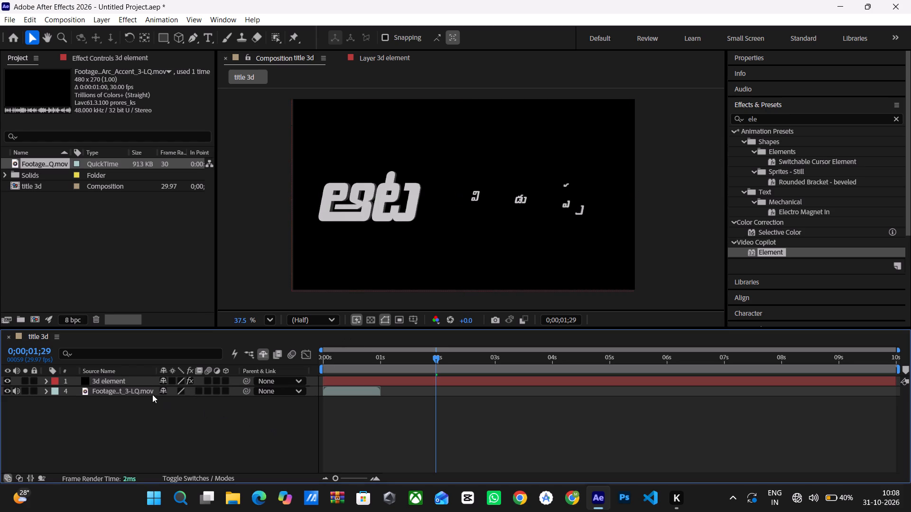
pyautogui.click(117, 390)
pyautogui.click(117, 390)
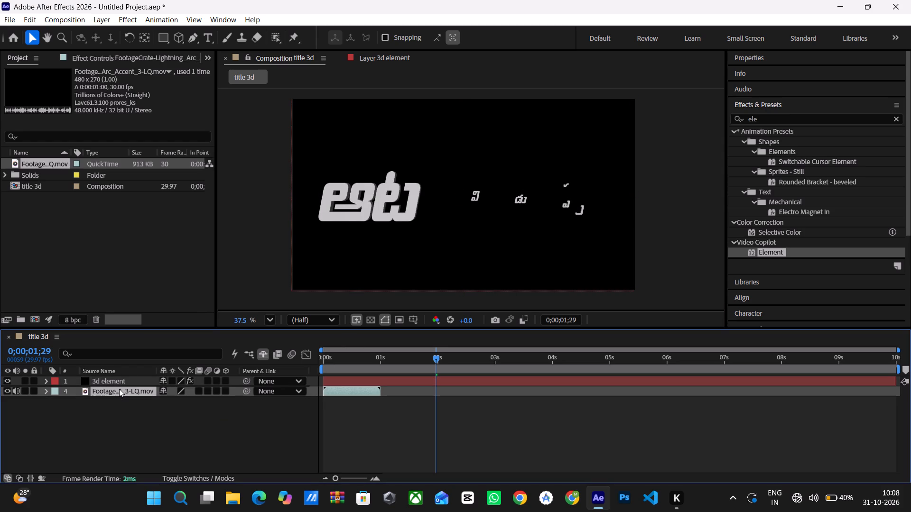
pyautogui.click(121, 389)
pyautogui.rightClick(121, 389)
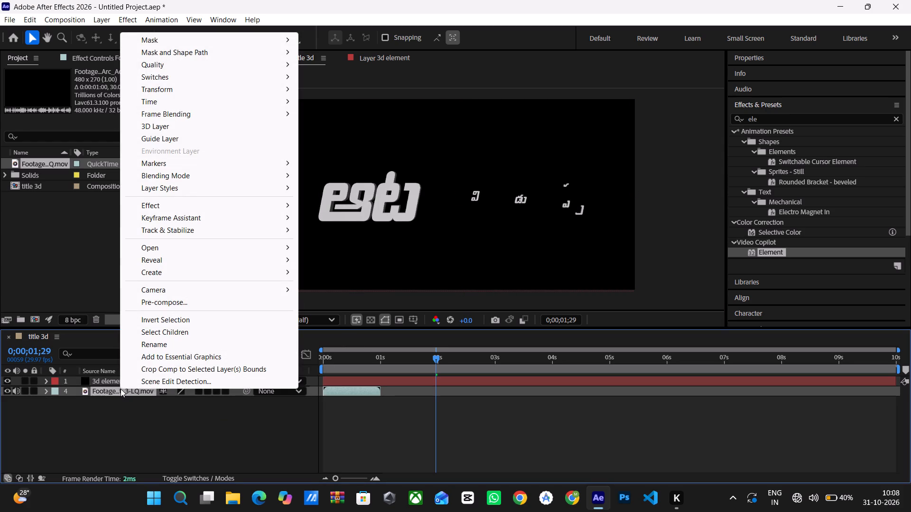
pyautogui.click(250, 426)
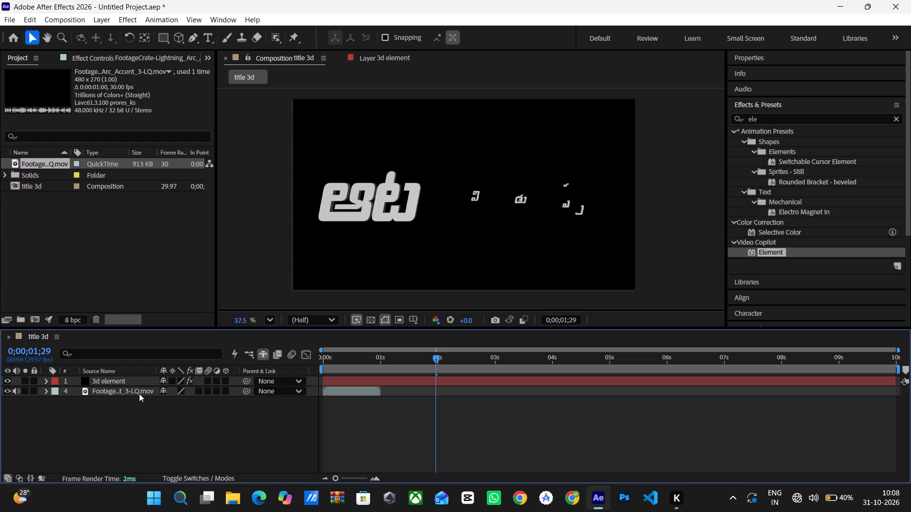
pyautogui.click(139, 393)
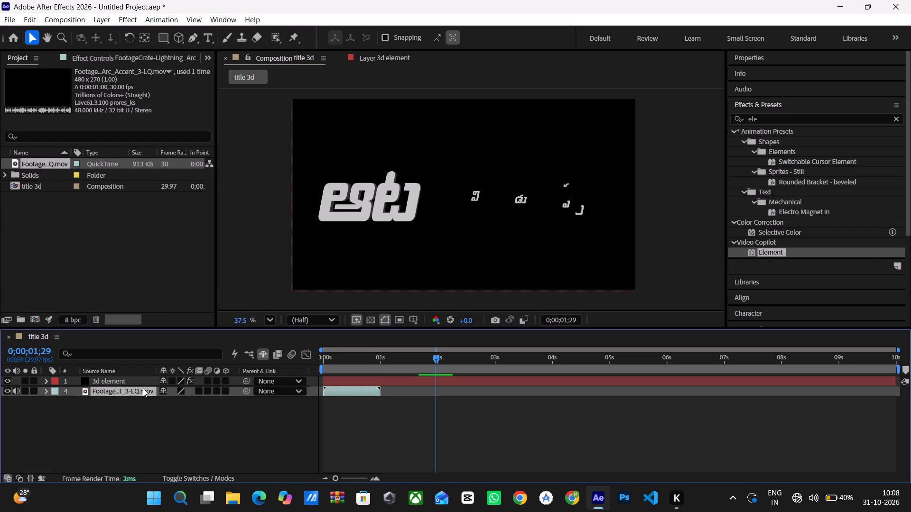
# Resize the 3d element layer from its lower corner so it is slightly wider and shorter than the composition frame.
pyautogui.scroll(-2, 479, 229)
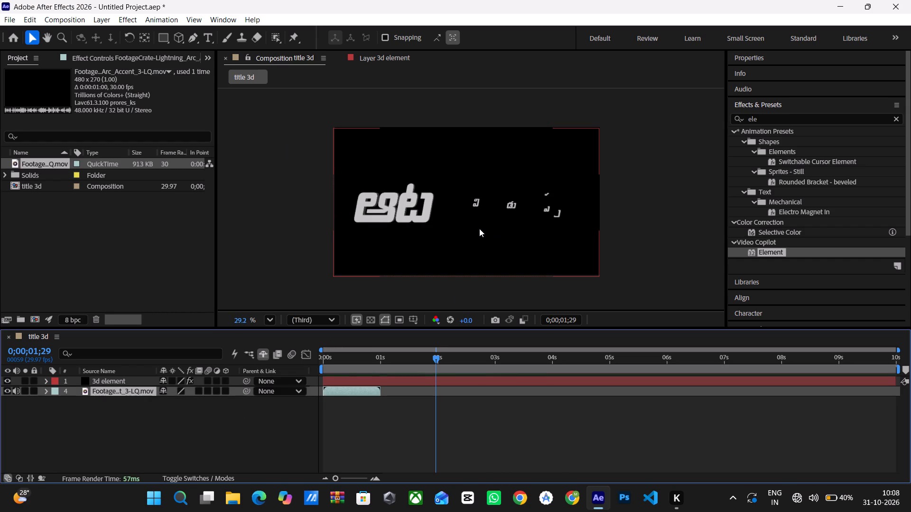
pyautogui.scroll(1, 479, 229)
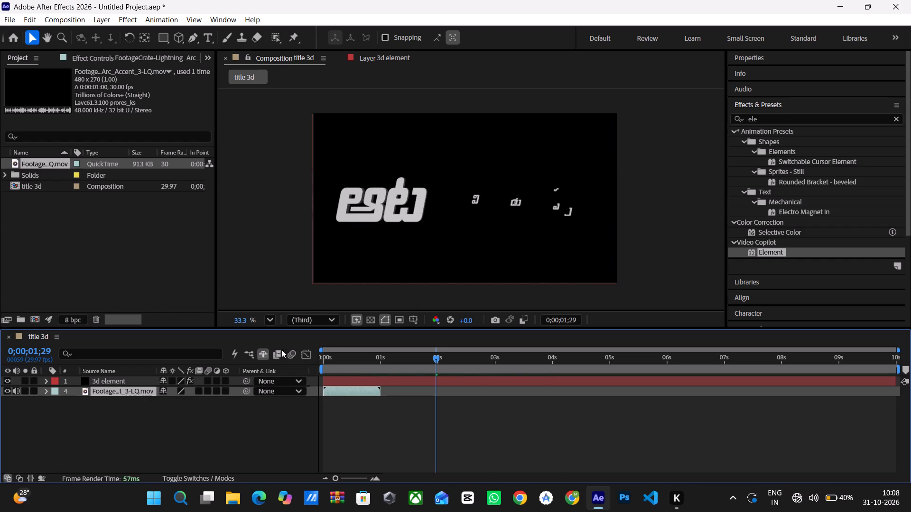
pyautogui.click(132, 392)
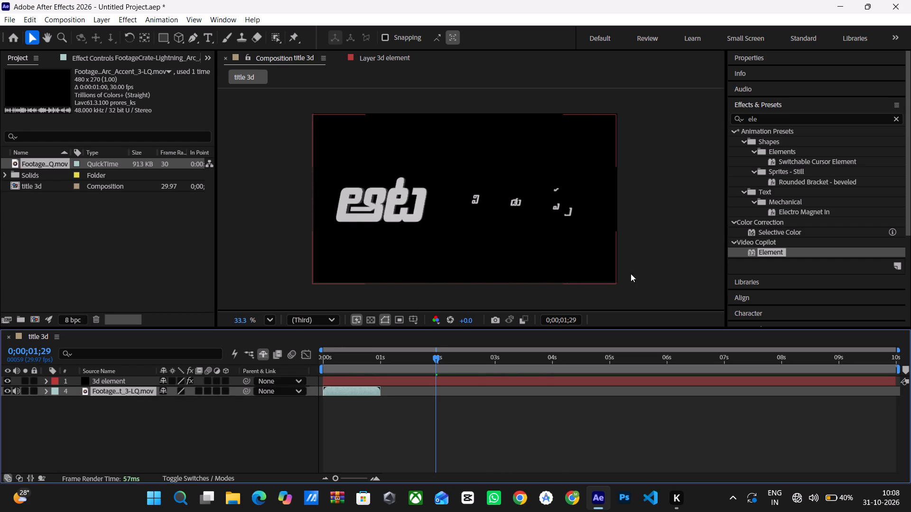
pyautogui.moveTo(614, 284); pyautogui.dragTo(617, 291)
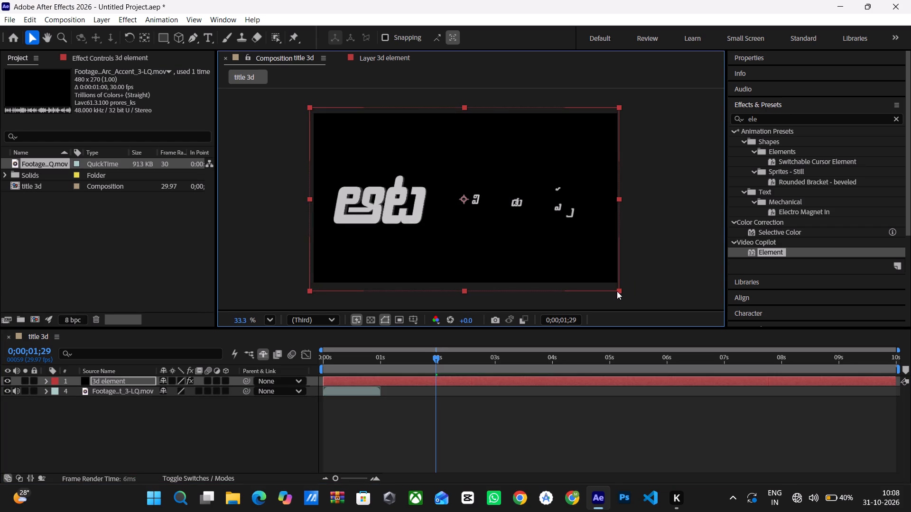
pyautogui.moveTo(617, 291); pyautogui.dragTo(619, 282)
# Play the composition from 0;00;00;00 to review the title animation with the resized 3d element layer.
pyautogui.moveTo(433, 355); pyautogui.dragTo(391, 350)
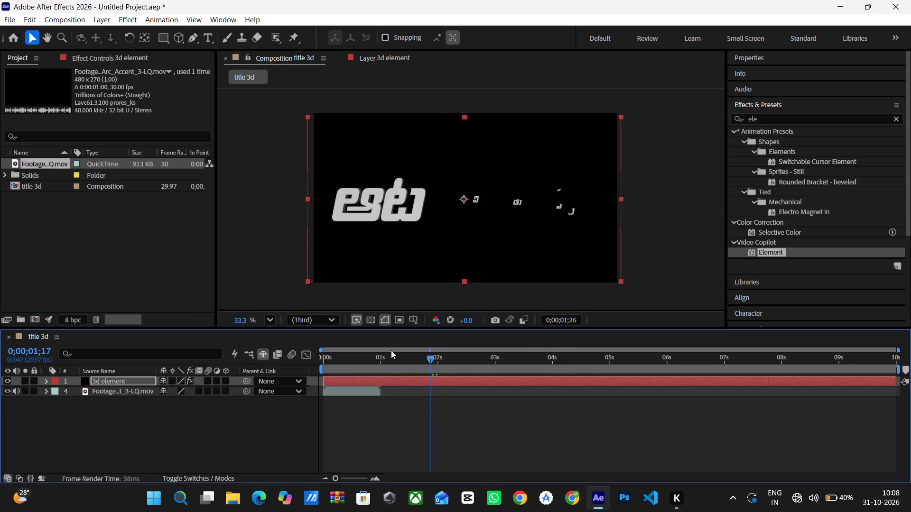
pyautogui.moveTo(391, 350); pyautogui.dragTo(315, 364)
pyautogui.press('space')
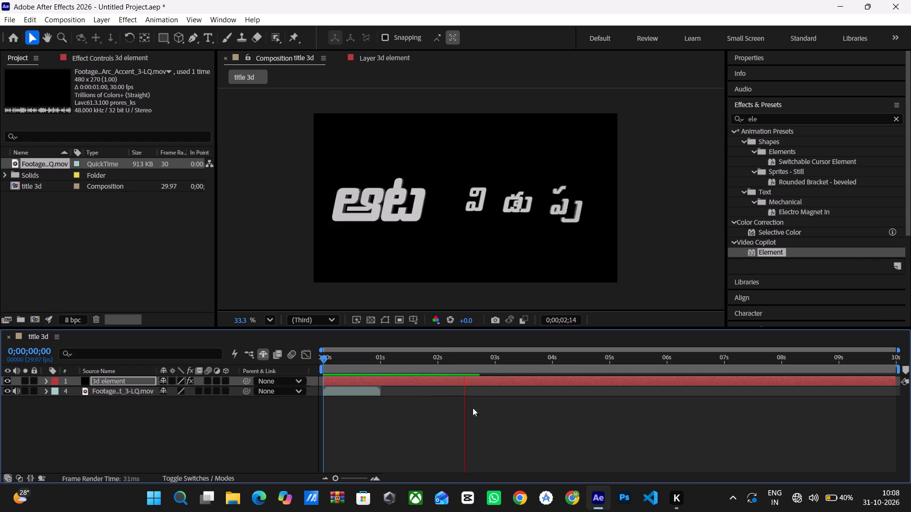
# At 0;00;00;00, scale the Lightning Arc Accent clip up about its centre until it slightly overhangs the composition frame.
pyautogui.moveTo(323, 360); pyautogui.dragTo(330, 362)
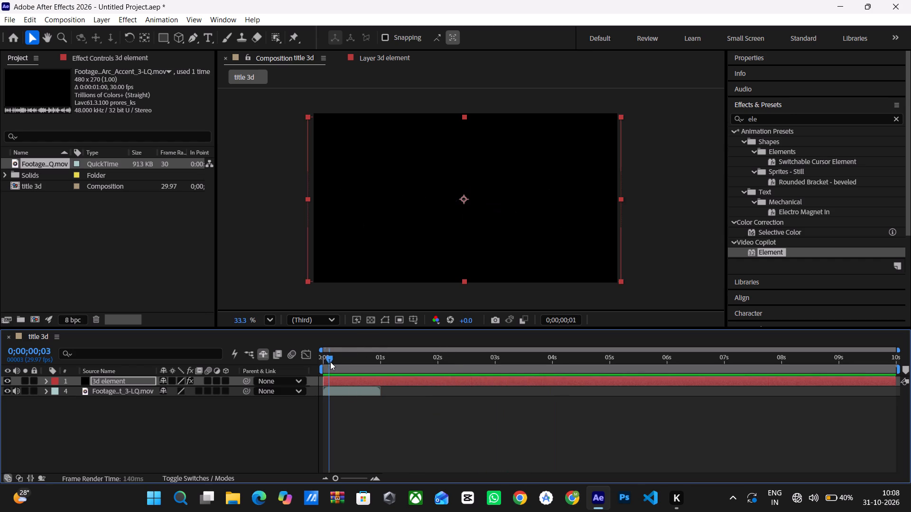
pyautogui.moveTo(330, 362); pyautogui.dragTo(312, 358)
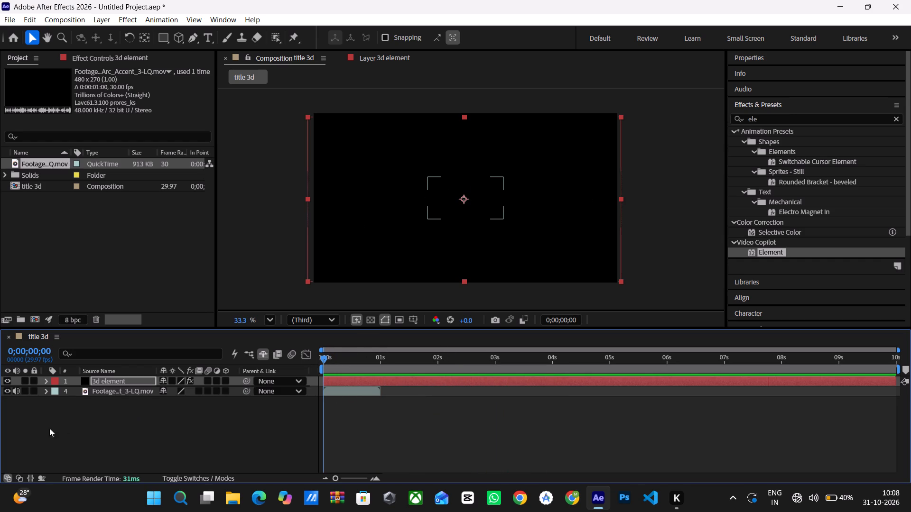
pyautogui.click(99, 393)
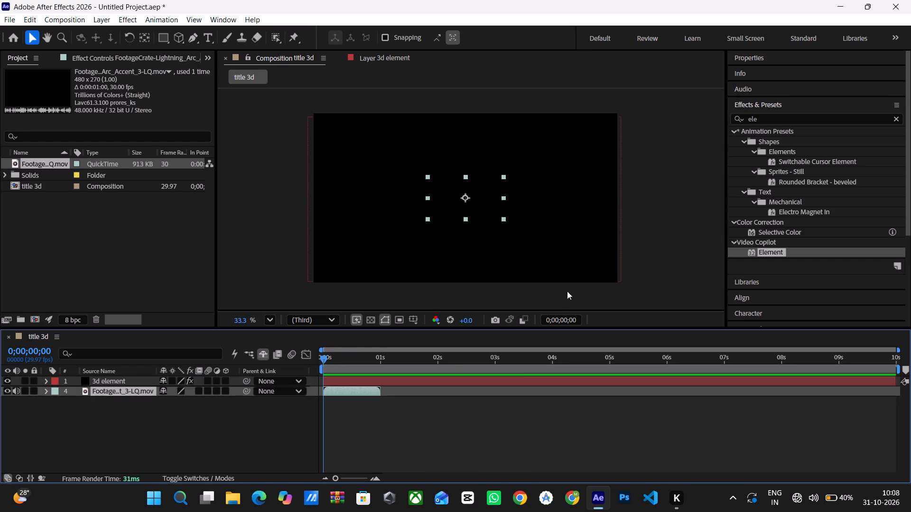
pyautogui.moveTo(503, 219); pyautogui.dragTo(504, 229)
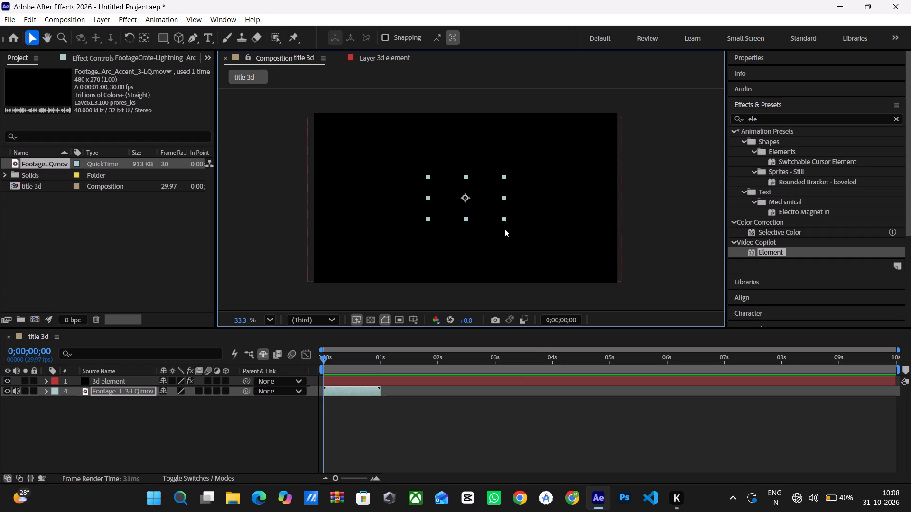
pyautogui.moveTo(504, 229); pyautogui.dragTo(604, 265)
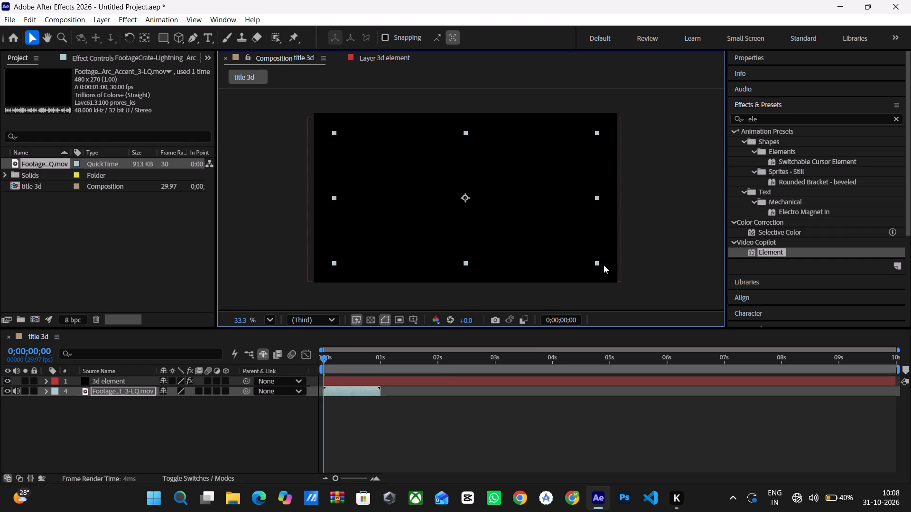
pyautogui.moveTo(604, 265); pyautogui.dragTo(623, 288)
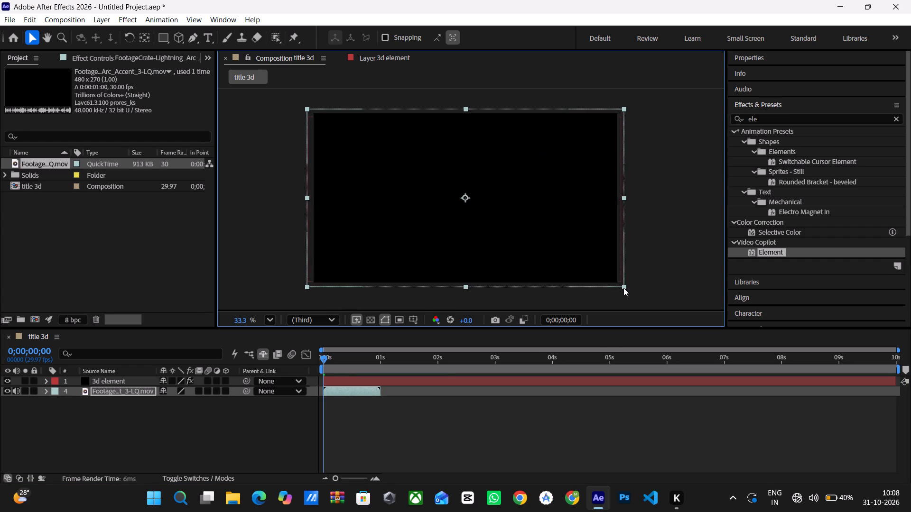
pyautogui.moveTo(623, 288); pyautogui.dragTo(623, 288)
# Play the title 3d composition from the start to review the enlarged lightning arc with the title animation.
pyautogui.press('space')
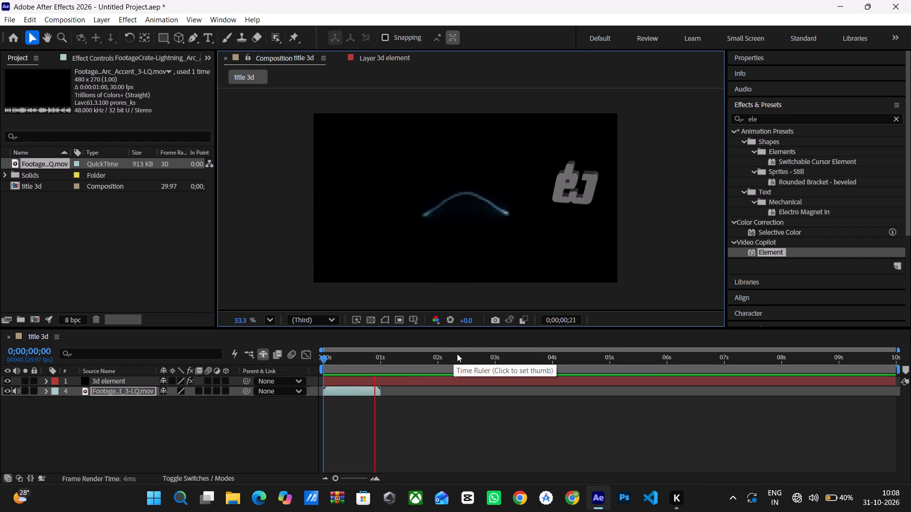
pyautogui.click(362, 391)
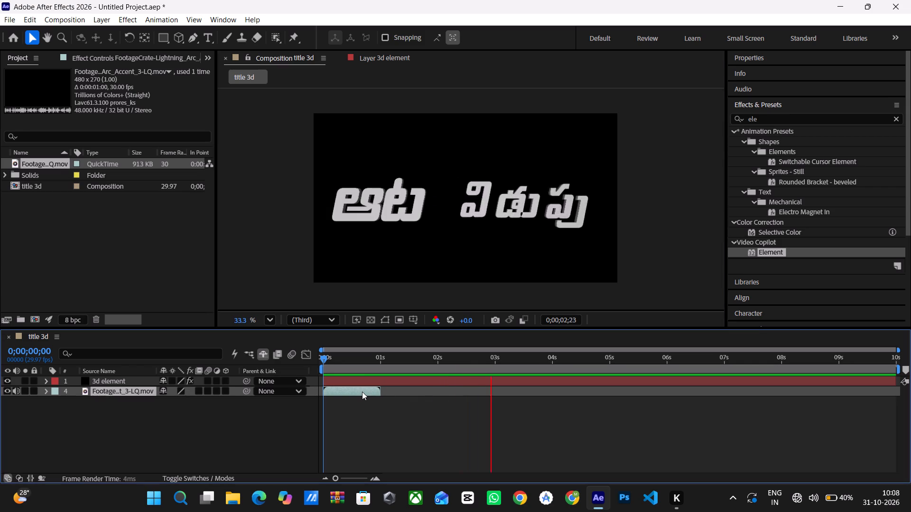
pyautogui.click(362, 391)
pyautogui.click(117, 389)
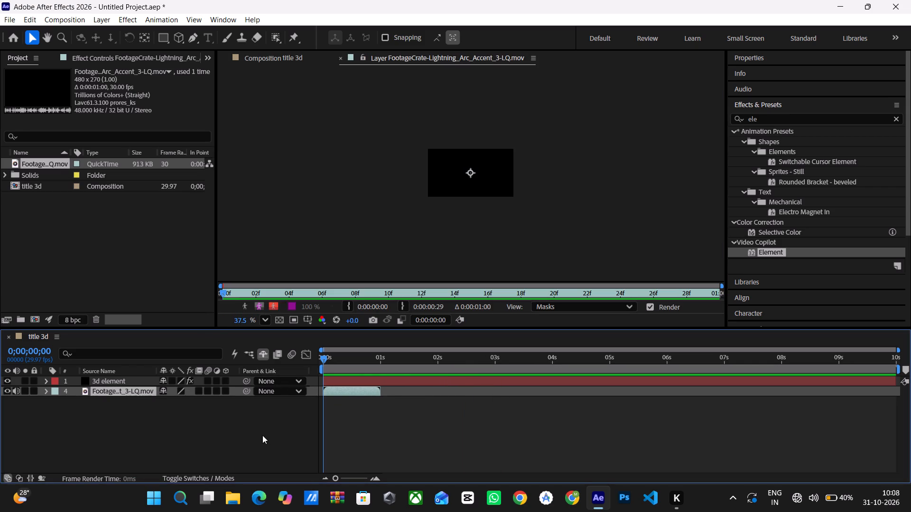
pyautogui.click(282, 56)
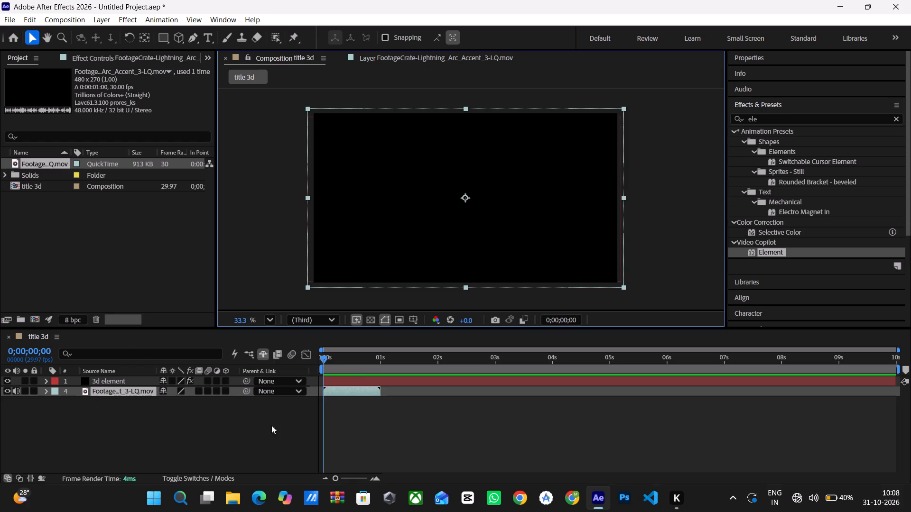
pyautogui.press('space')
pyautogui.press('space')
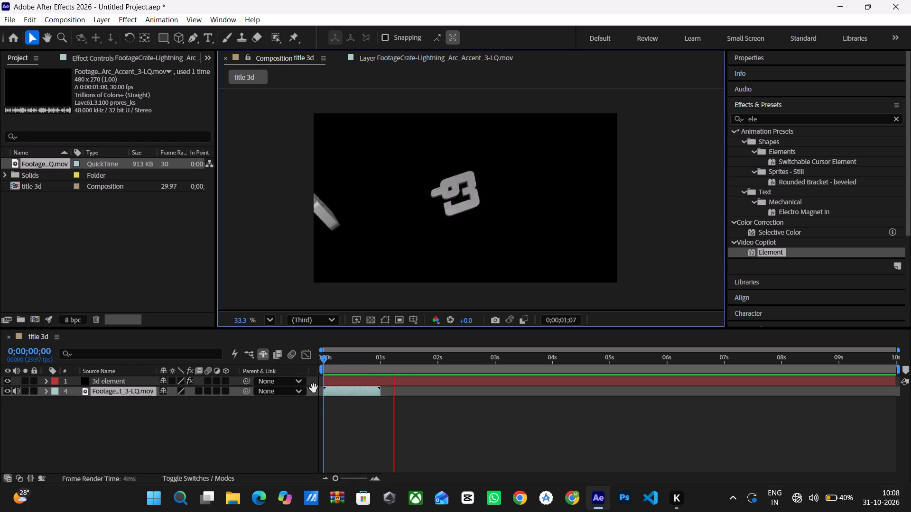
pyautogui.moveTo(407, 358); pyautogui.dragTo(316, 352)
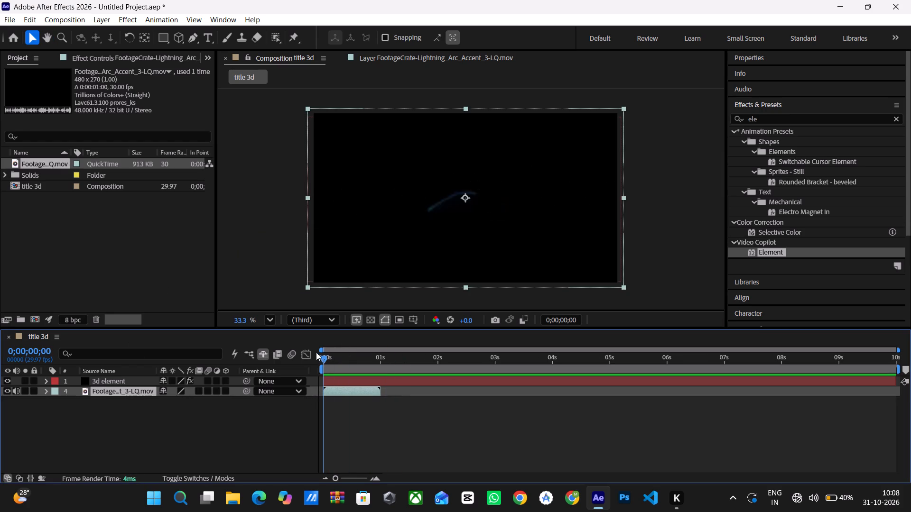
pyautogui.moveTo(316, 352); pyautogui.dragTo(316, 352)
# Import the footagecrate-4k-super-lightning-fullscreen clip from Downloads and add it as the bottom layer of the title 3d composition.
pyautogui.rightClick(67, 201)
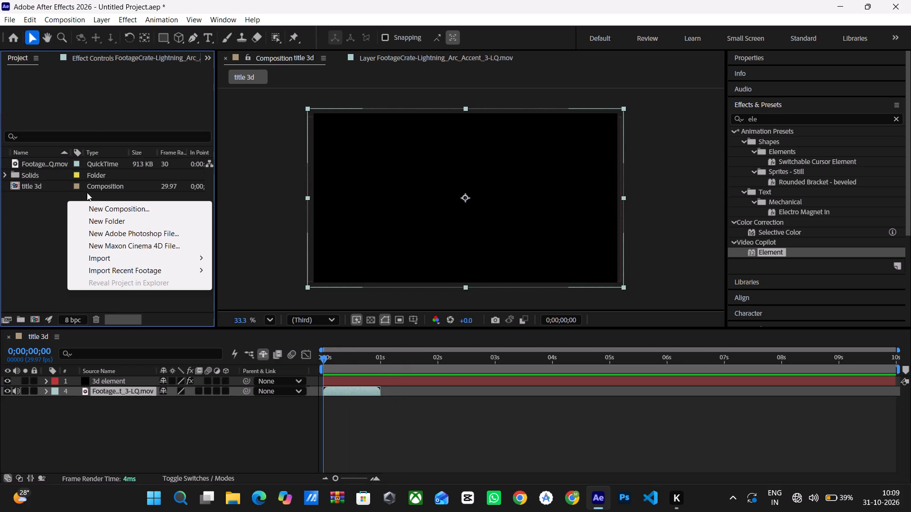
pyautogui.click(98, 260)
pyautogui.click(181, 261)
pyautogui.click(229, 258)
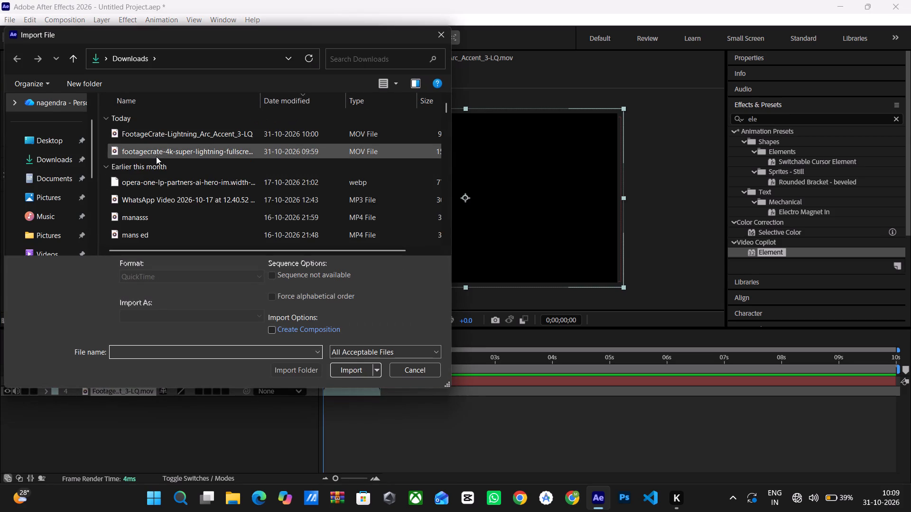
pyautogui.click(154, 153)
pyautogui.click(348, 368)
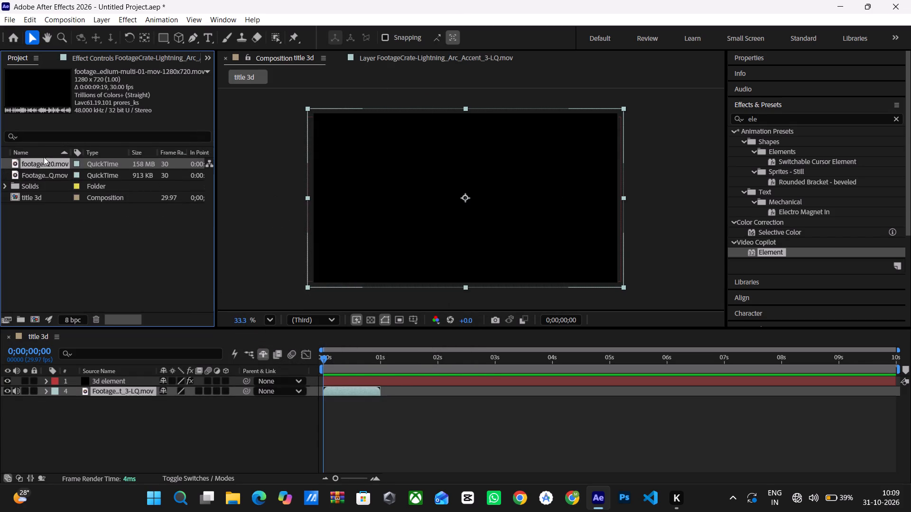
pyautogui.moveTo(42, 162); pyautogui.dragTo(73, 407)
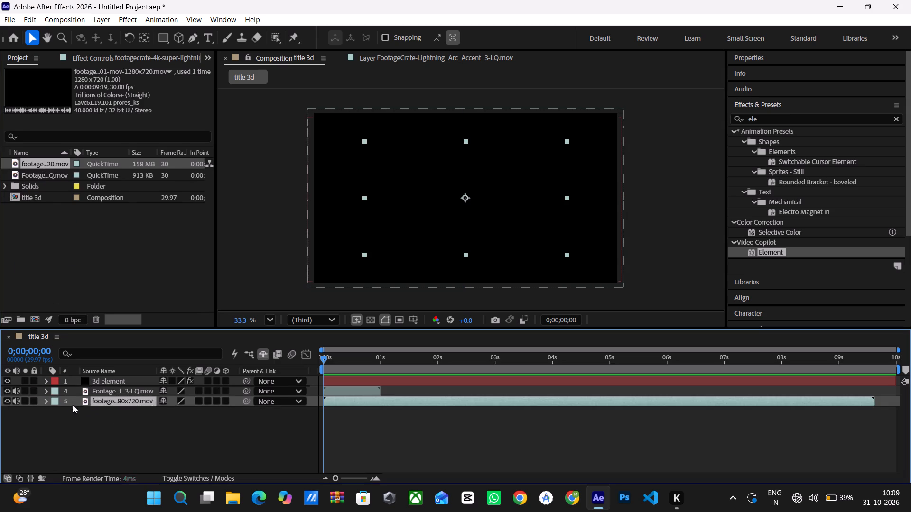
# Play the composition from the start to examine the full-screen lightning clip behind the 3D title.
pyautogui.press('space')
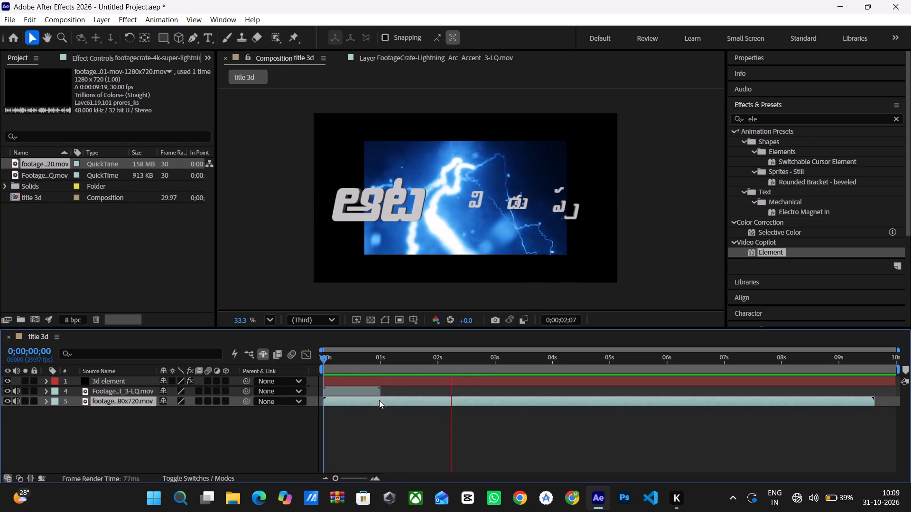
pyautogui.click(418, 402)
pyautogui.click(139, 397)
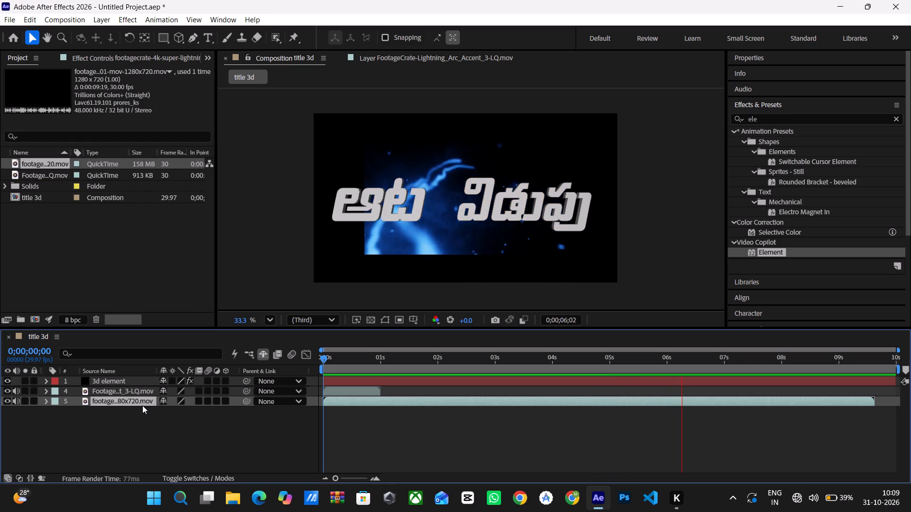
pyautogui.click(142, 405)
pyautogui.click(137, 399)
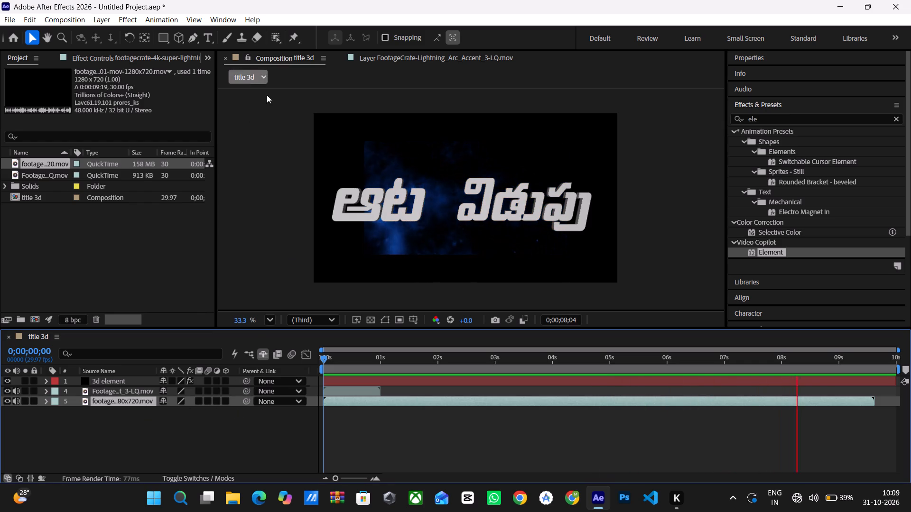
# Open the full-screen lightning clip in its own layer view and play its opening frames up to 0;00;00;22.
pyautogui.click(363, 53)
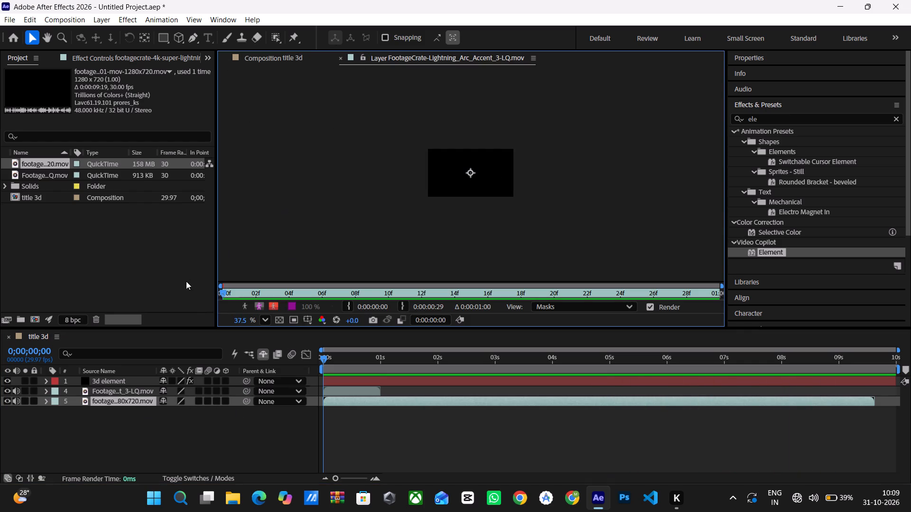
pyautogui.doubleClick(128, 400)
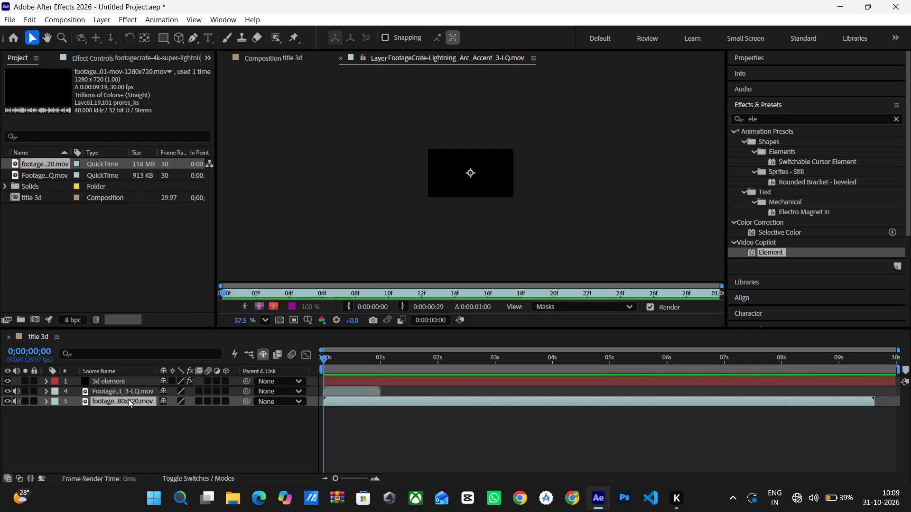
pyautogui.click(472, 172)
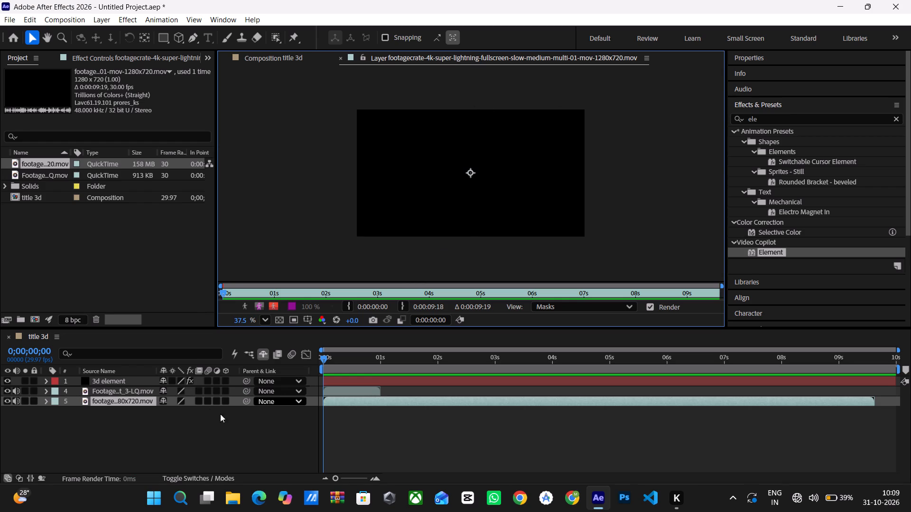
pyautogui.press('space')
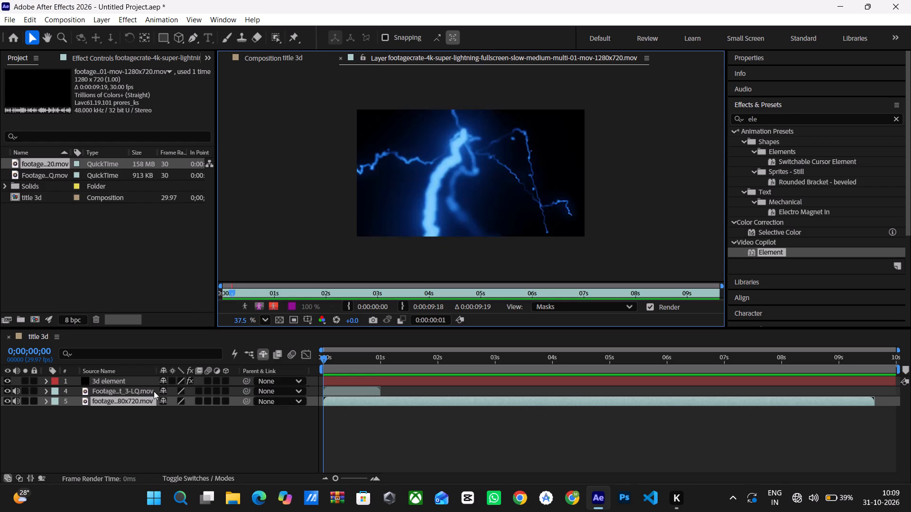
pyautogui.press('space')
# Add a new mask to the full-screen lightning layer.
pyautogui.rightClick(489, 185)
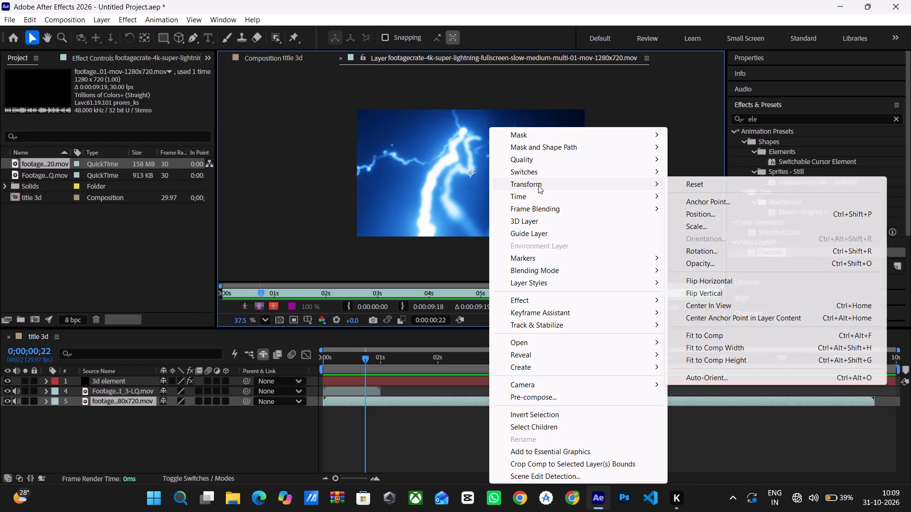
pyautogui.click(538, 135)
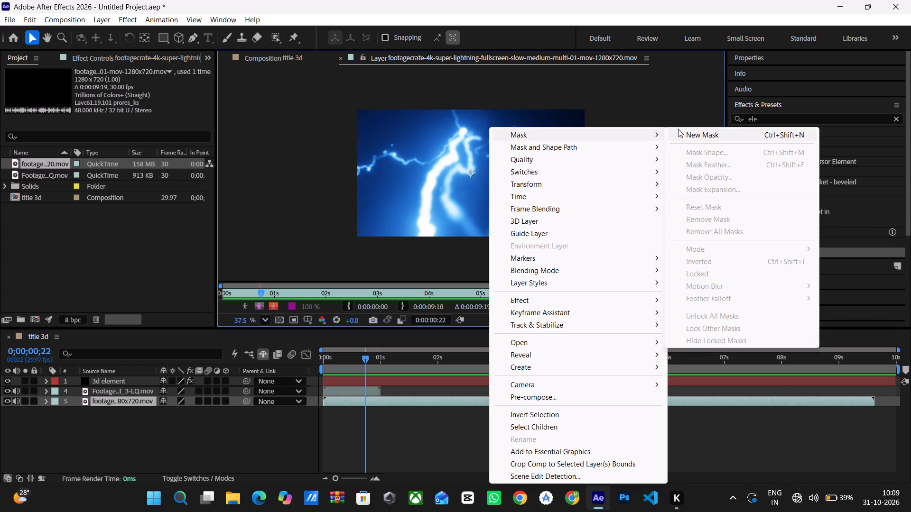
pyautogui.click(678, 129)
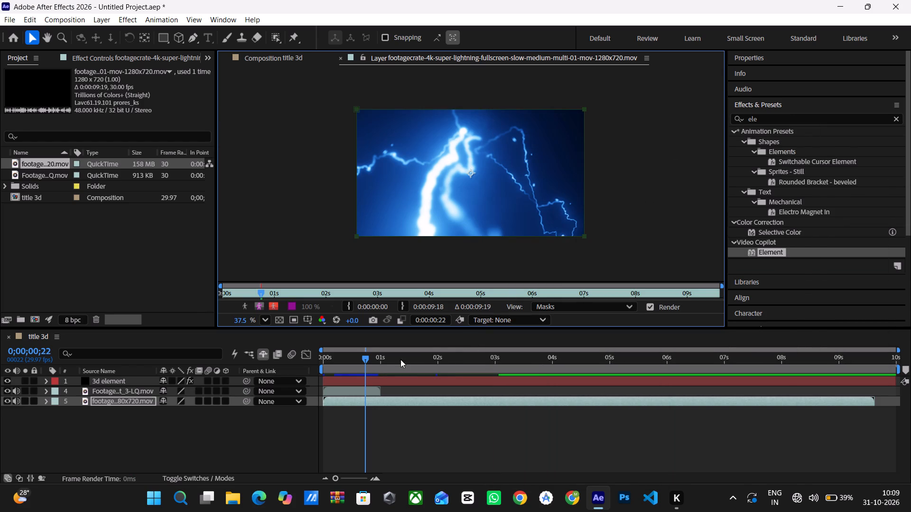
# In the title 3d composition at frame 0;00;00;00, pull the lightning layer mask's two left corners out to the frame's left corners.
pyautogui.moveTo(368, 355); pyautogui.dragTo(294, 262)
pyautogui.moveTo(294, 262); pyautogui.dragTo(374, 383)
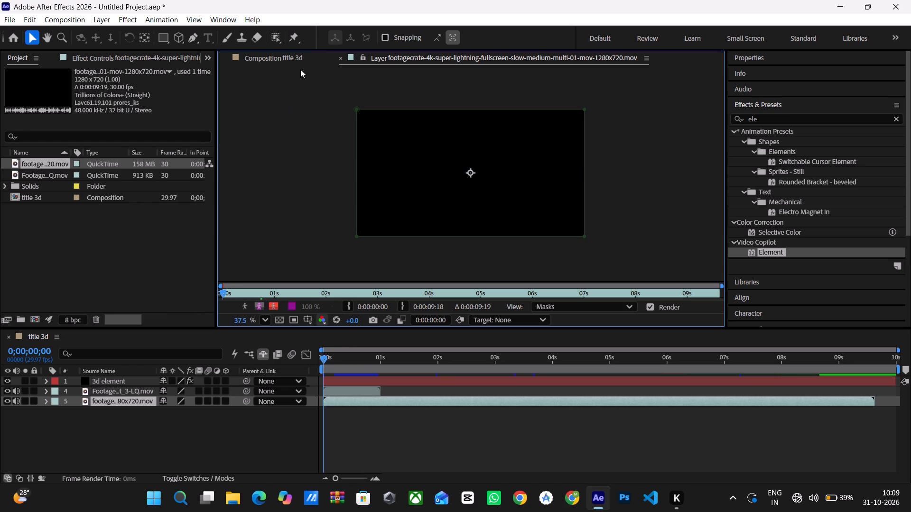
pyautogui.click(289, 55)
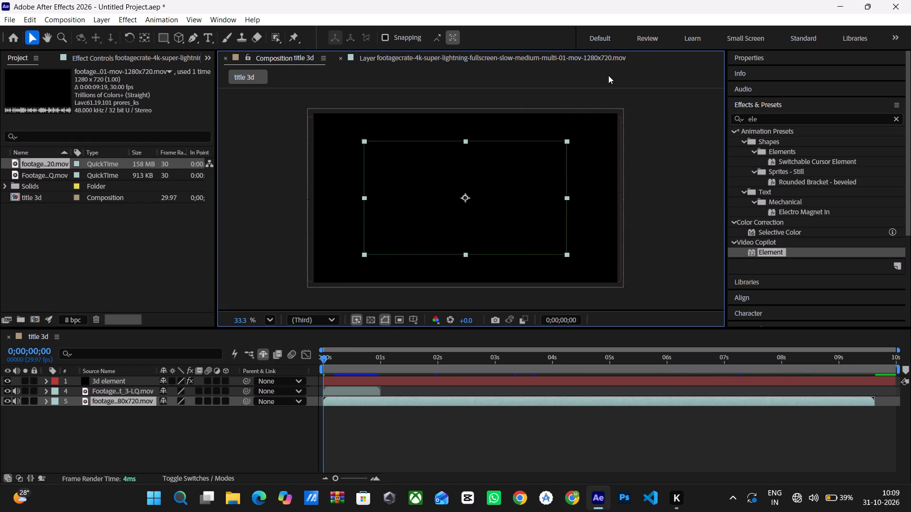
pyautogui.click(605, 58)
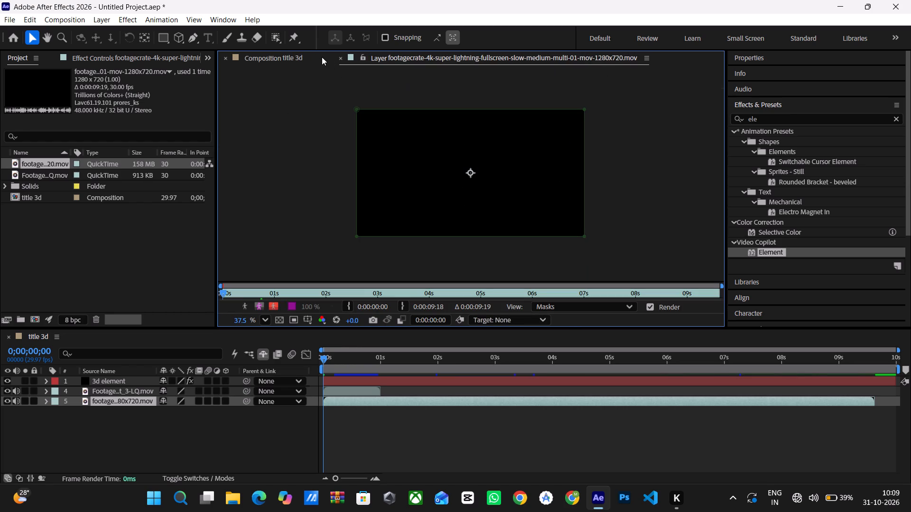
pyautogui.click(321, 57)
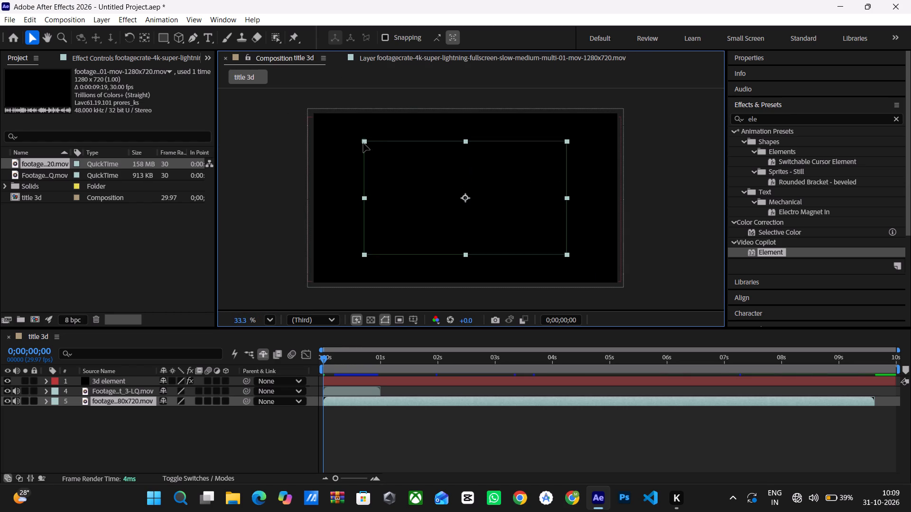
pyautogui.moveTo(363, 143); pyautogui.dragTo(351, 128)
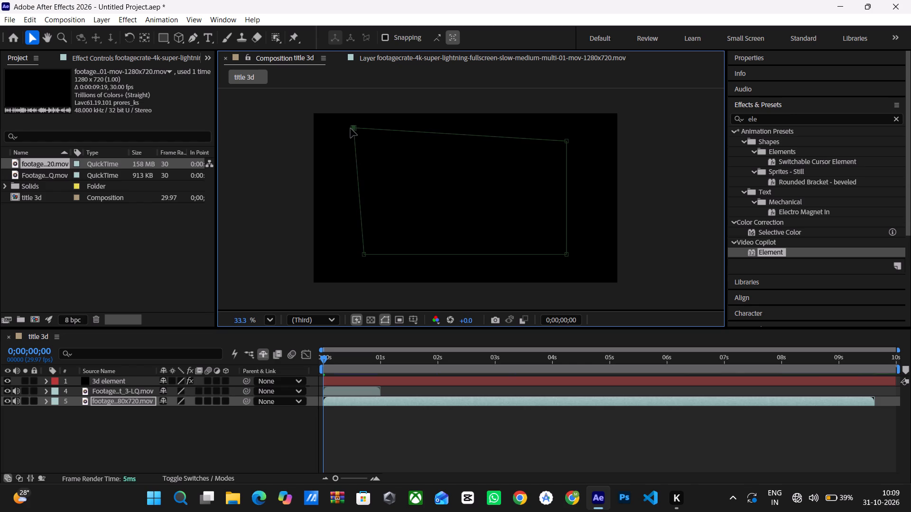
pyautogui.moveTo(351, 128); pyautogui.dragTo(315, 115)
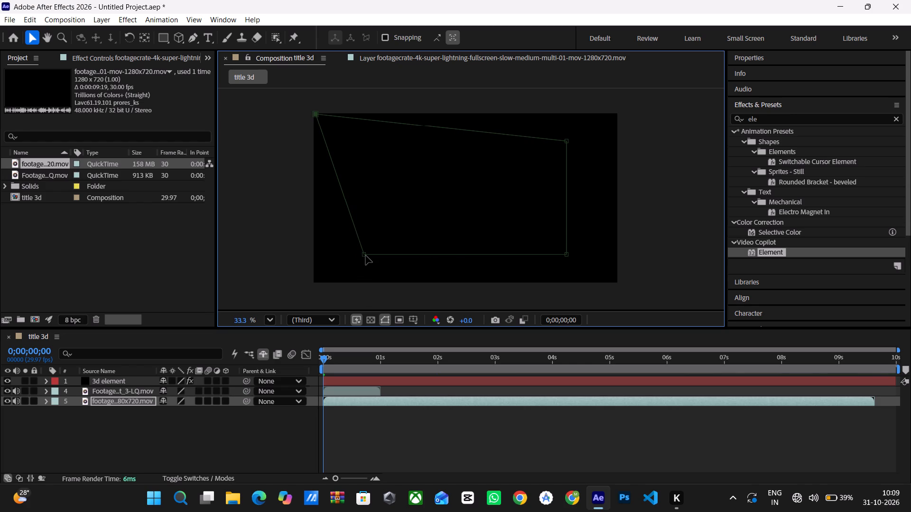
pyautogui.moveTo(365, 256); pyautogui.dragTo(325, 251)
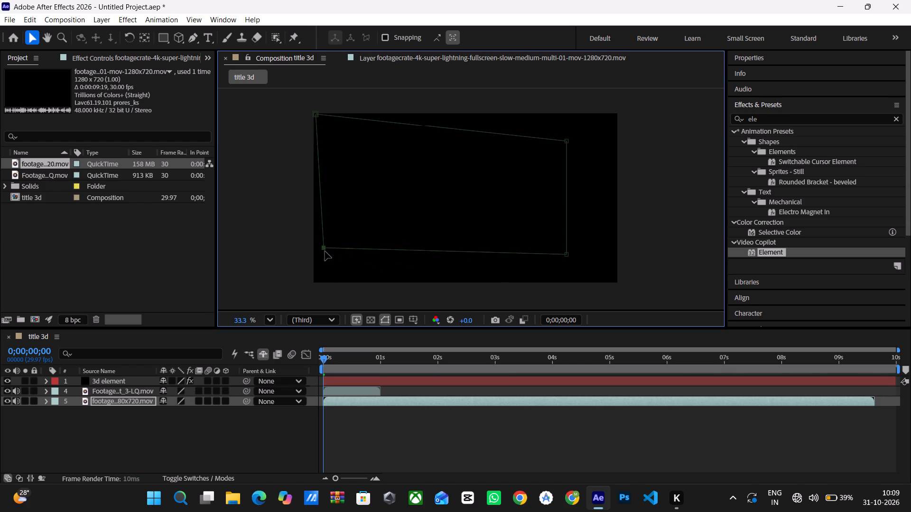
pyautogui.moveTo(325, 251); pyautogui.dragTo(330, 273)
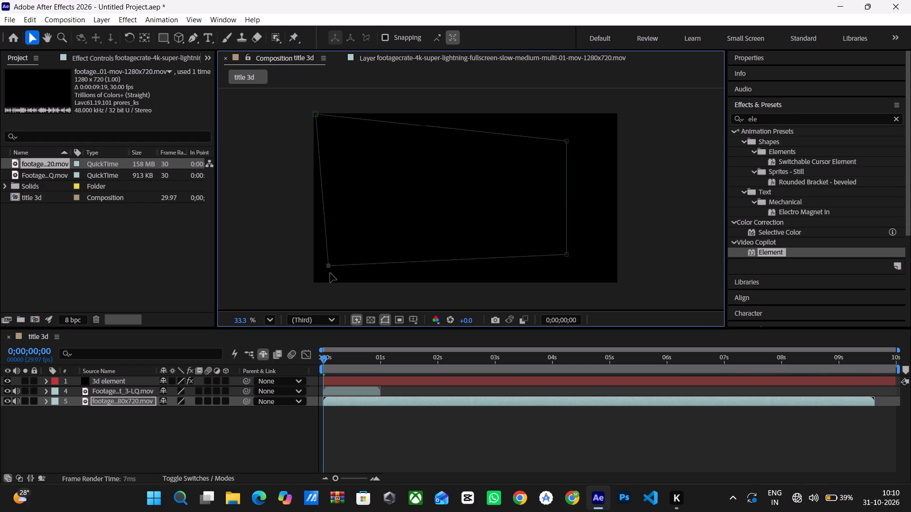
pyautogui.moveTo(330, 273); pyautogui.dragTo(333, 299)
pyautogui.moveTo(331, 298); pyautogui.dragTo(311, 289)
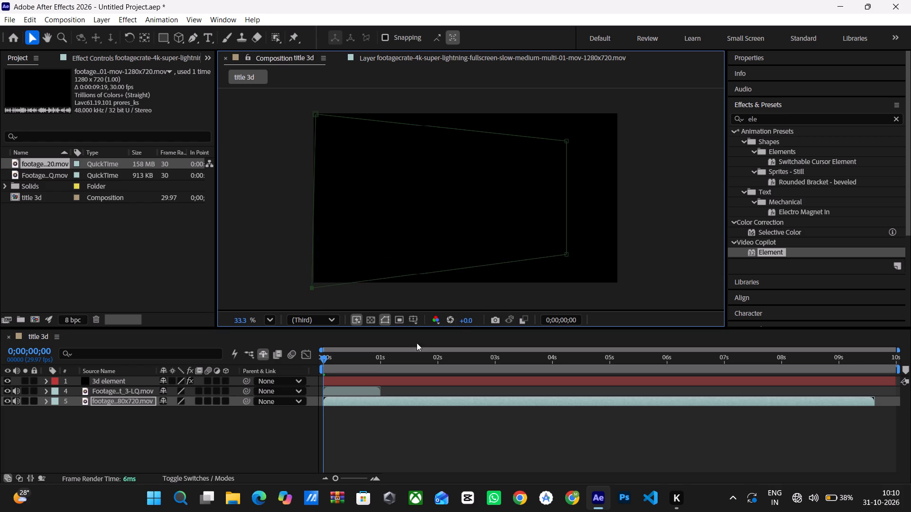
# Pull the mask's two right corners out to the frame's right corners and nudge its upper-left corner just outside the frame.
pyautogui.moveTo(566, 145); pyautogui.dragTo(595, 127)
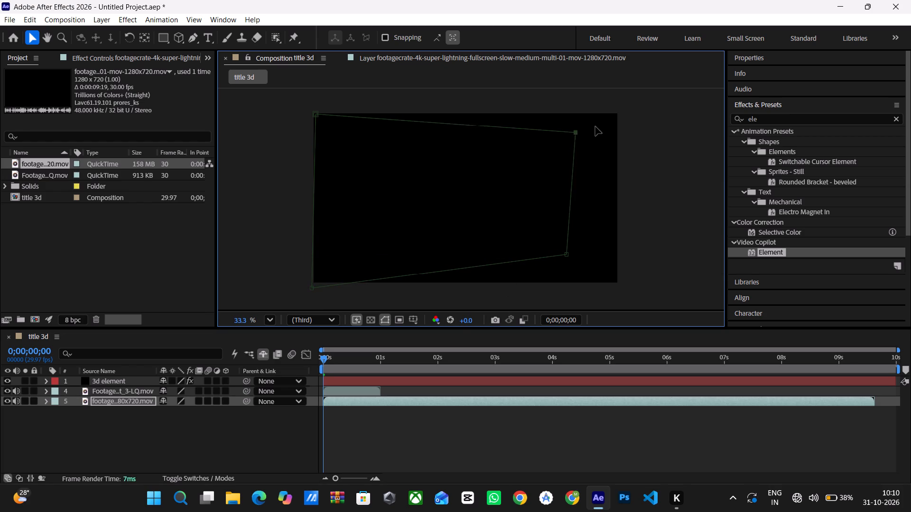
pyautogui.moveTo(595, 127); pyautogui.dragTo(623, 115)
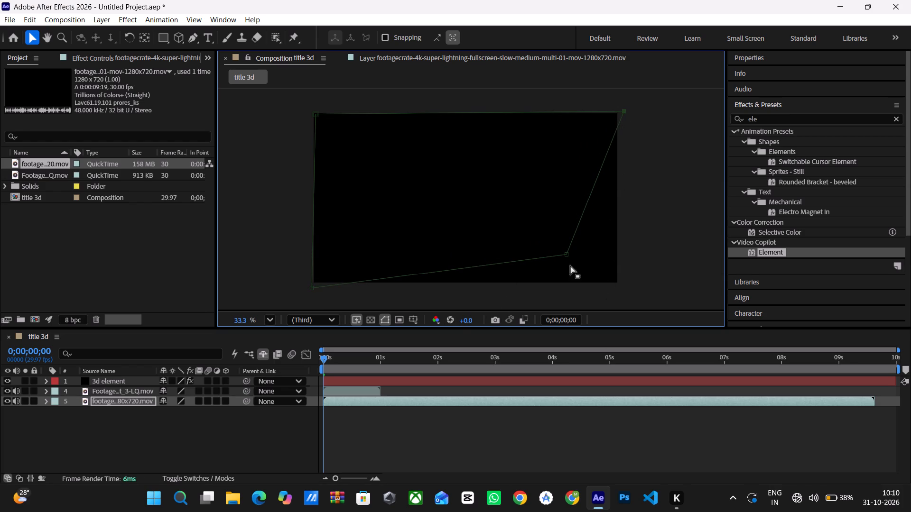
pyautogui.moveTo(567, 255); pyautogui.dragTo(627, 287)
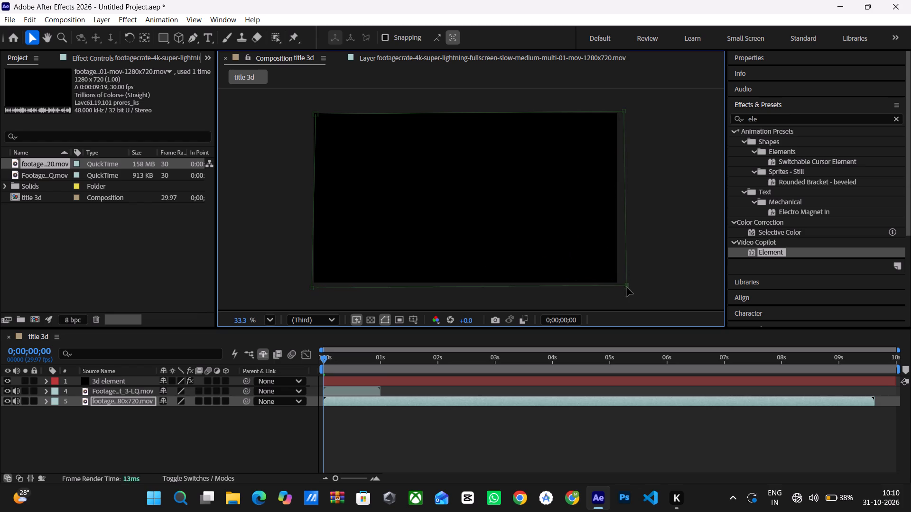
pyautogui.moveTo(627, 287); pyautogui.dragTo(621, 286)
pyautogui.moveTo(317, 115); pyautogui.dragTo(310, 115)
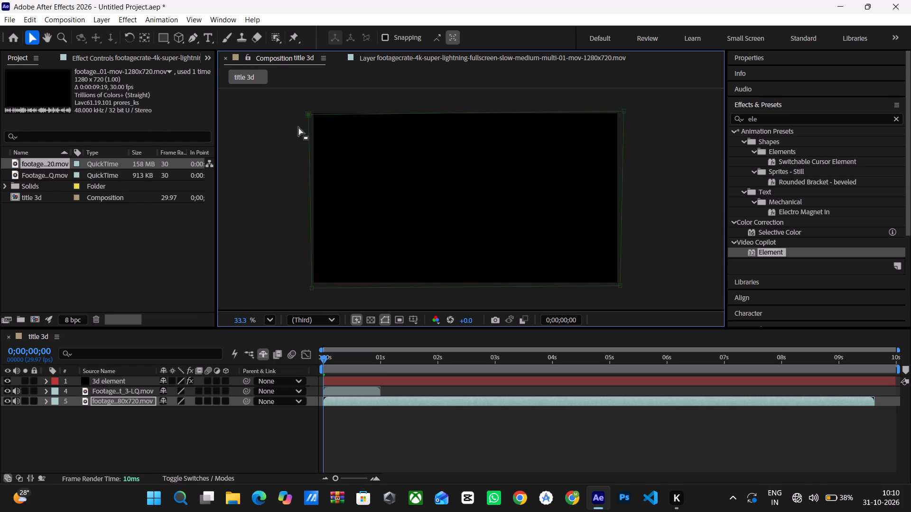
# Play the composition to check how the lightning fills the frame with the enlarged mask.
pyautogui.press('space')
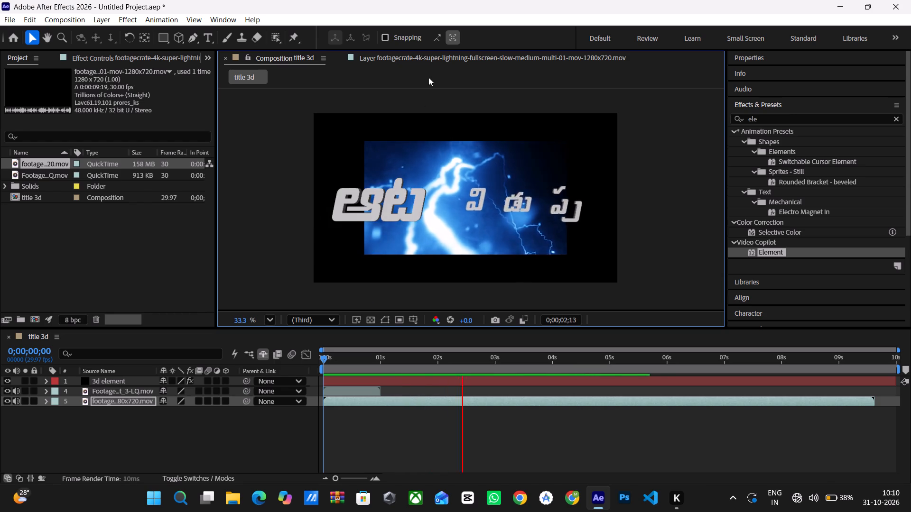
# In the lightning clip's layer view, move its anchor point down and left of centre, and return to the title 3d composition.
pyautogui.click(400, 55)
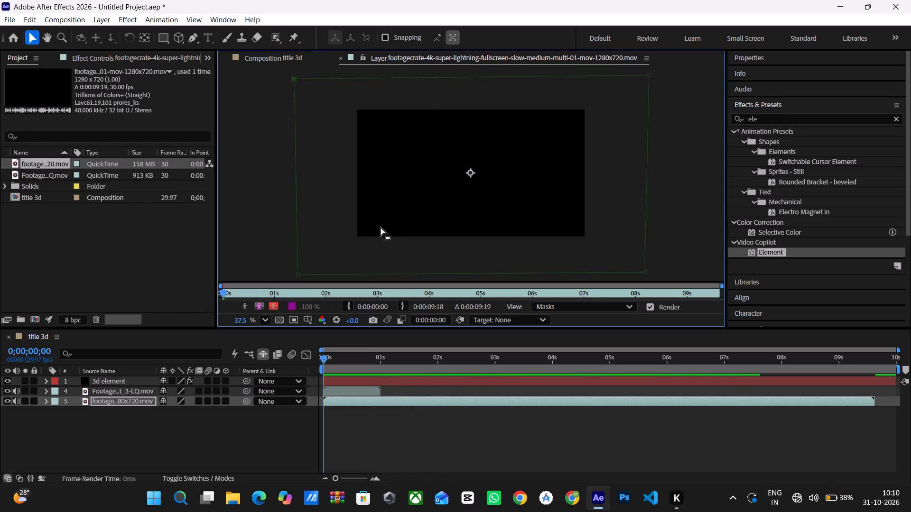
pyautogui.moveTo(474, 175); pyautogui.dragTo(428, 212)
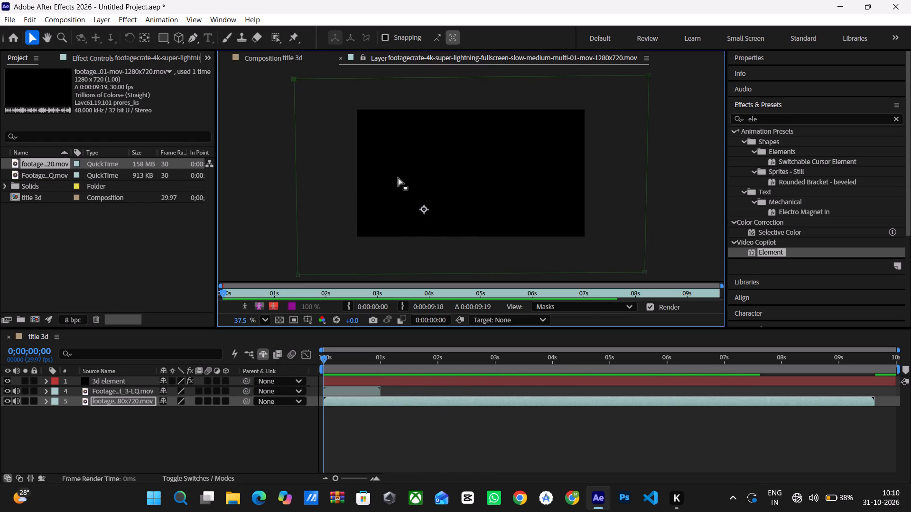
pyautogui.click(289, 54)
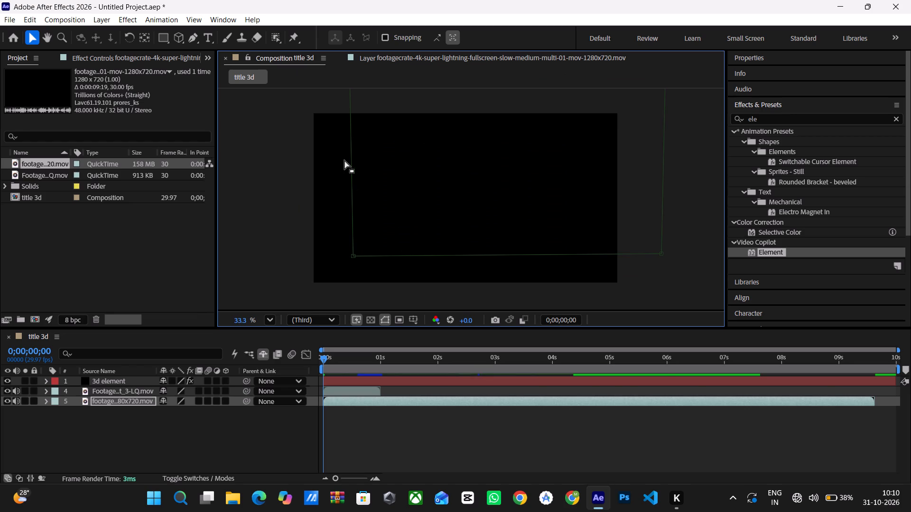
# Play the composition to examine the lightning's placement behind the title with its new anchor point.
pyautogui.press('space')
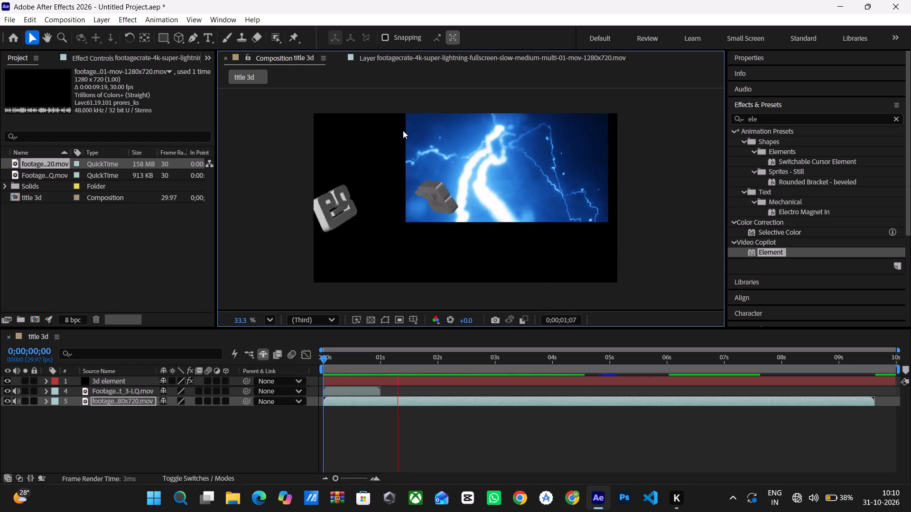
pyautogui.click(453, 152)
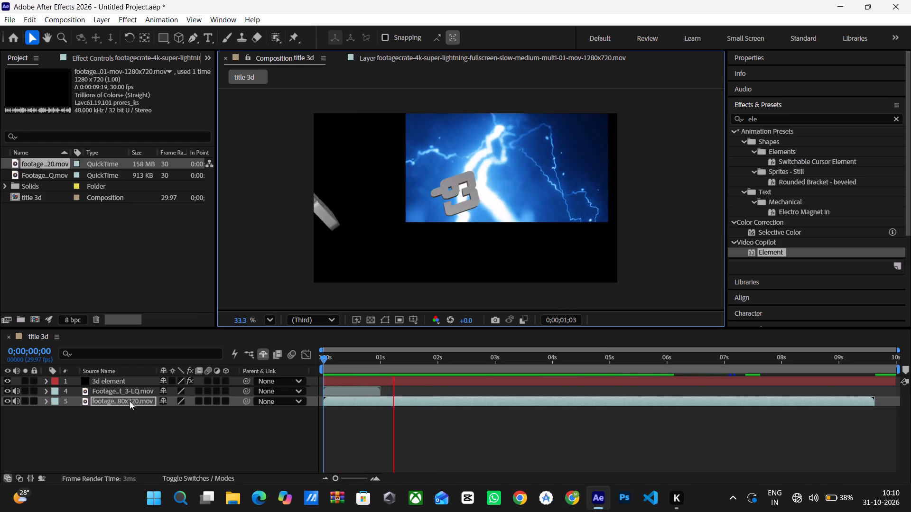
pyautogui.click(130, 399)
pyautogui.click(140, 399)
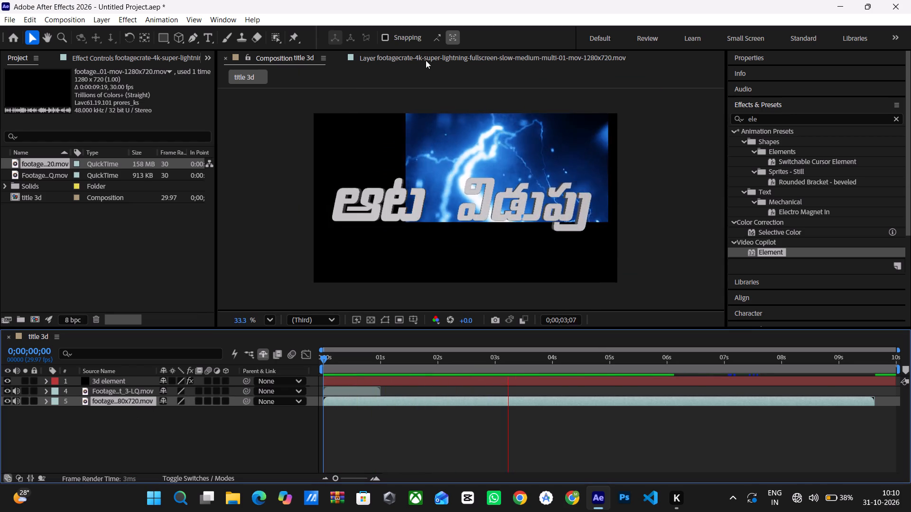
# Close all open layer views and the empty Layer panel, returning to the title 3d composition.
pyautogui.click(413, 50)
pyautogui.click(415, 63)
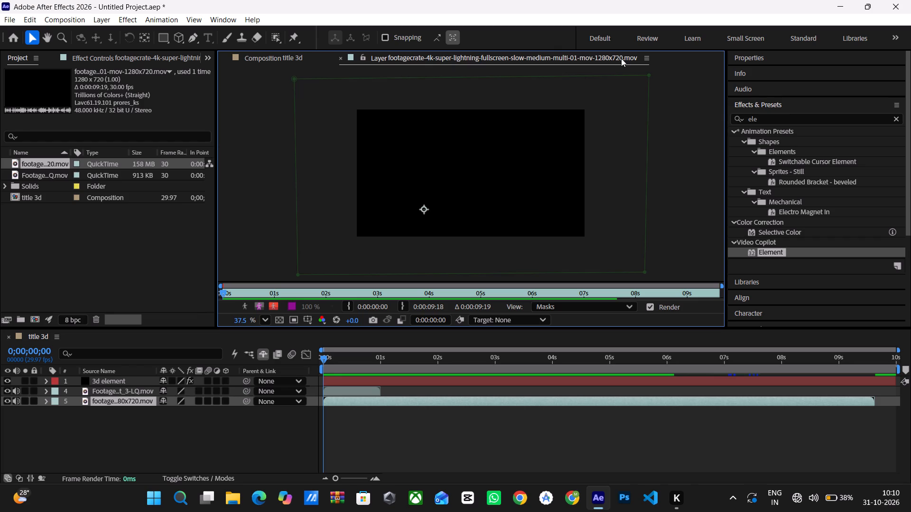
pyautogui.moveTo(622, 57); pyautogui.dragTo(608, 62)
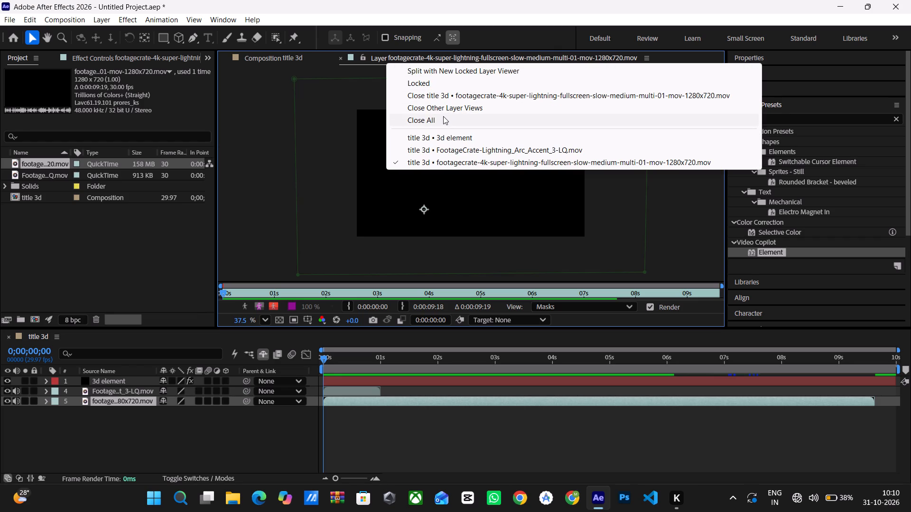
pyautogui.click(444, 116)
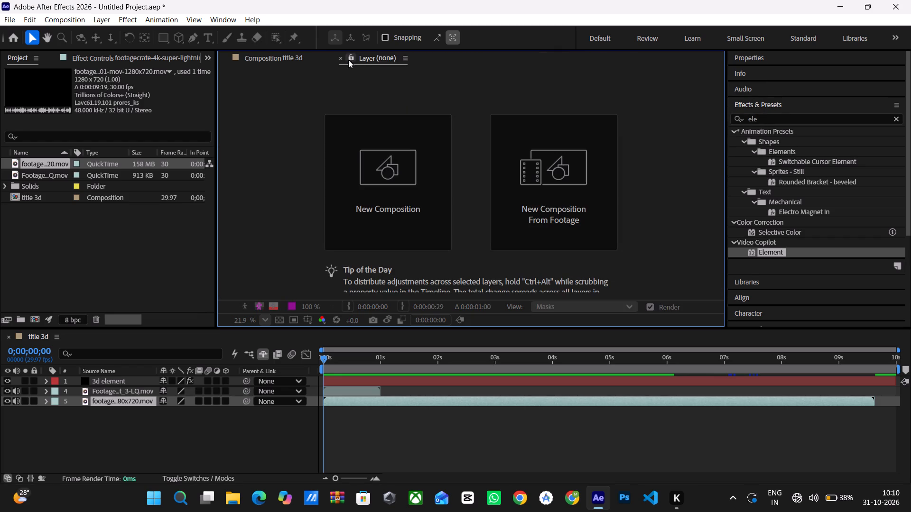
pyautogui.click(286, 56)
pyautogui.click(359, 58)
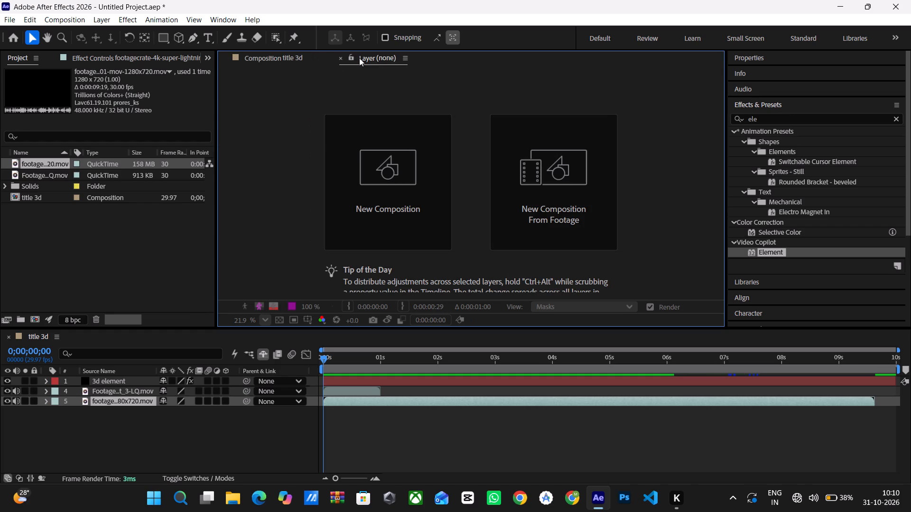
pyautogui.click(406, 56)
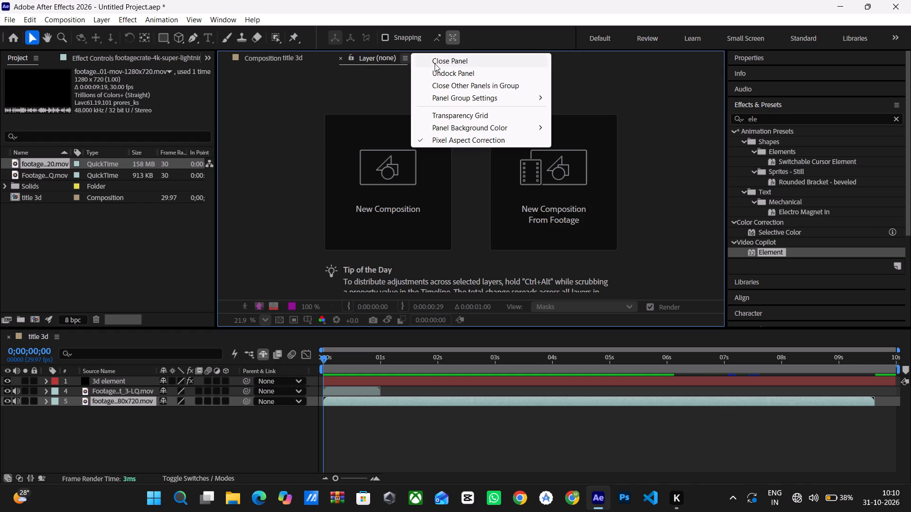
pyautogui.click(435, 64)
pyautogui.click(267, 52)
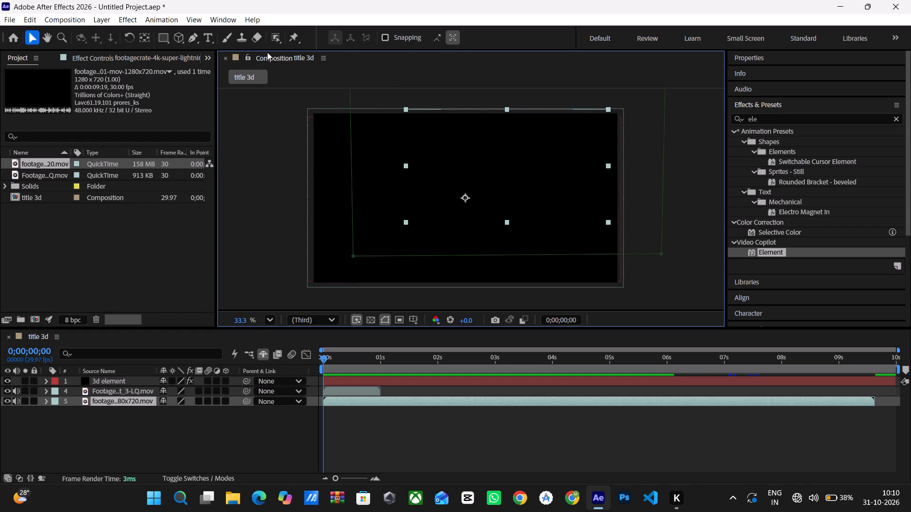
# Play and scrub the composition's opening to examine the lightning clip's coverage, stopping at 0;00;00;23.
pyautogui.press('space')
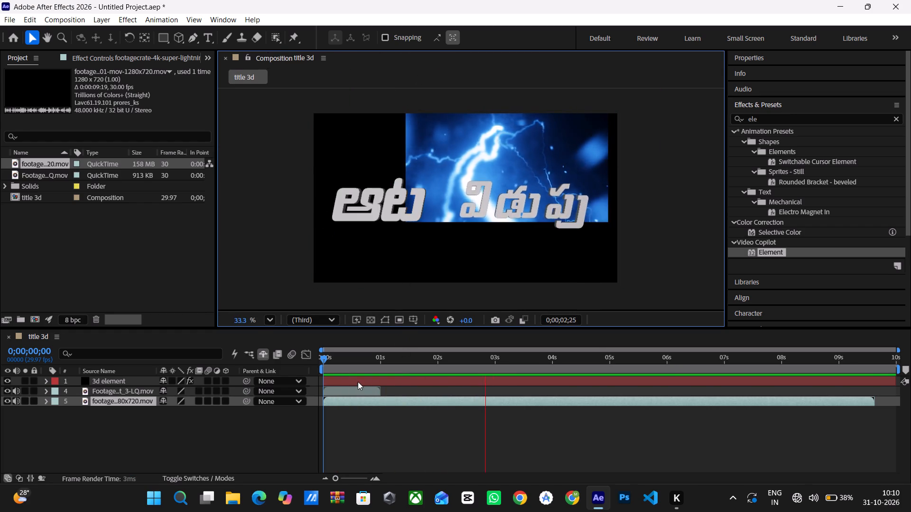
pyautogui.moveTo(326, 353); pyautogui.dragTo(365, 366)
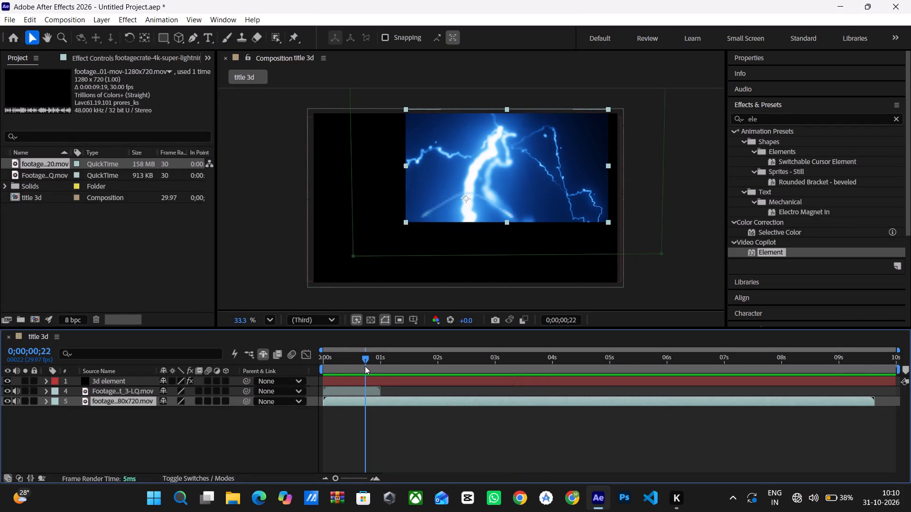
pyautogui.moveTo(365, 366); pyautogui.dragTo(295, 365)
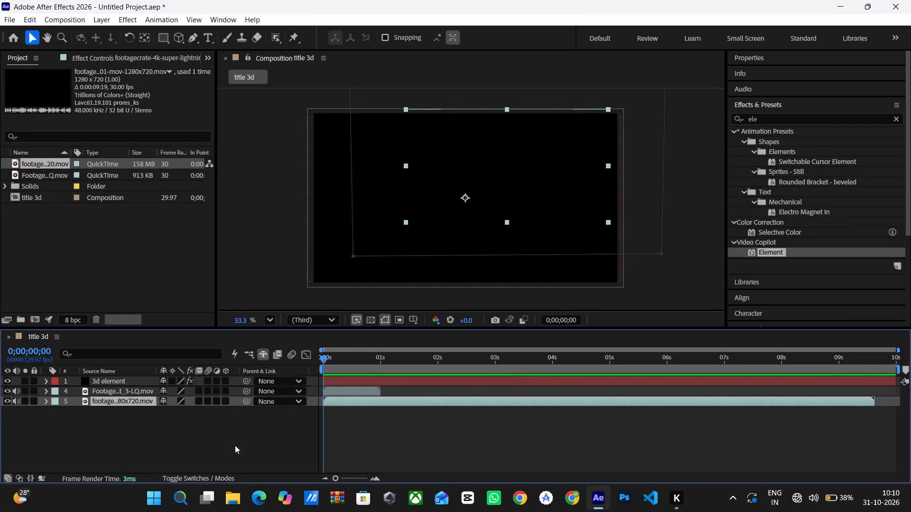
pyautogui.click(234, 439)
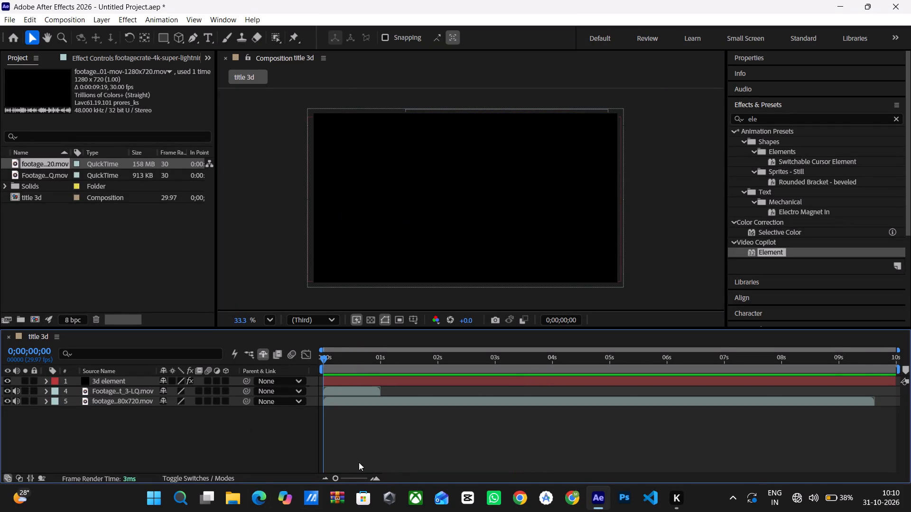
pyautogui.press('space')
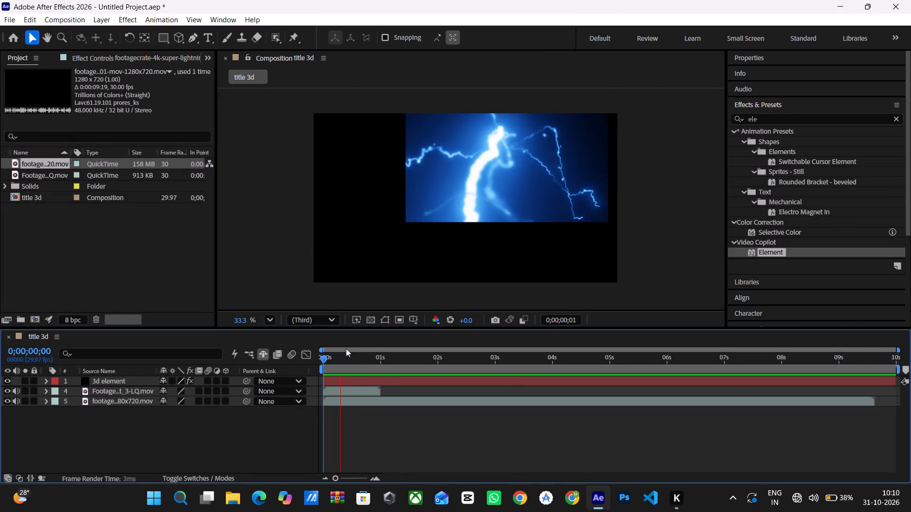
pyautogui.press('space')
# Enlarge, reposition and widen the longer 1280x720 lightning clip until it covers the whole title 3d frame.
pyautogui.click(99, 397)
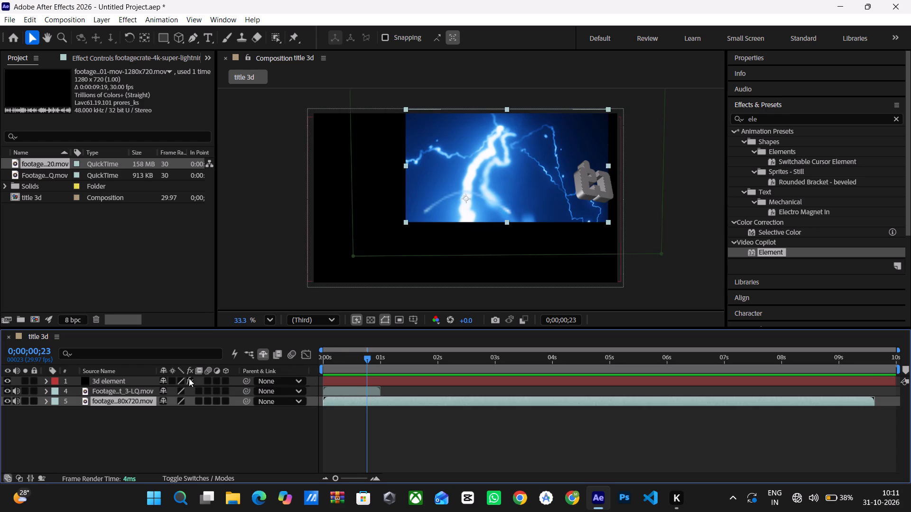
pyautogui.moveTo(408, 222); pyautogui.dragTo(398, 228)
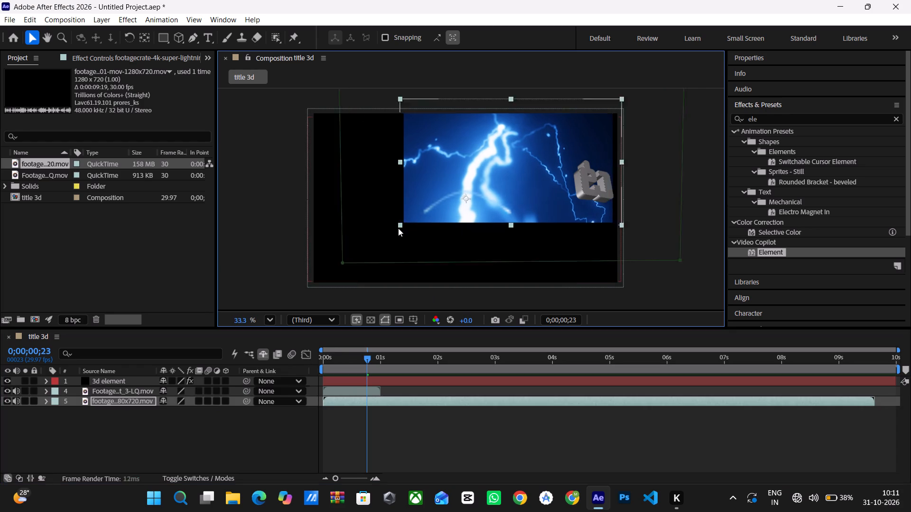
pyautogui.moveTo(398, 228); pyautogui.dragTo(383, 238)
pyautogui.click(391, 234)
pyautogui.moveTo(461, 201); pyautogui.dragTo(444, 214)
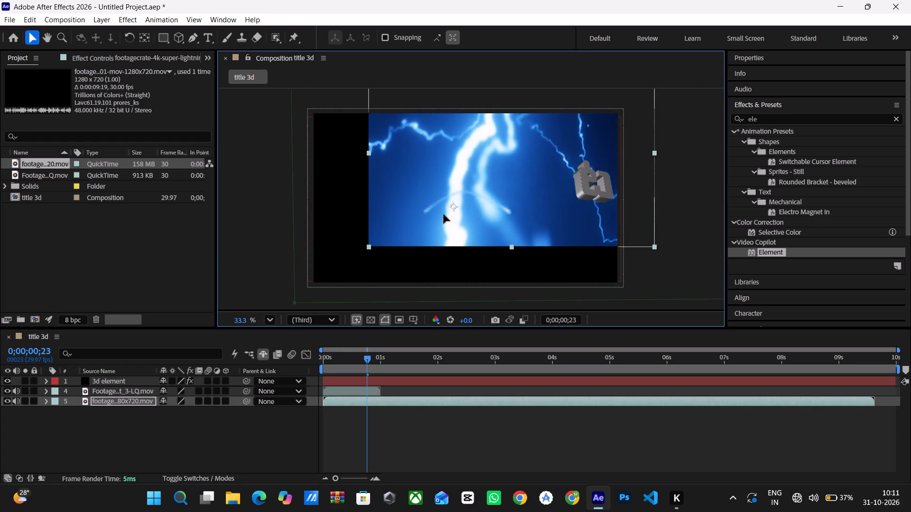
pyautogui.moveTo(444, 214); pyautogui.dragTo(387, 258)
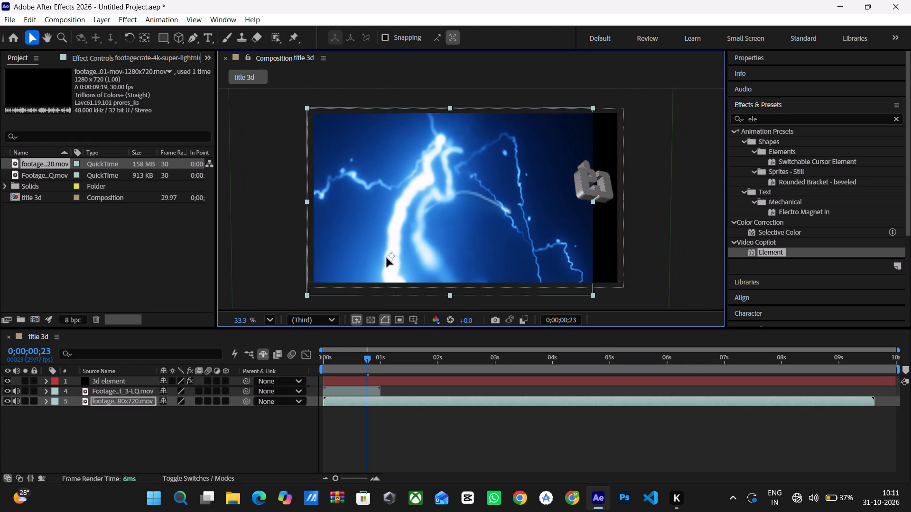
pyautogui.moveTo(387, 258); pyautogui.dragTo(390, 251)
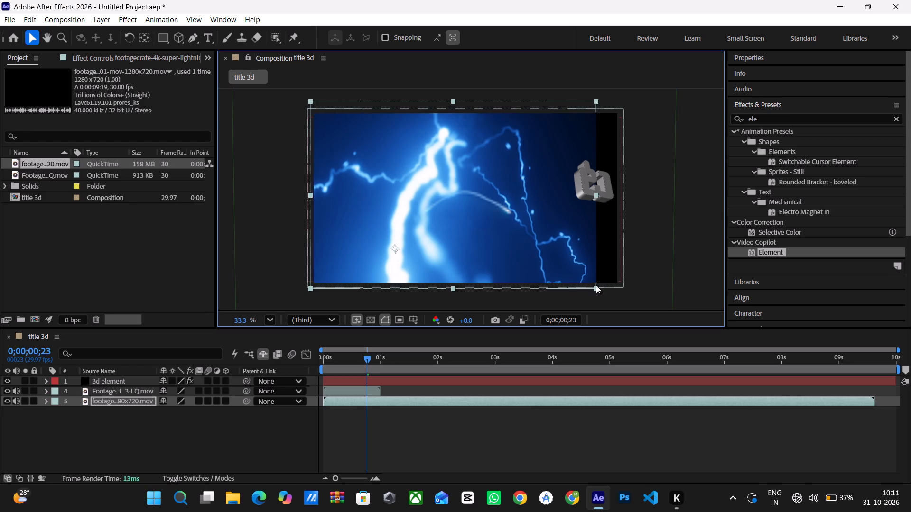
pyautogui.click(595, 286)
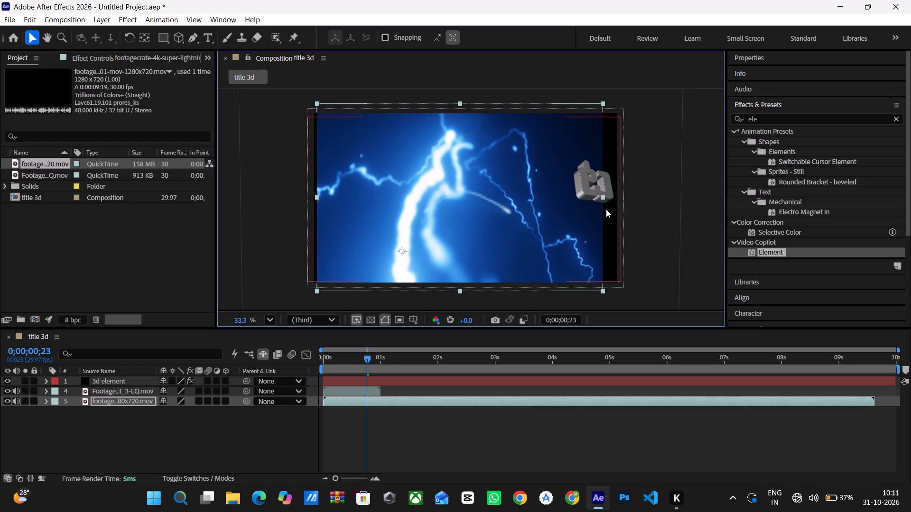
pyautogui.moveTo(602, 197); pyautogui.dragTo(633, 200)
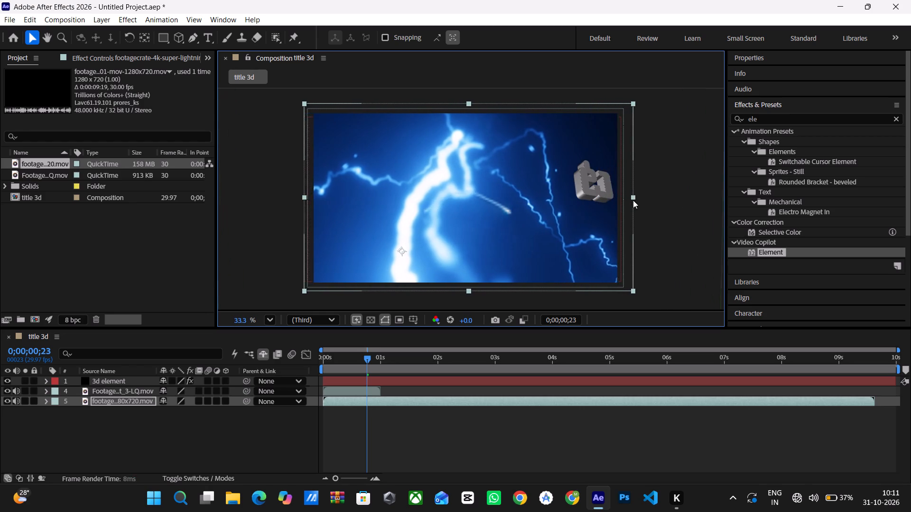
pyautogui.moveTo(633, 200); pyautogui.dragTo(634, 200)
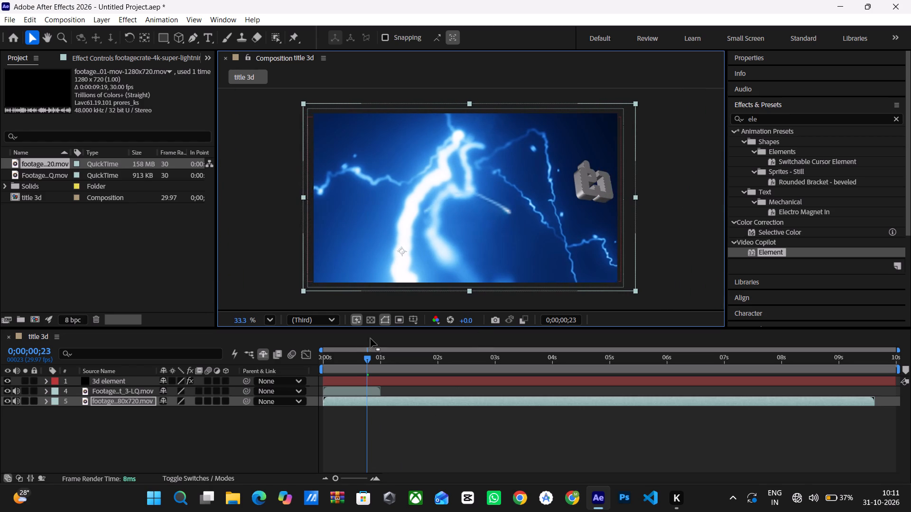
# Play the composition from the start to examine the lightning's full-frame coverage behind the title.
pyautogui.moveTo(370, 357); pyautogui.dragTo(313, 366)
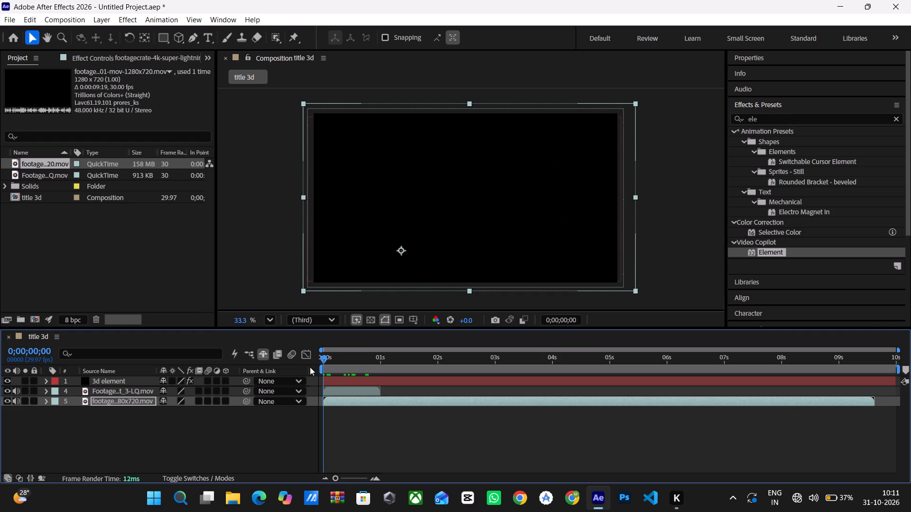
pyautogui.click(258, 287)
pyautogui.press('space')
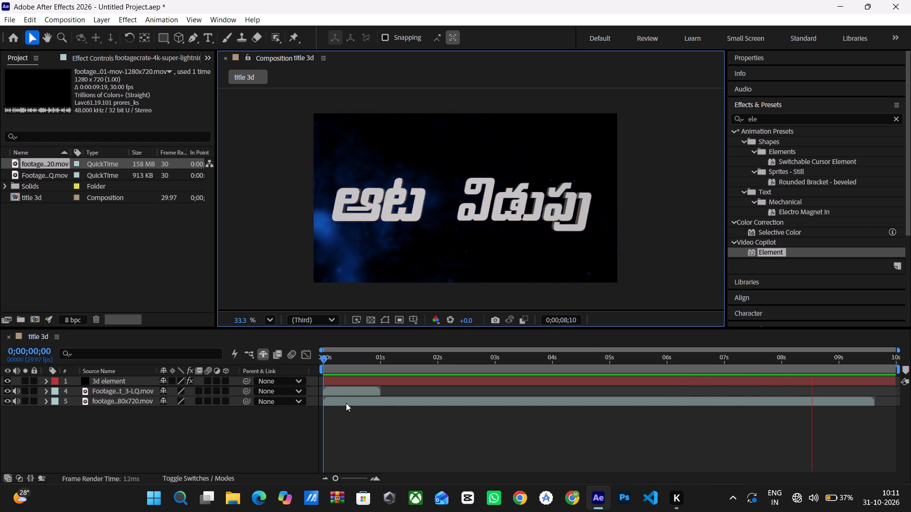
# Show the longer lightning clip's effect controls and examine them for applied effects.
pyautogui.click(346, 403)
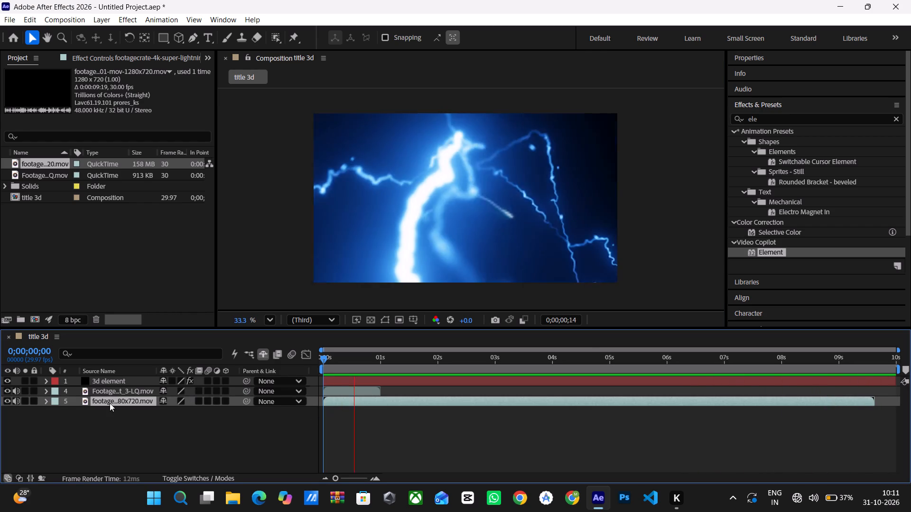
pyautogui.click(102, 53)
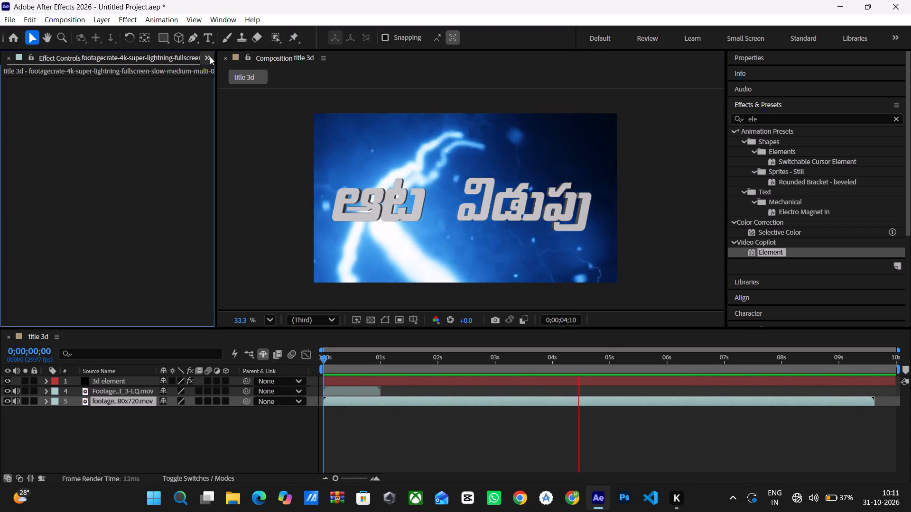
pyautogui.click(204, 55)
pyautogui.click(177, 56)
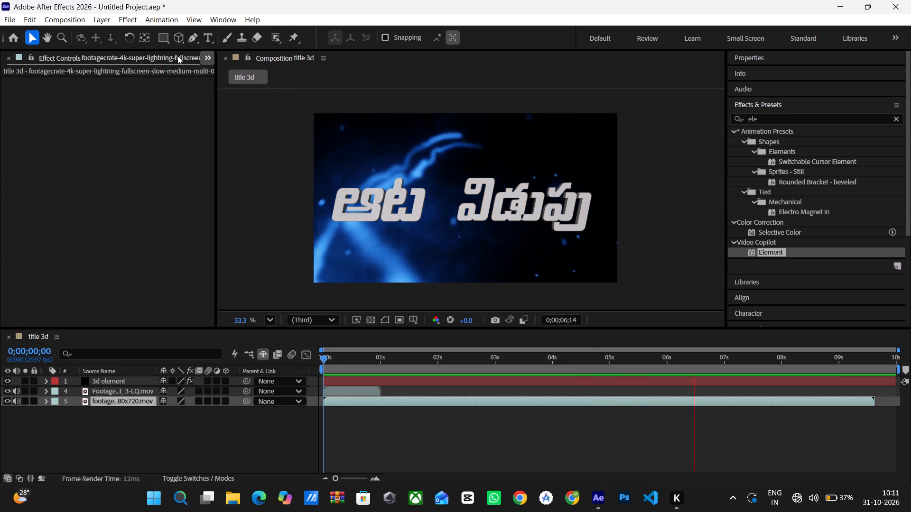
pyautogui.click(62, 121)
pyautogui.click(88, 72)
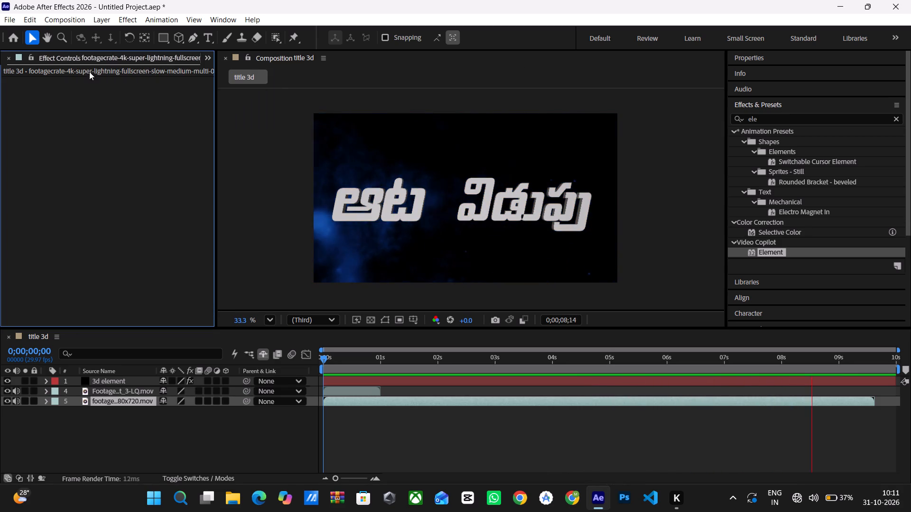
pyautogui.click(202, 53)
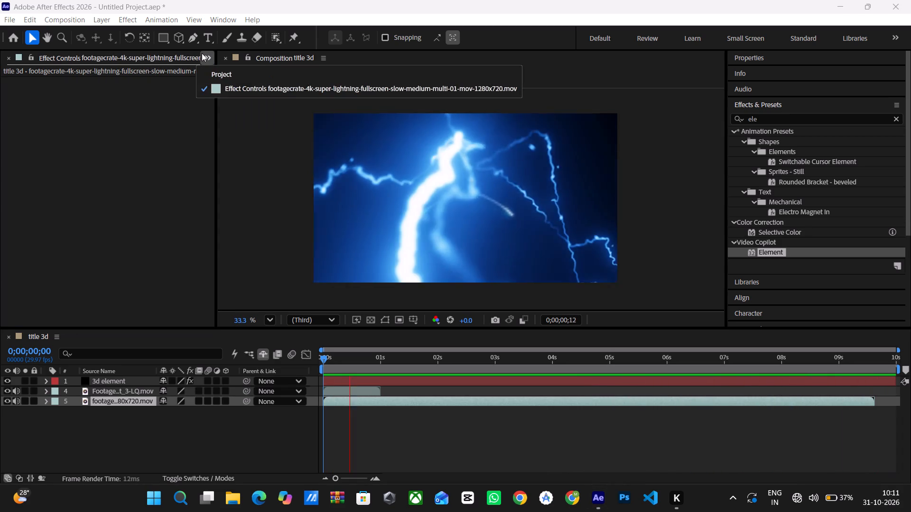
pyautogui.click(202, 53)
pyautogui.click(205, 55)
pyautogui.click(218, 82)
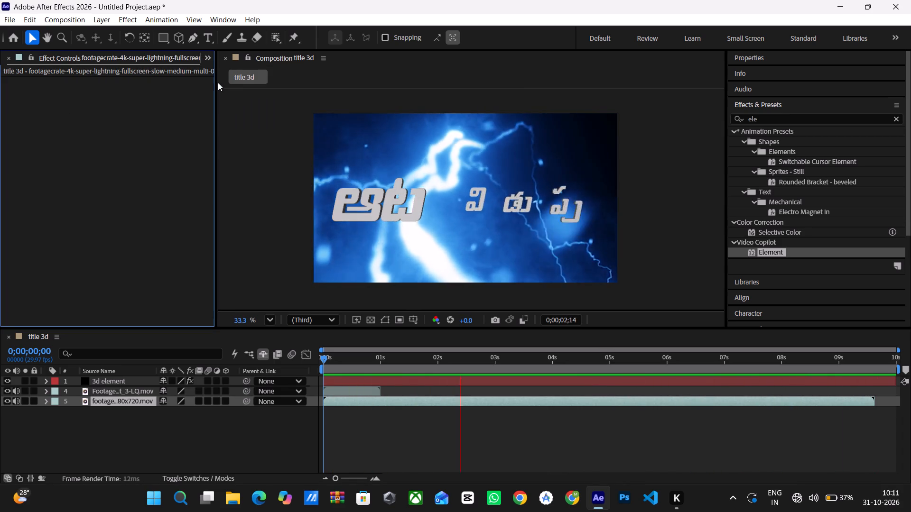
pyautogui.click(192, 70)
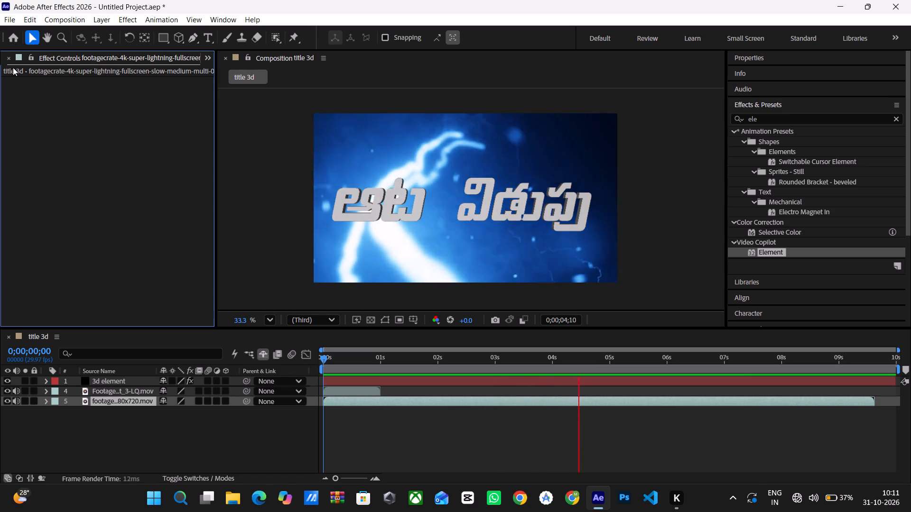
pyautogui.scroll(2, 87, 125)
pyautogui.click(41, 63)
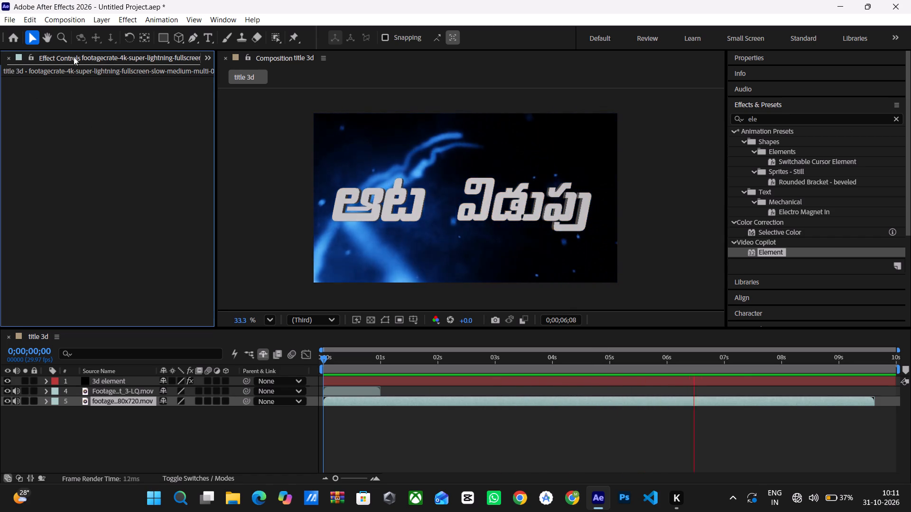
pyautogui.click(74, 57)
pyautogui.click(30, 59)
pyautogui.click(30, 59)
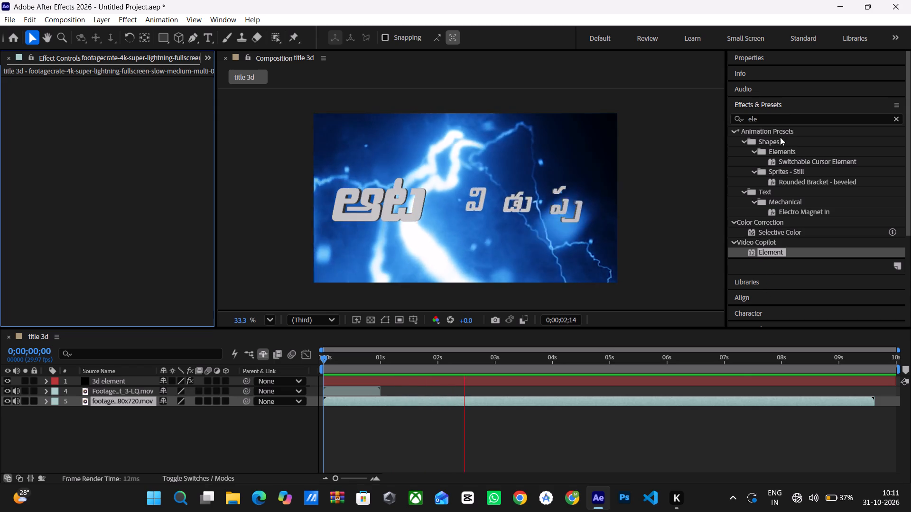
# Clear the ele search term so the Effects & Presets list shows every category.
pyautogui.click(772, 117)
pyautogui.press('BackSpace')
pyautogui.press('BackSpace')
pyautogui.press('BackSpace')
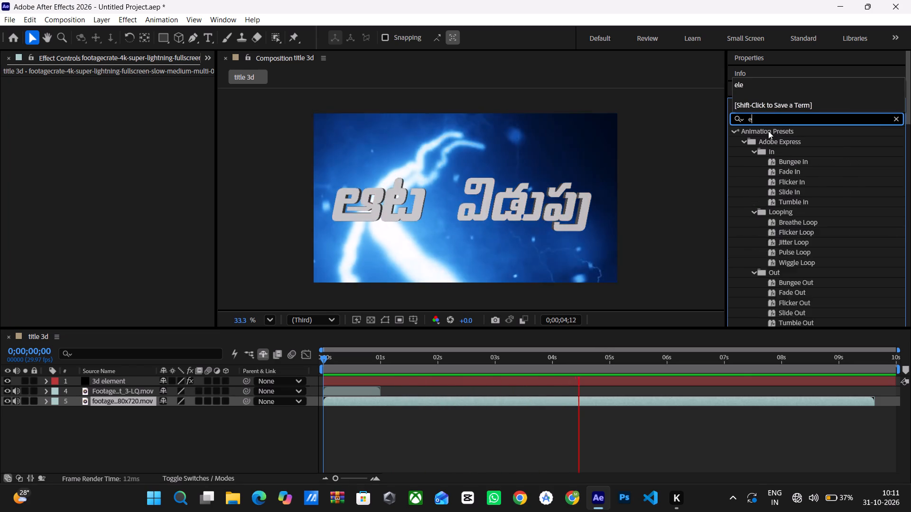
pyautogui.press('BackSpace')
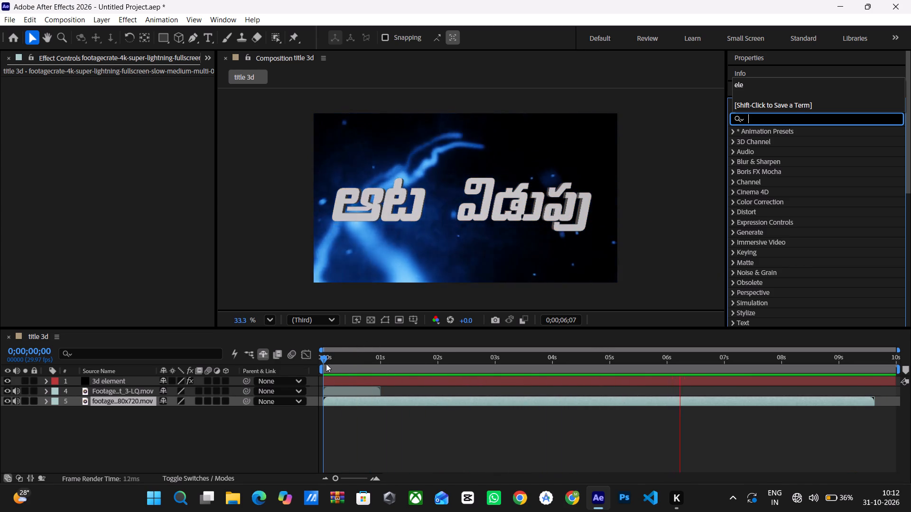
# Scrub through roughly the first three seconds to examine the title letters against the lightning, returning to 0;00;00;00.
pyautogui.moveTo(324, 358); pyautogui.dragTo(376, 374)
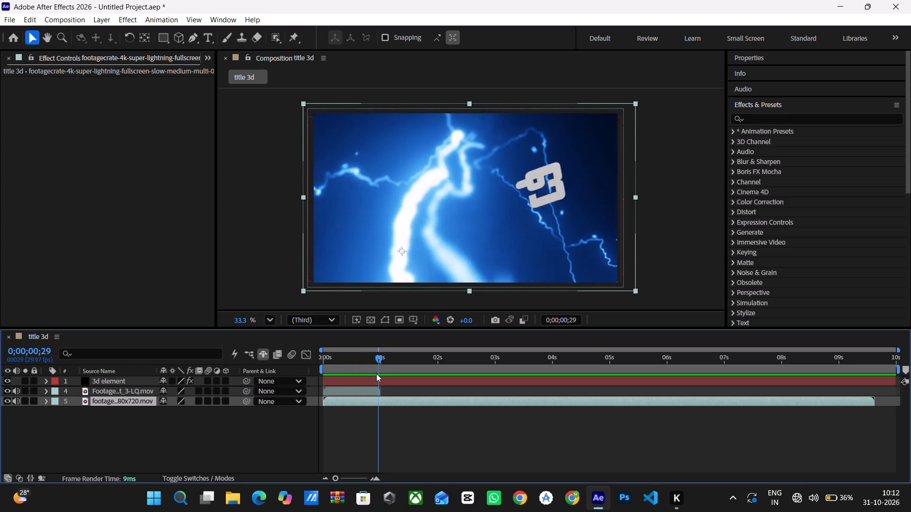
pyautogui.moveTo(376, 374); pyautogui.dragTo(400, 383)
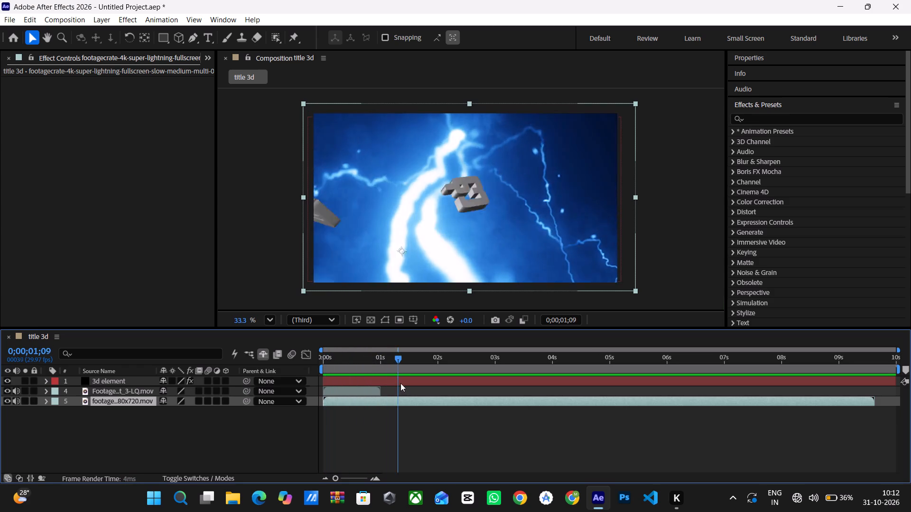
pyautogui.moveTo(400, 383); pyautogui.dragTo(488, 392)
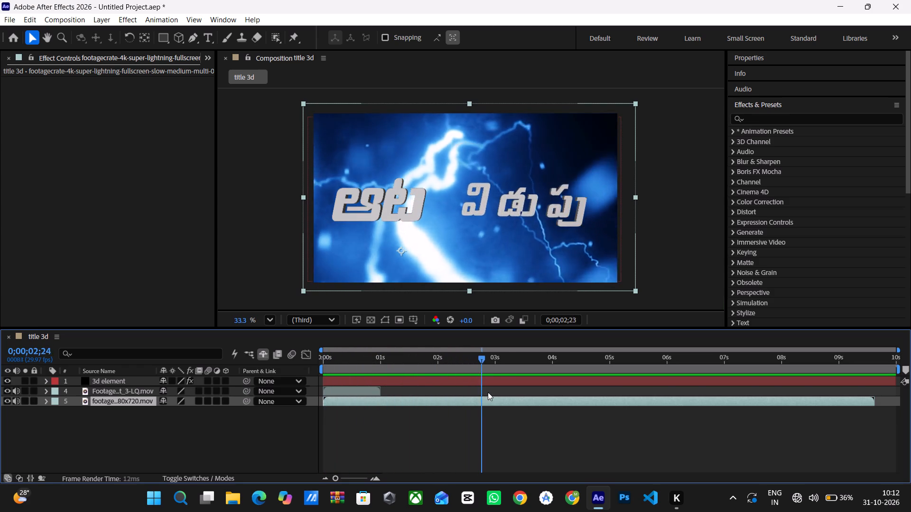
pyautogui.moveTo(488, 392); pyautogui.dragTo(515, 391)
pyautogui.moveTo(512, 357); pyautogui.dragTo(321, 376)
pyautogui.click(269, 418)
pyautogui.click(281, 442)
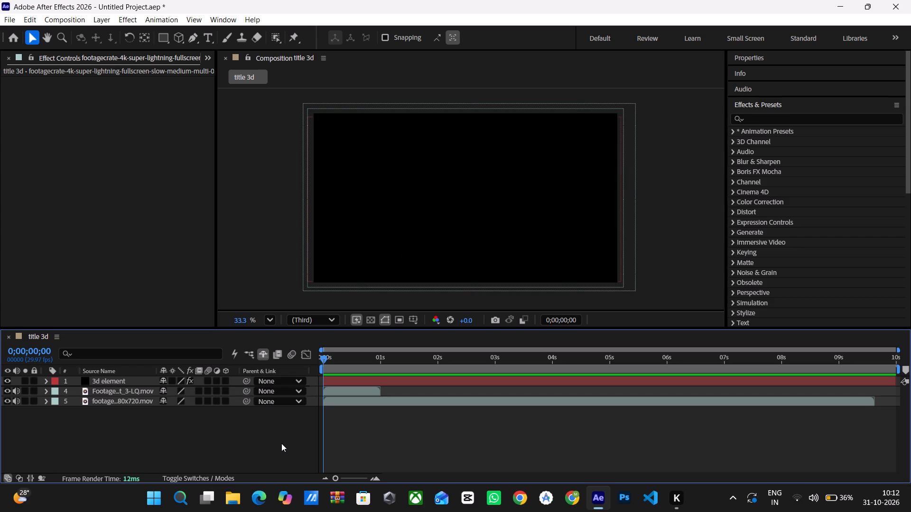
# Play the composition, and scrub through it to examine how the title and lightning develop, stopping at 0;00;05;17.
pyautogui.click(260, 281)
pyautogui.press('space')
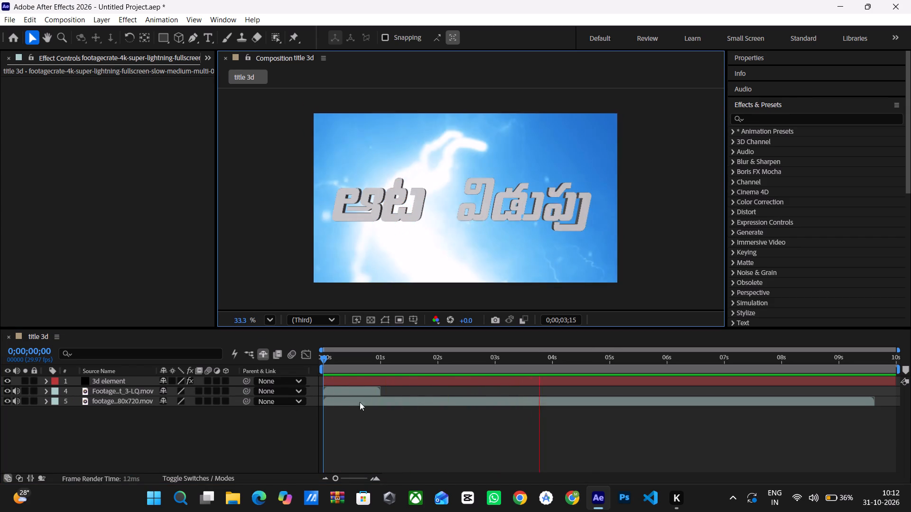
pyautogui.moveTo(325, 356); pyautogui.dragTo(399, 367)
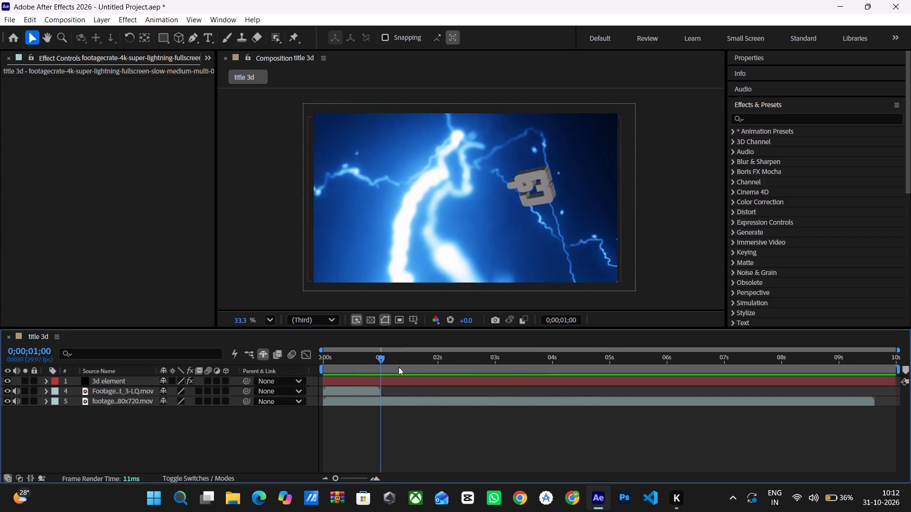
pyautogui.moveTo(399, 367); pyautogui.dragTo(591, 373)
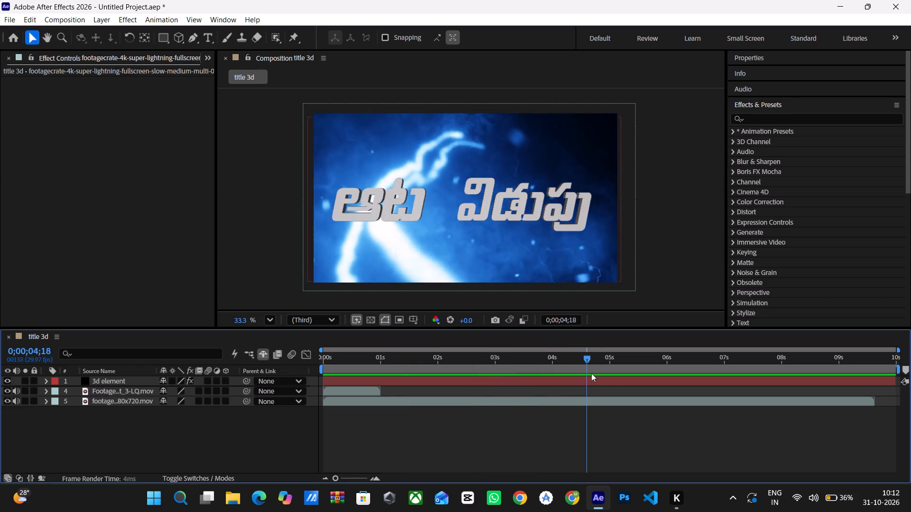
pyautogui.moveTo(591, 373); pyautogui.dragTo(707, 366)
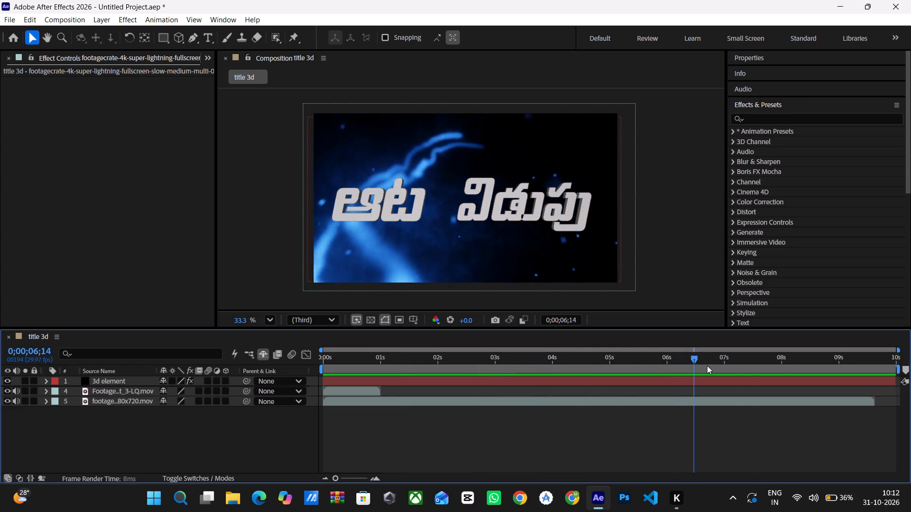
pyautogui.moveTo(707, 366); pyautogui.dragTo(641, 383)
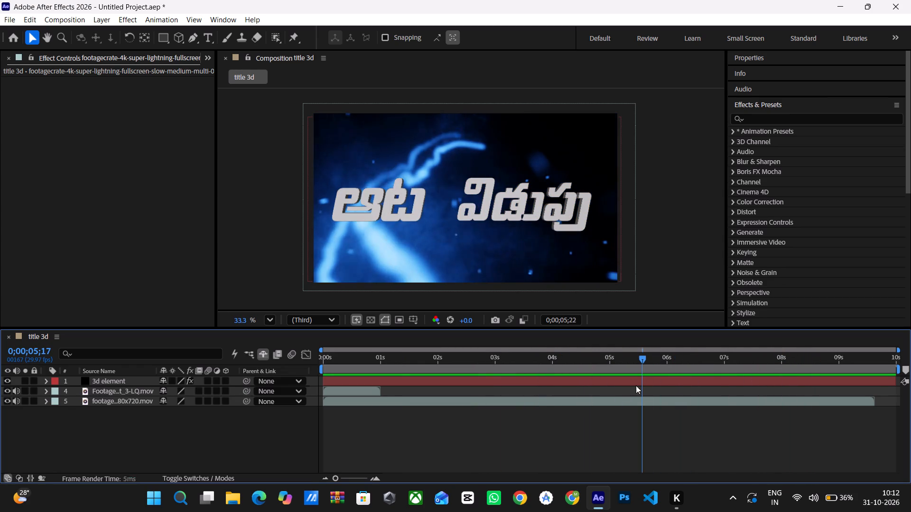
pyautogui.scroll(3, 606, 424)
pyautogui.scroll(-3, 609, 420)
pyautogui.scroll(2, 608, 421)
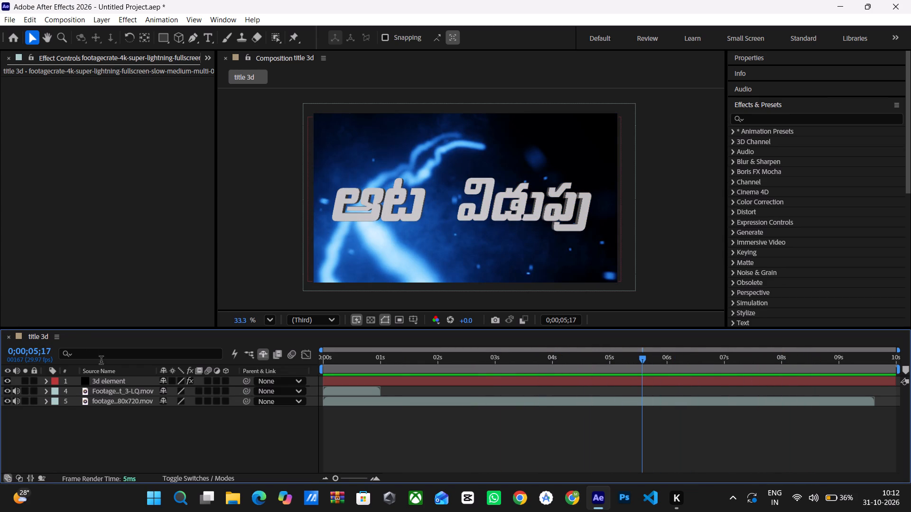
# Open the 3d element layer on its own and scrub back to 0;00;00;00 to examine the title letters without the lightning.
pyautogui.click(113, 382)
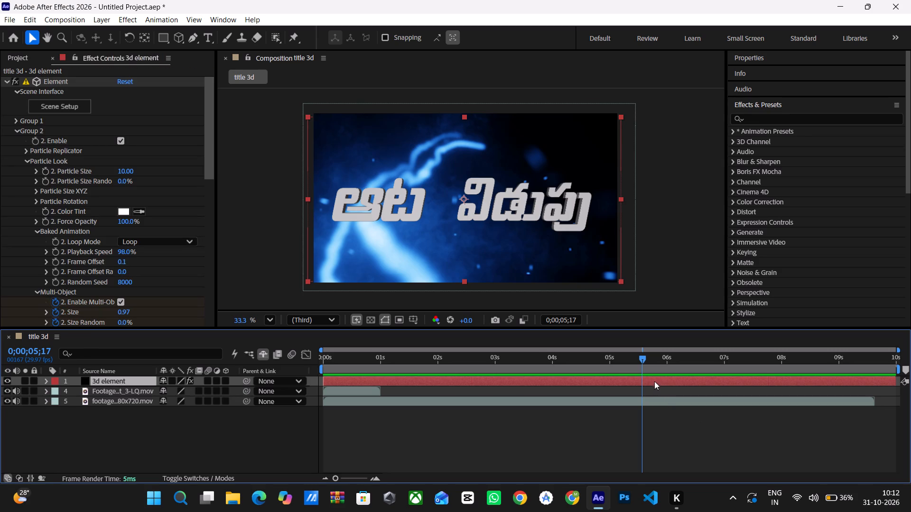
pyautogui.click(652, 378)
pyautogui.click(641, 378)
pyautogui.click(641, 378)
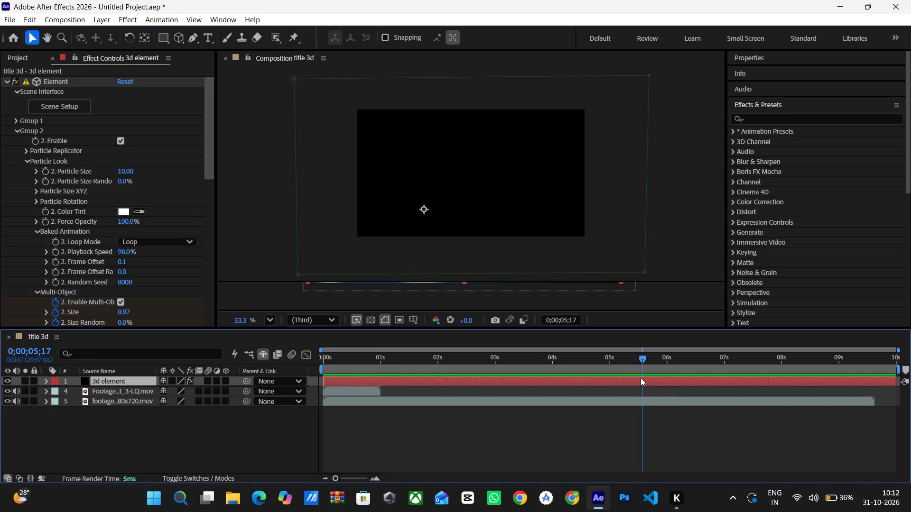
pyautogui.click(641, 378)
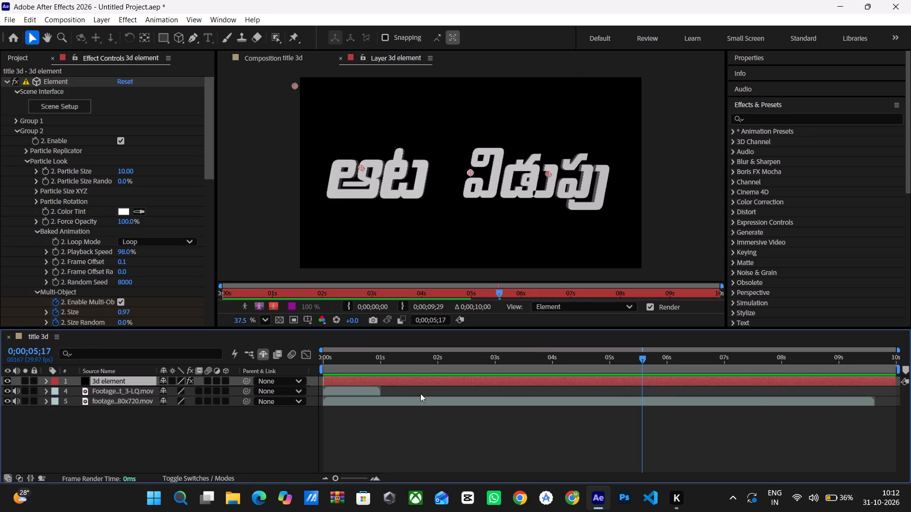
pyautogui.moveTo(645, 355); pyautogui.dragTo(323, 376)
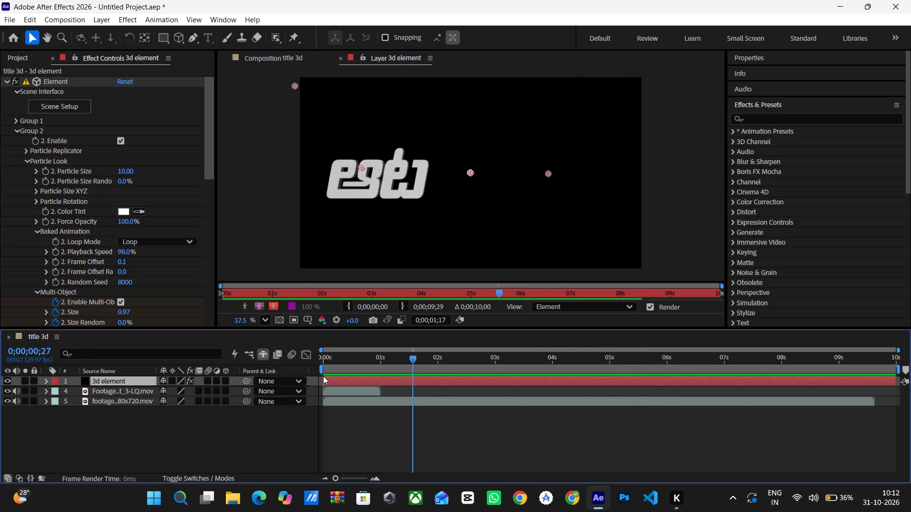
pyautogui.moveTo(323, 376); pyautogui.dragTo(260, 376)
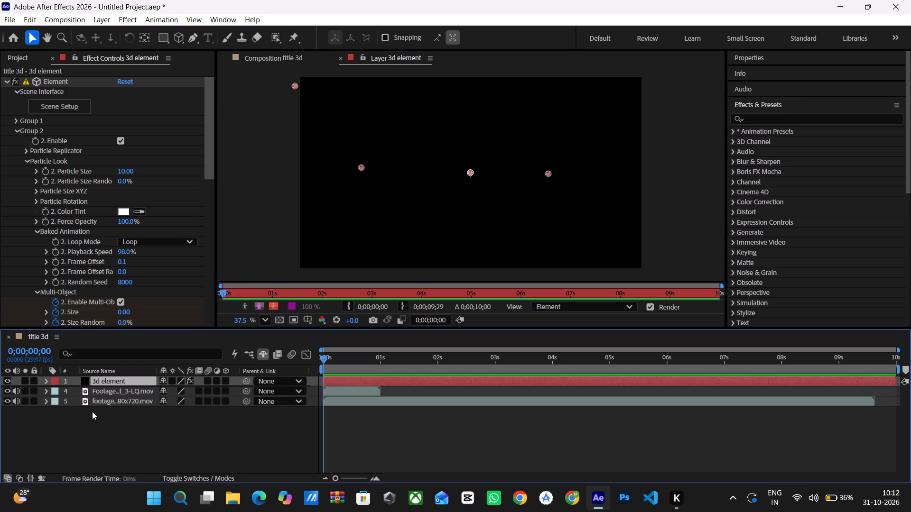
# Return to the title 3d composition view, play it from the start, and scrub to 0;00;03;15 to examine the title over the lightning.
pyautogui.click(107, 392)
pyautogui.click(110, 401)
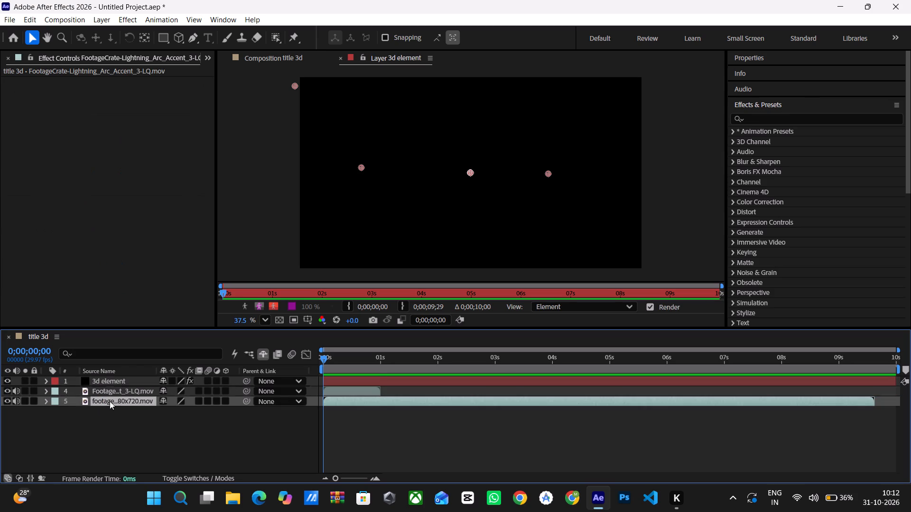
pyautogui.click(258, 60)
pyautogui.press('space')
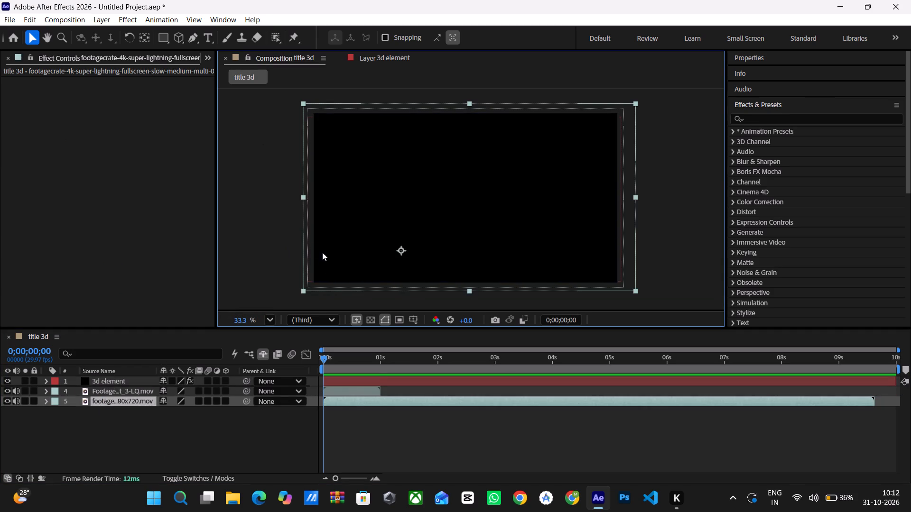
pyautogui.click(181, 246)
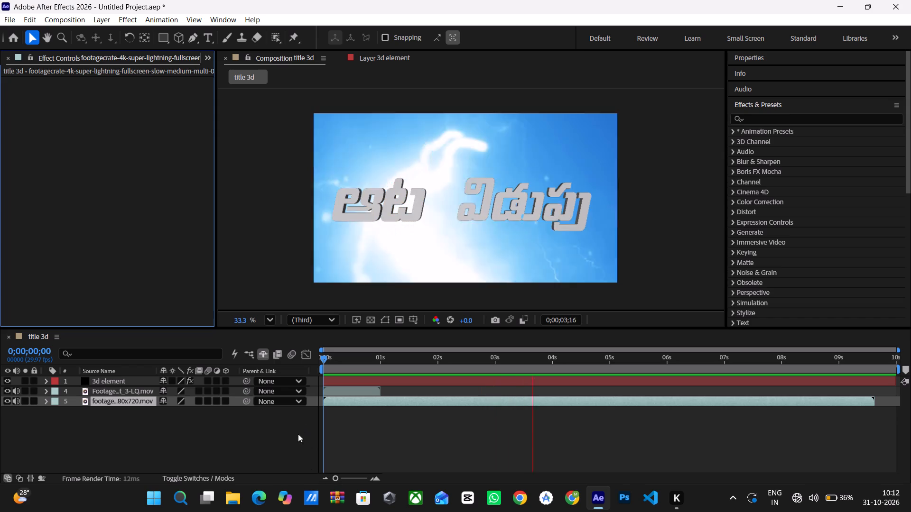
pyautogui.press('space')
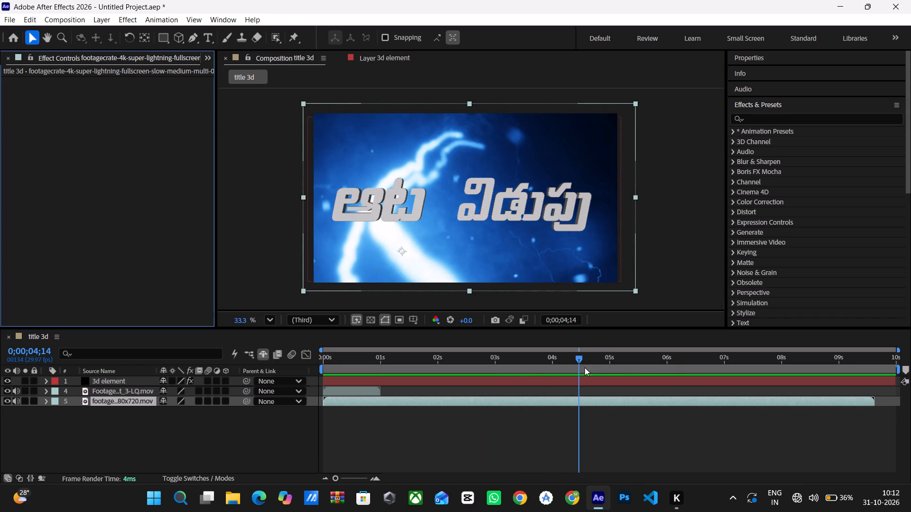
pyautogui.moveTo(578, 356); pyautogui.dragTo(252, 361)
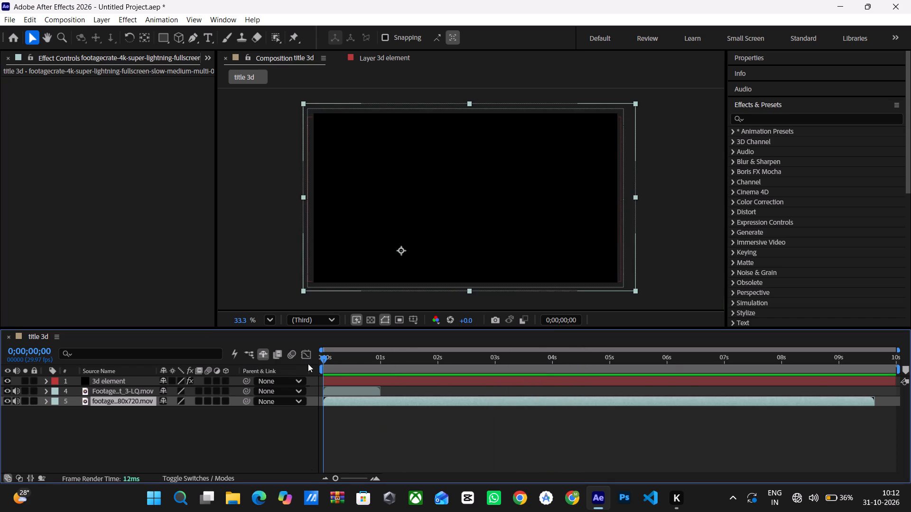
pyautogui.moveTo(325, 356); pyautogui.dragTo(515, 384)
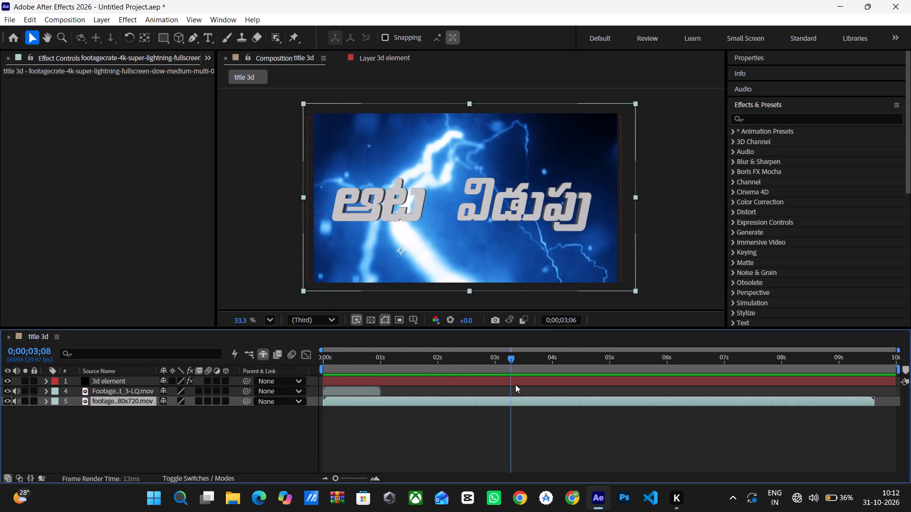
pyautogui.moveTo(515, 384); pyautogui.dragTo(525, 383)
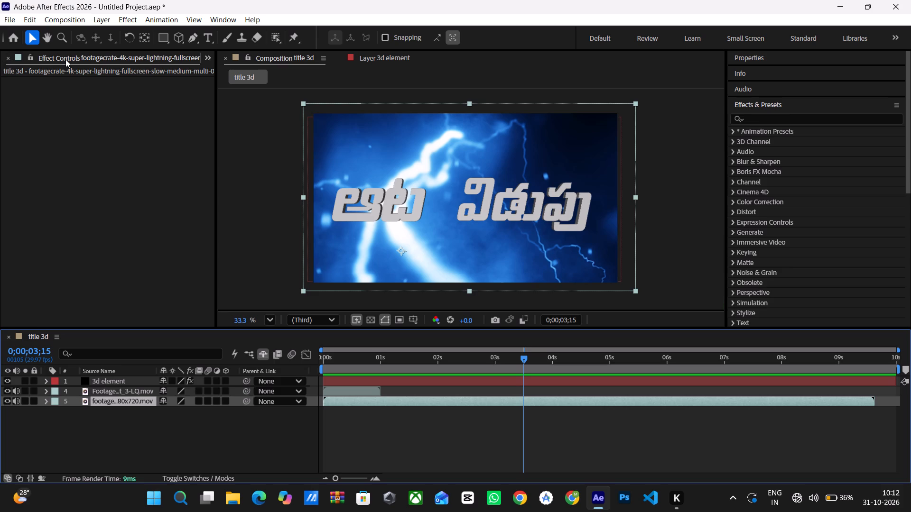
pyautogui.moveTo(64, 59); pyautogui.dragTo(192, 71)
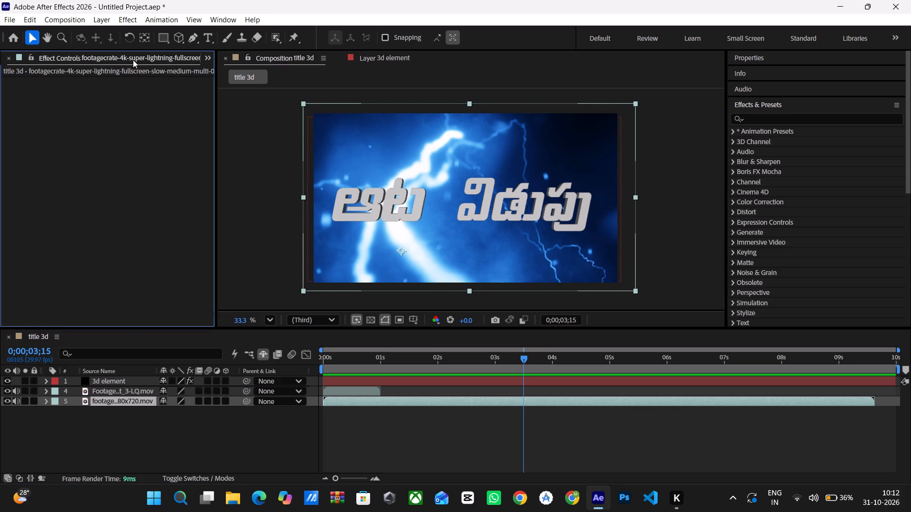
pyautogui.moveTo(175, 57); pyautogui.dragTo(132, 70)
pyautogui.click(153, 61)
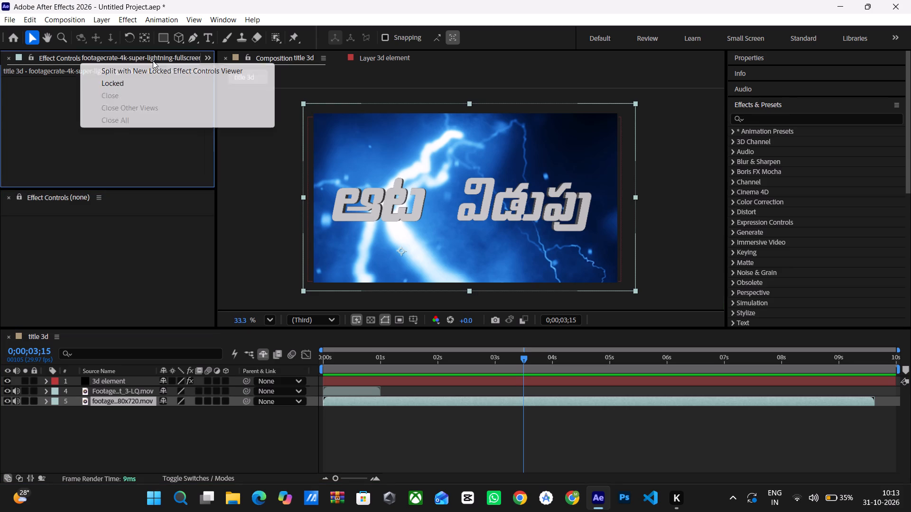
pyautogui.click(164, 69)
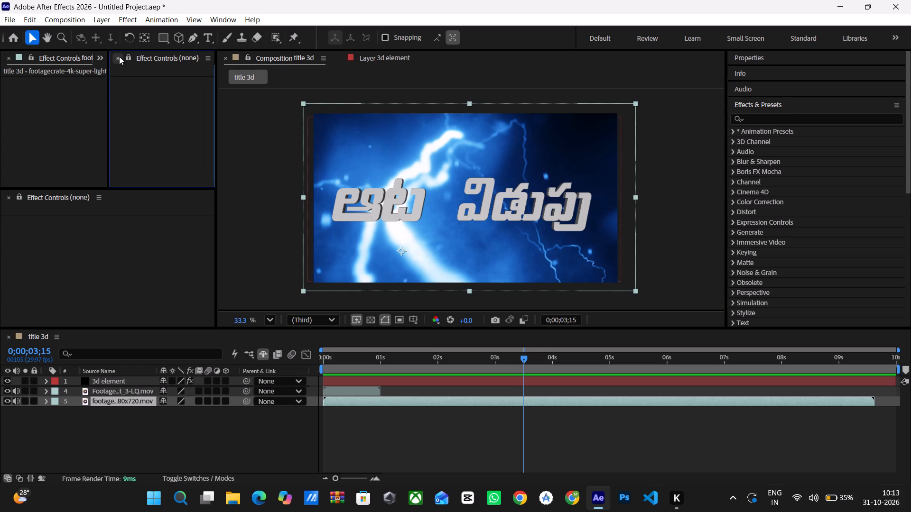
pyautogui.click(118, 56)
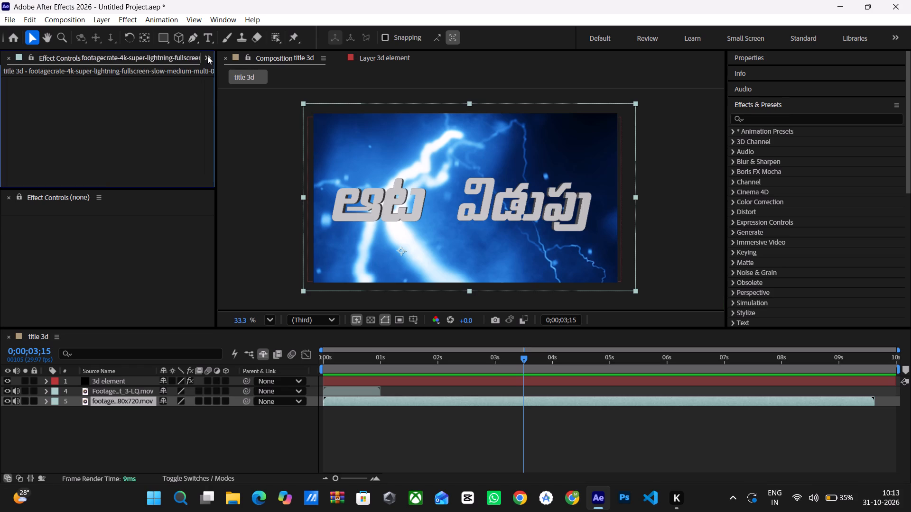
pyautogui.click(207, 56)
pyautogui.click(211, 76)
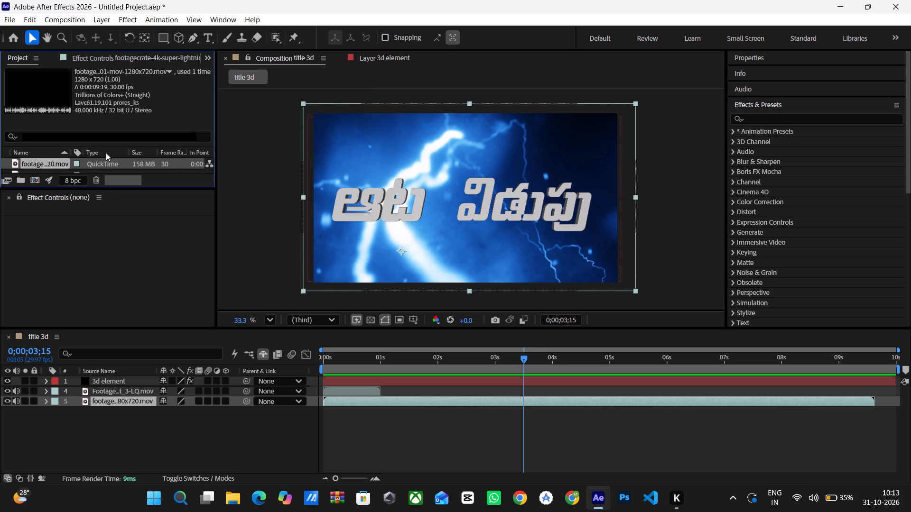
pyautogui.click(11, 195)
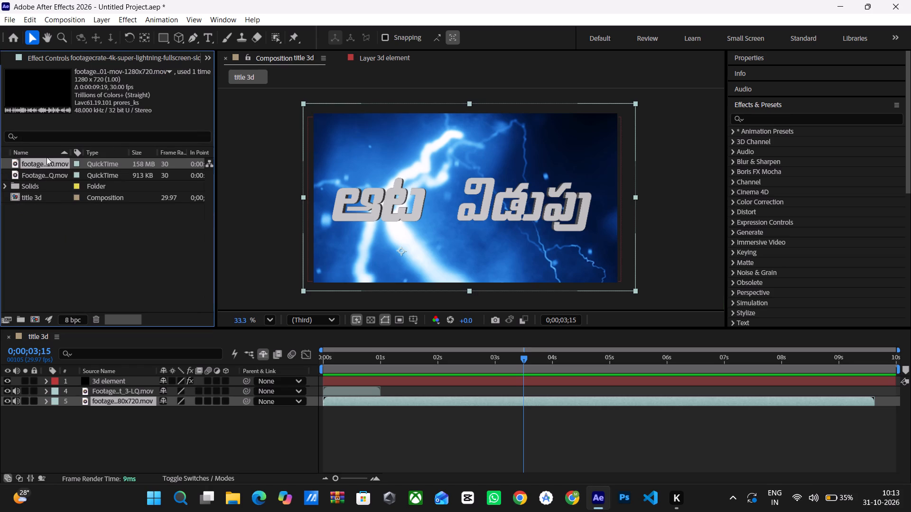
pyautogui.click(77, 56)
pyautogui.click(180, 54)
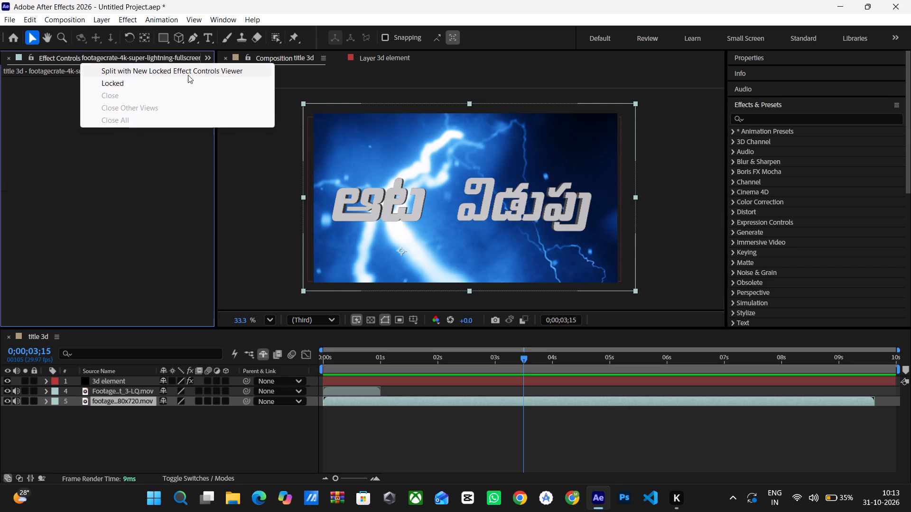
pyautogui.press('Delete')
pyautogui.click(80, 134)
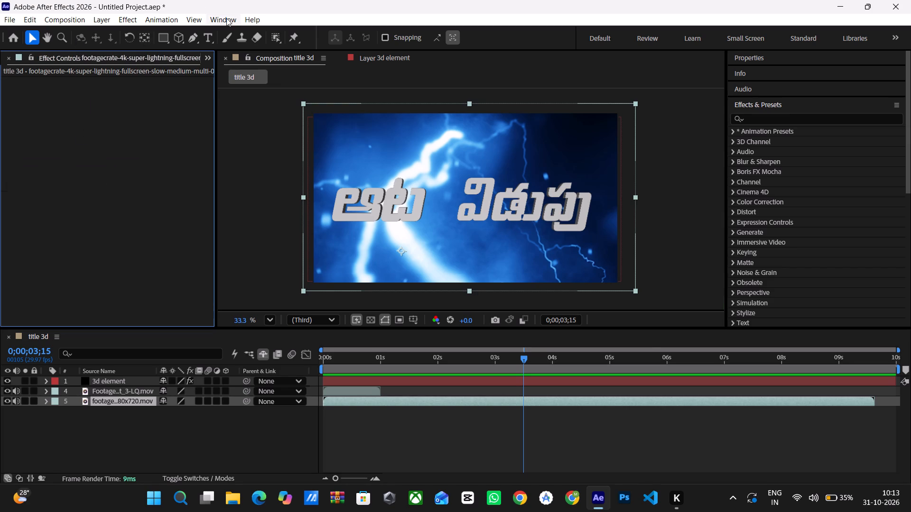
# Switch to the Effects workspace.
pyautogui.click(226, 18)
pyautogui.click(283, 30)
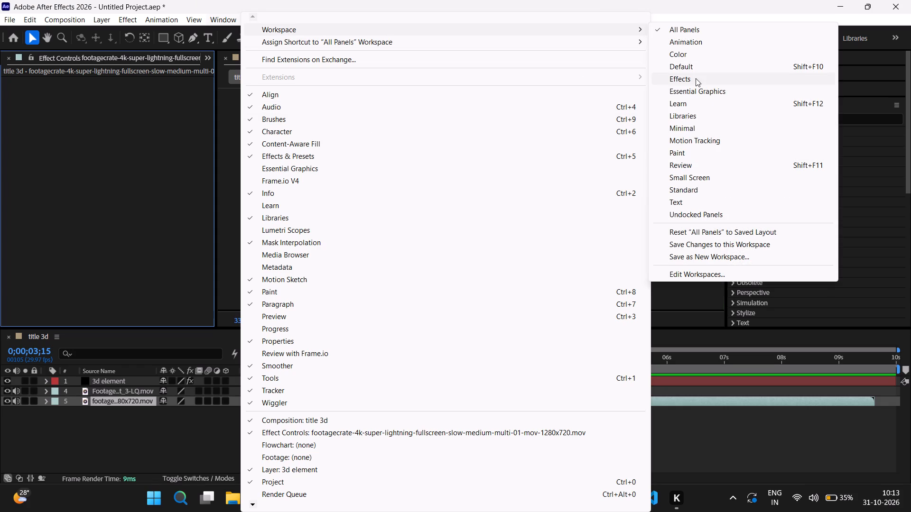
pyautogui.click(692, 79)
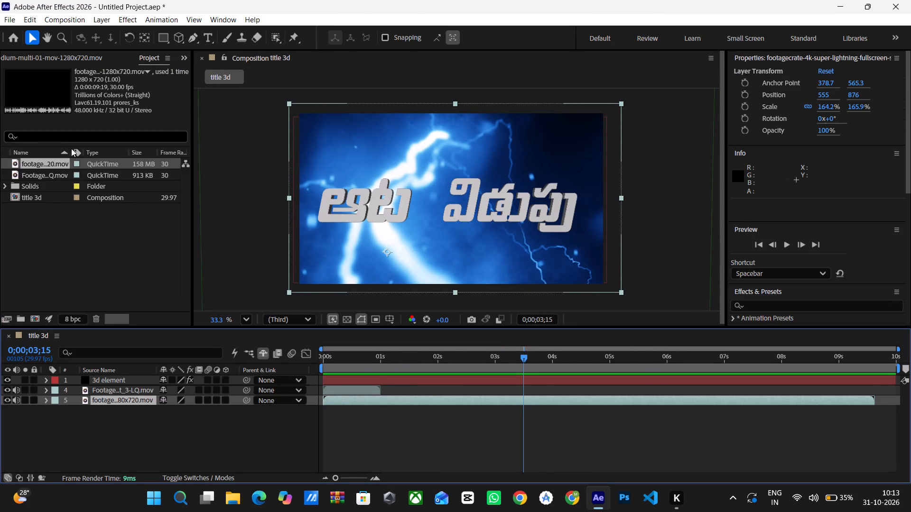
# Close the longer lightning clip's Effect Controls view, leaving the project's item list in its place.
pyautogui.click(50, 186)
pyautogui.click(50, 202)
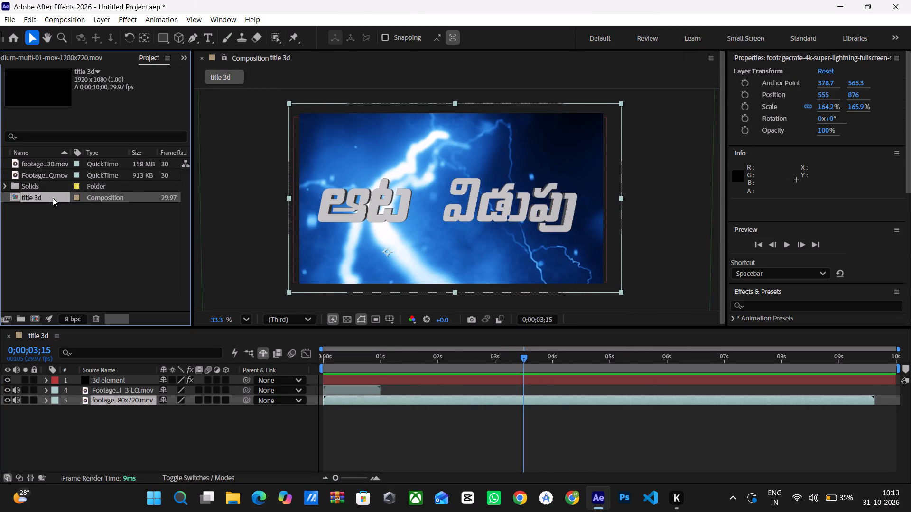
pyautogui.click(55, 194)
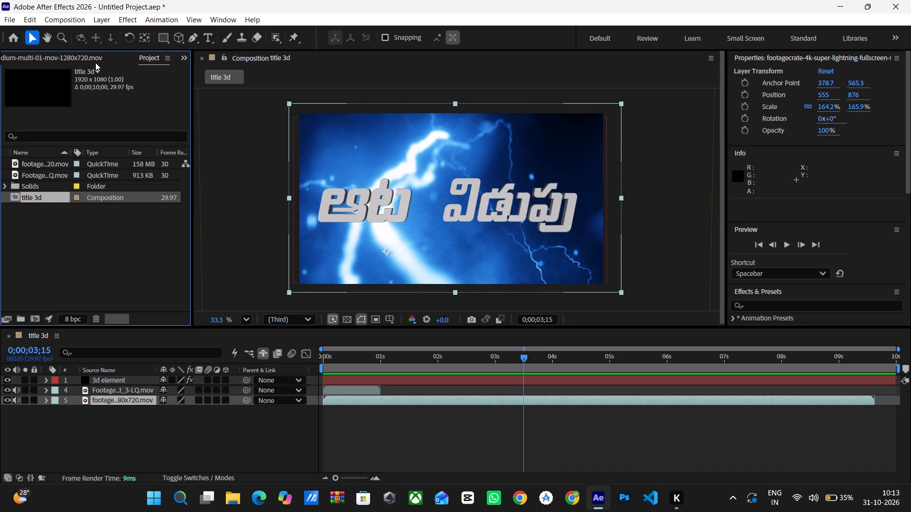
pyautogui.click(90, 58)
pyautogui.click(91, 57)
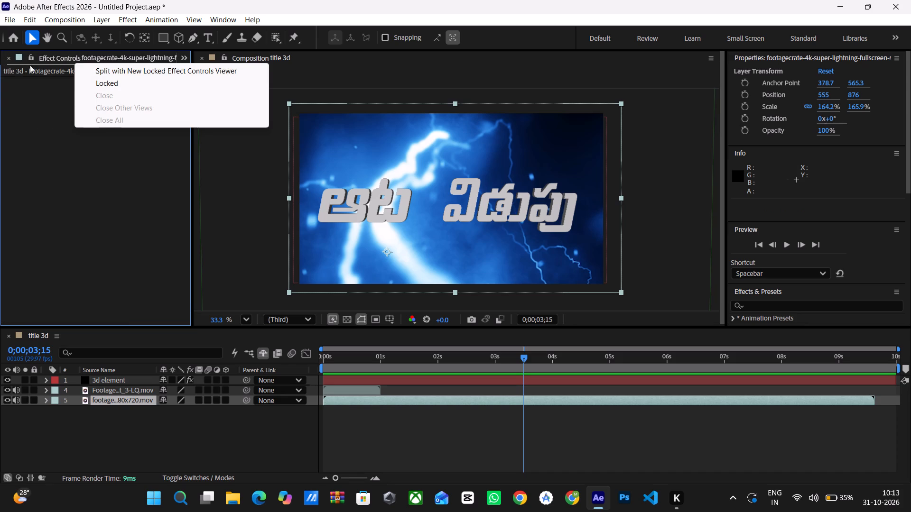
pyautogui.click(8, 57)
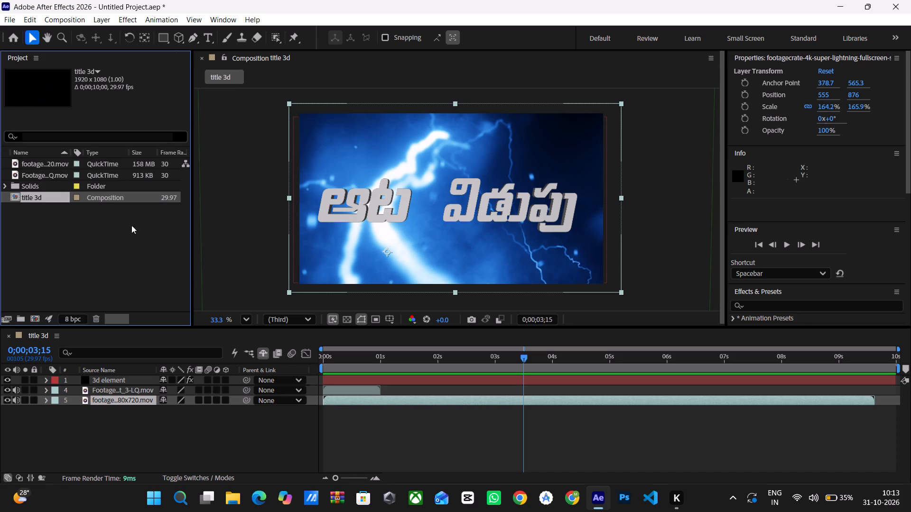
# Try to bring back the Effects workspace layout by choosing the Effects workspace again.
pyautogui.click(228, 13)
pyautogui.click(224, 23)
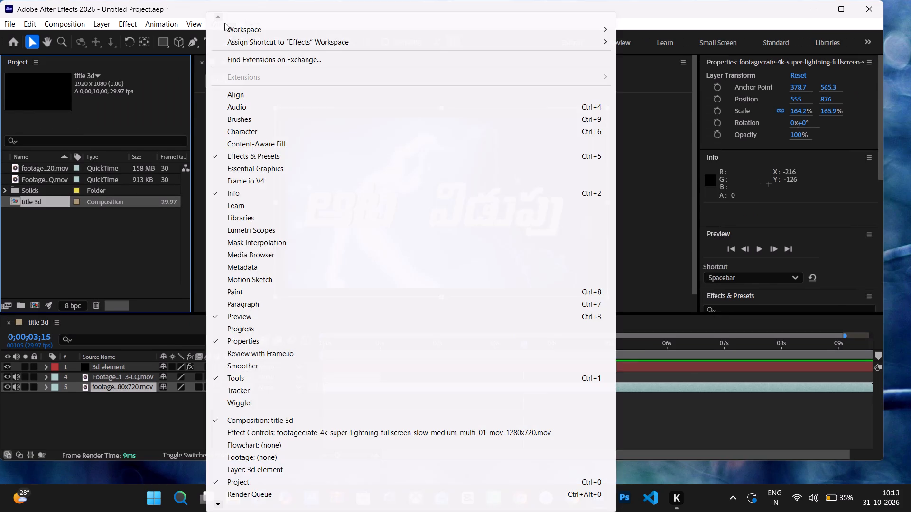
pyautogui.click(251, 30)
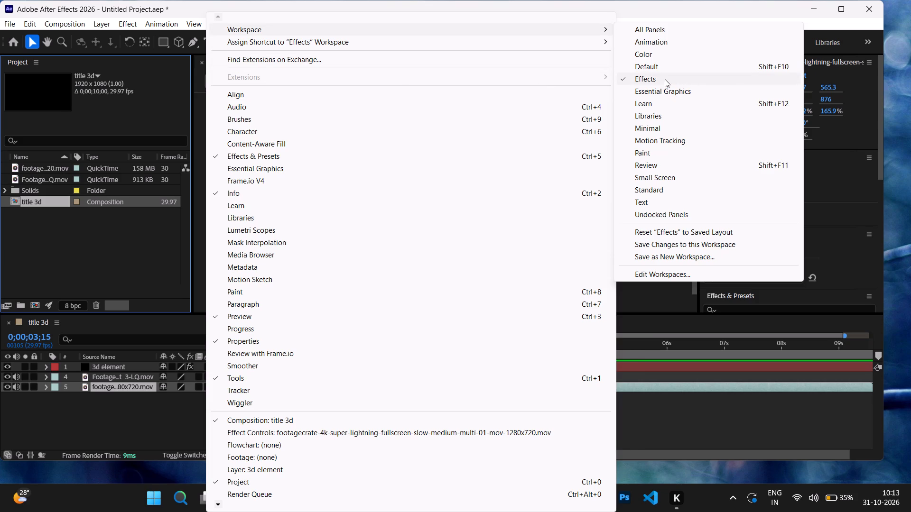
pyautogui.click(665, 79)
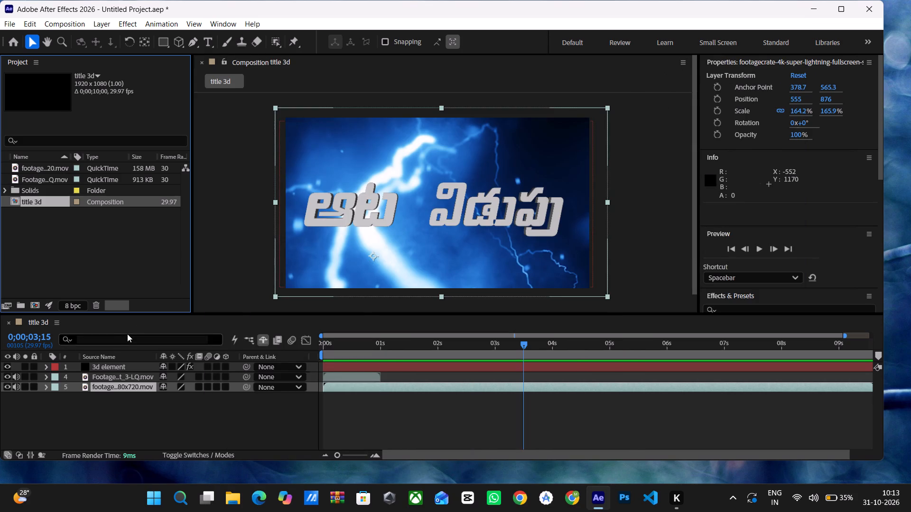
# Select the 3d element layer and reset the Effects workspace to its saved layout, with the layer's Element settings expanded.
pyautogui.click(128, 361)
pyautogui.click(128, 359)
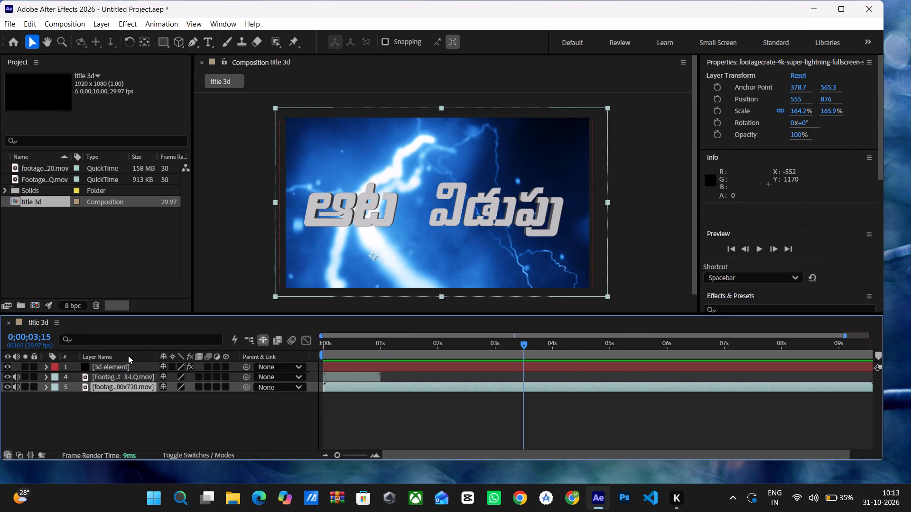
pyautogui.click(118, 364)
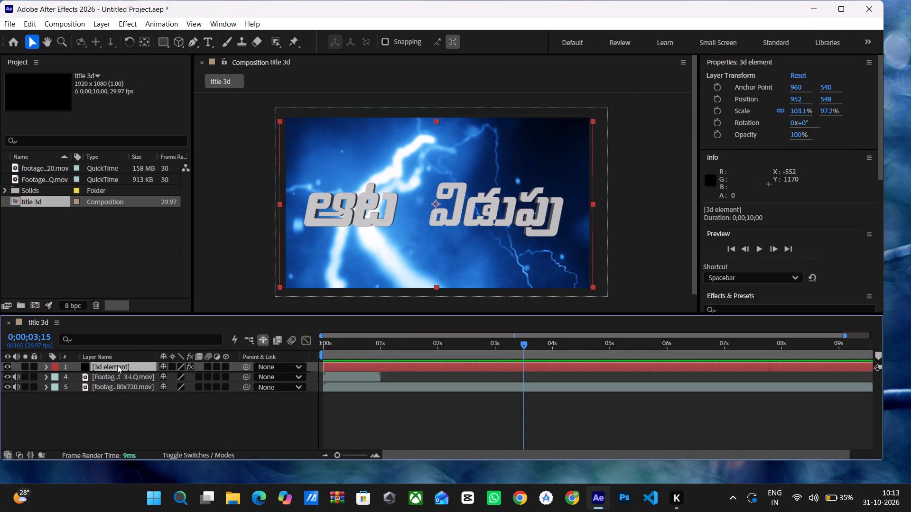
pyautogui.click(222, 22)
pyautogui.click(296, 23)
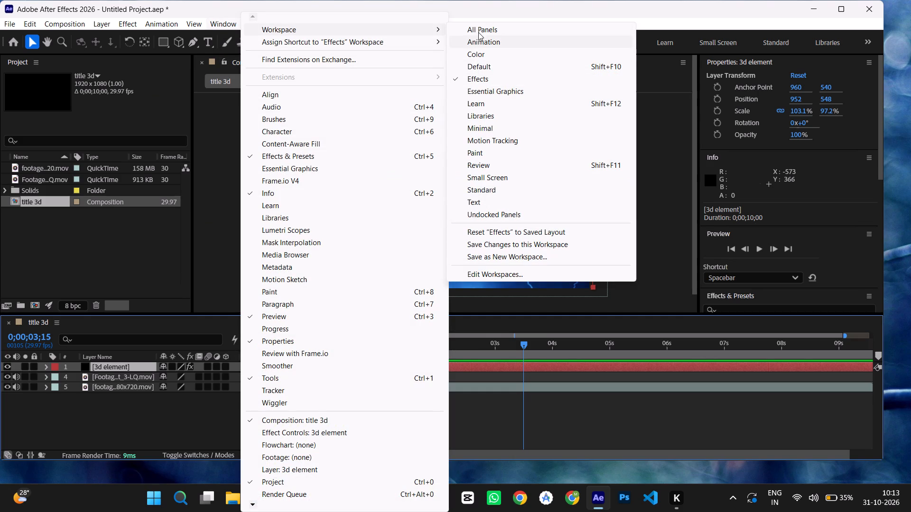
pyautogui.click(493, 236)
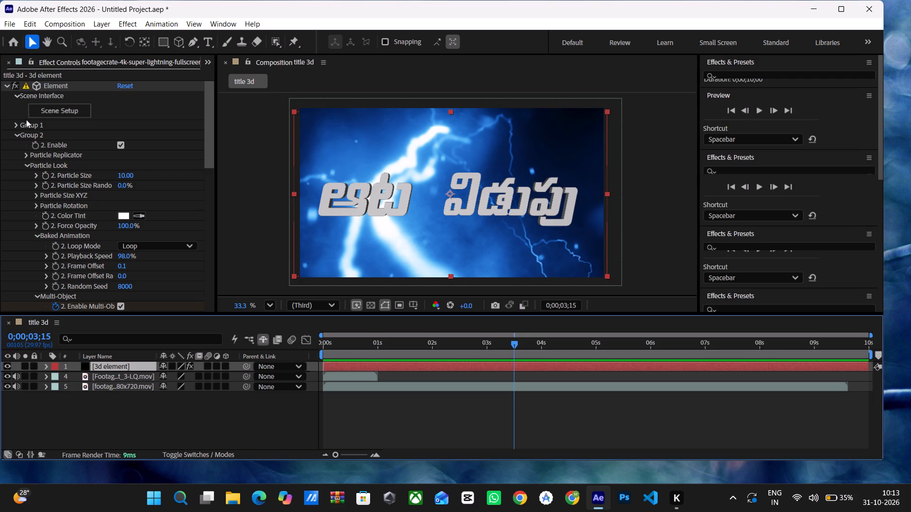
pyautogui.click(8, 85)
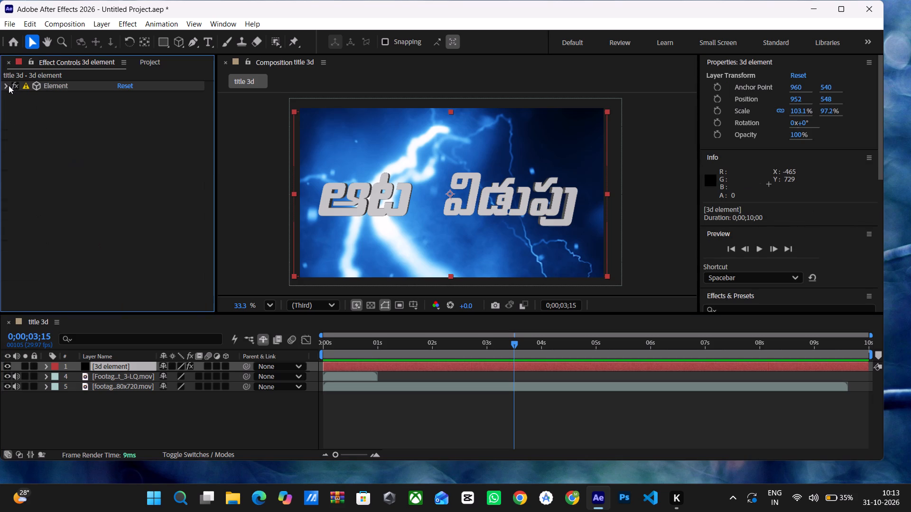
pyautogui.click(9, 85)
pyautogui.click(5, 89)
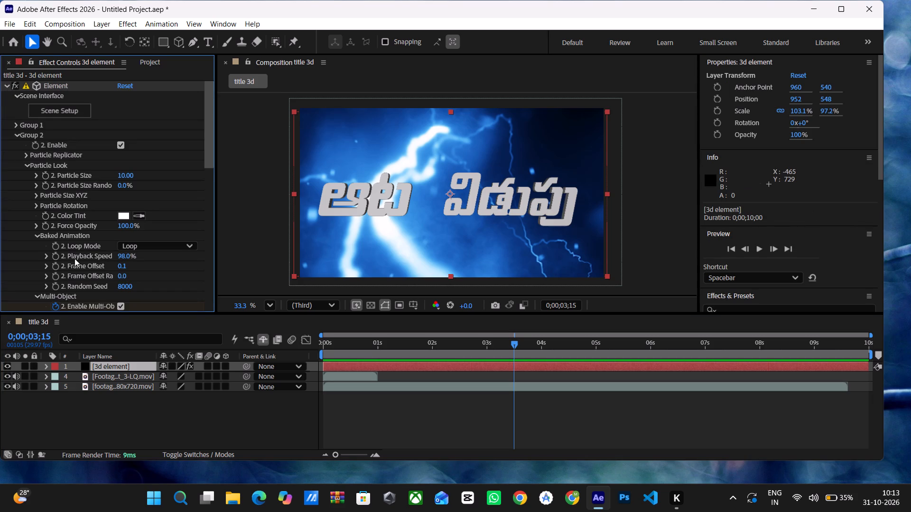
# Collapse the Scene Interface, Group 1 and Group 2 sections of the Element effect.
pyautogui.click(15, 121)
pyautogui.click(15, 97)
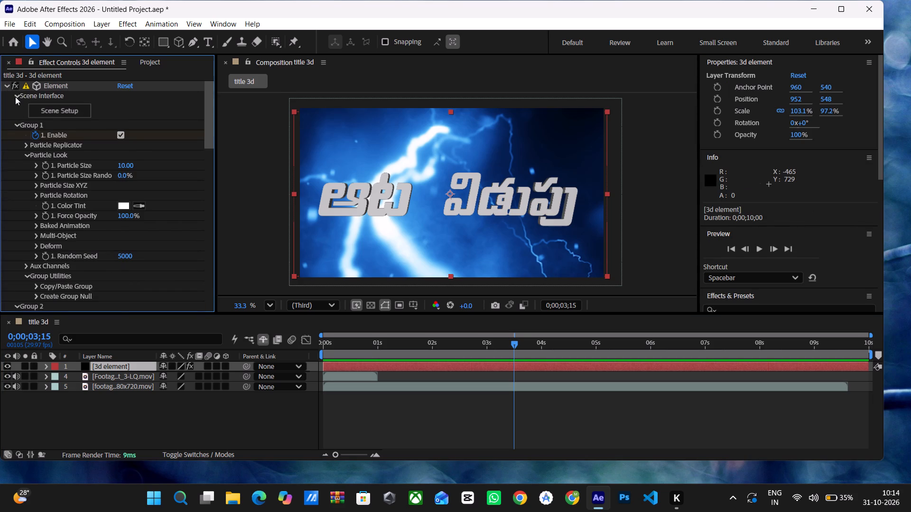
pyautogui.click(17, 103)
pyautogui.click(14, 112)
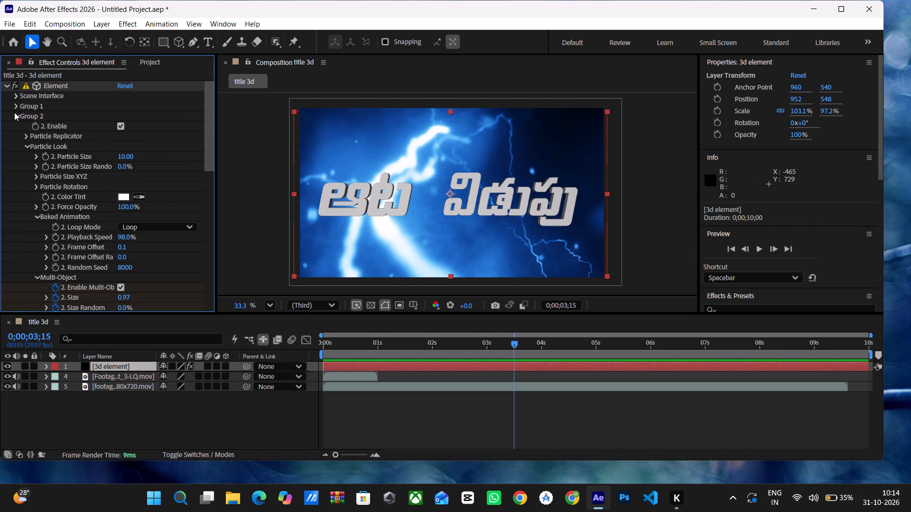
pyautogui.click(15, 195)
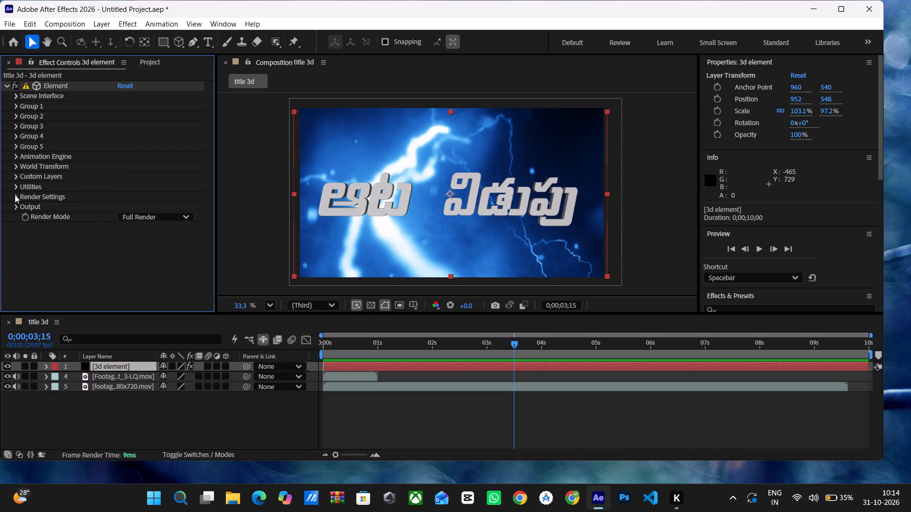
# Look through Element's Render Settings, World Transform and Custom Layers sections, including the path layer assignments under Custom Text and Masks.
pyautogui.click(15, 195)
pyautogui.click(15, 195)
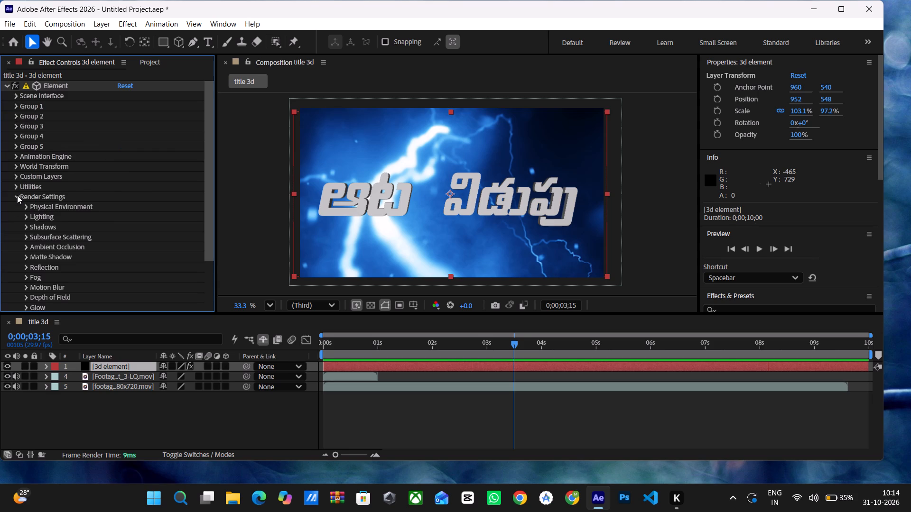
pyautogui.click(17, 195)
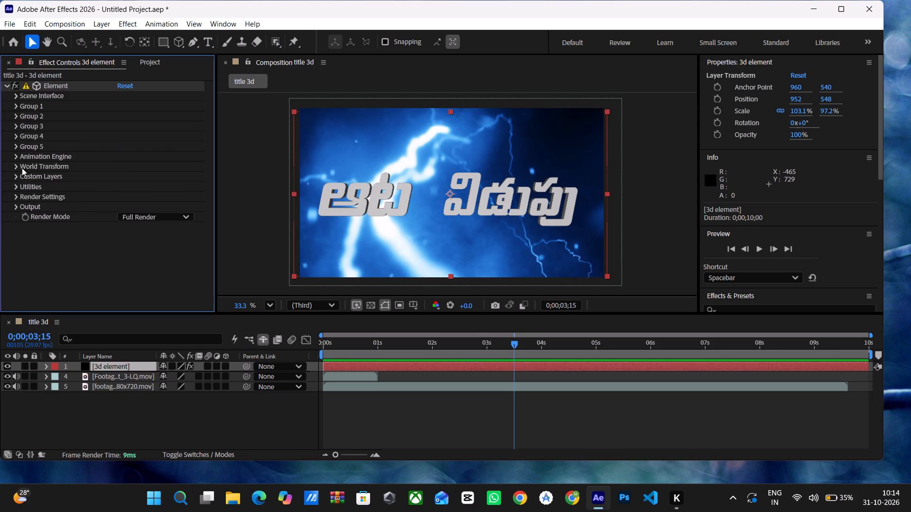
pyautogui.click(17, 166)
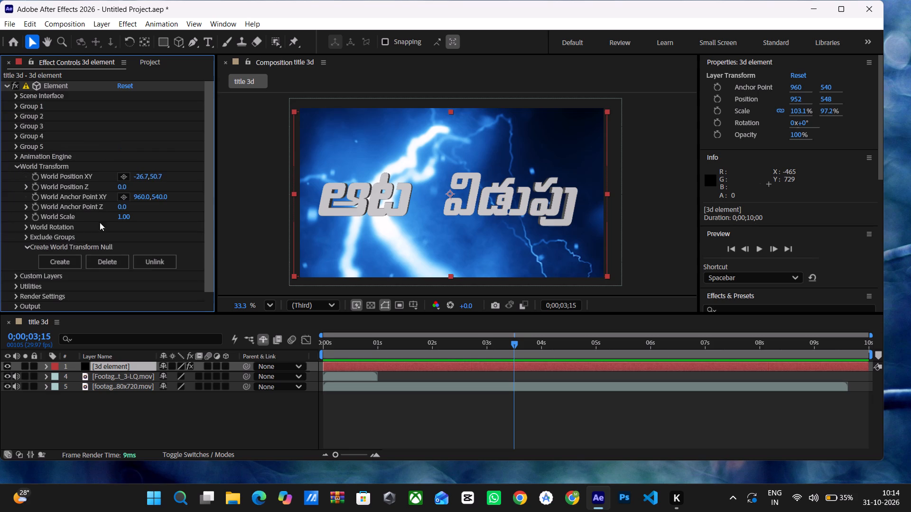
pyautogui.scroll(-1, 56, 241)
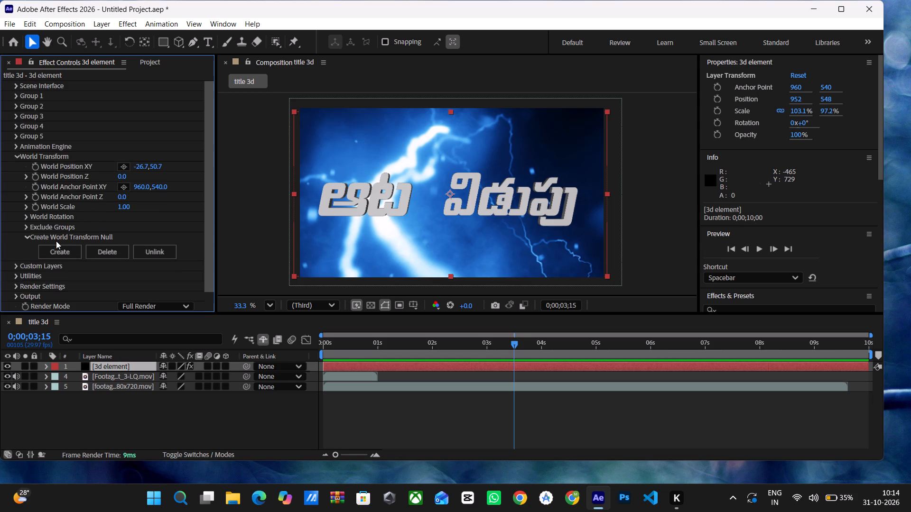
pyautogui.scroll(-1, 56, 241)
pyautogui.click(47, 266)
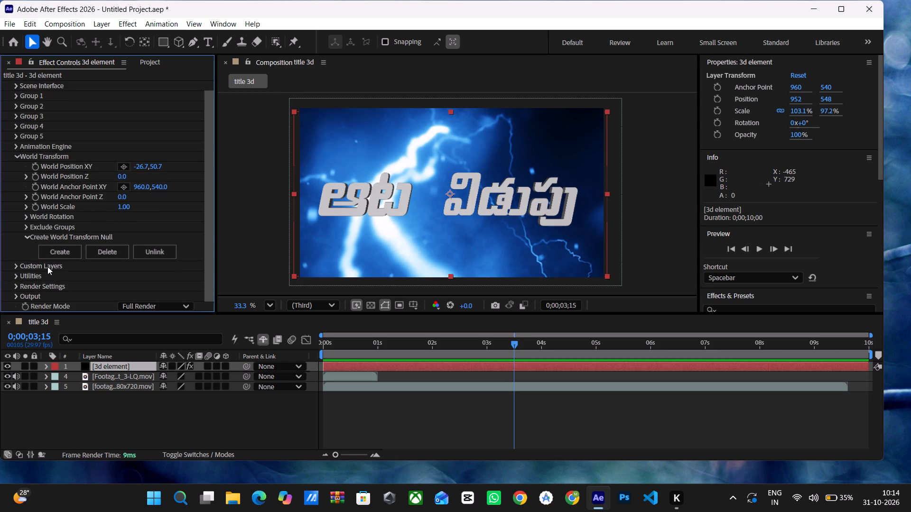
pyautogui.click(19, 267)
pyautogui.click(13, 266)
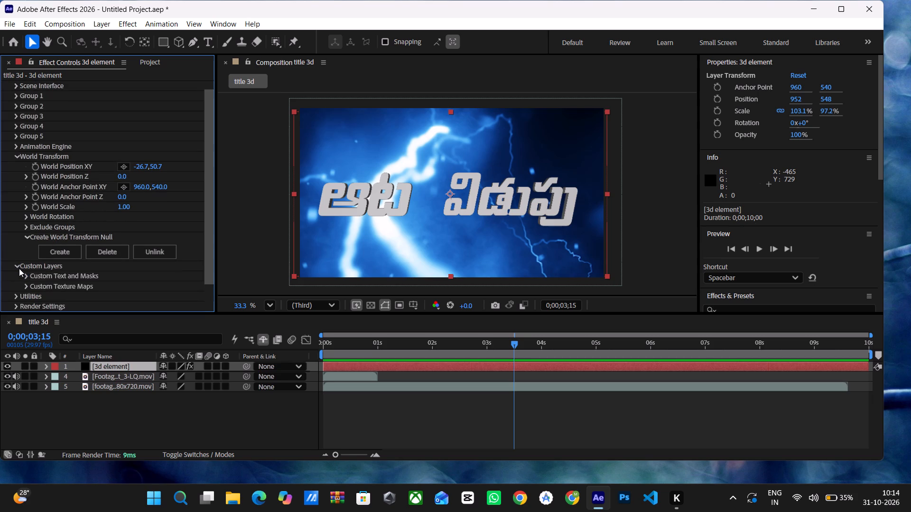
pyautogui.click(25, 276)
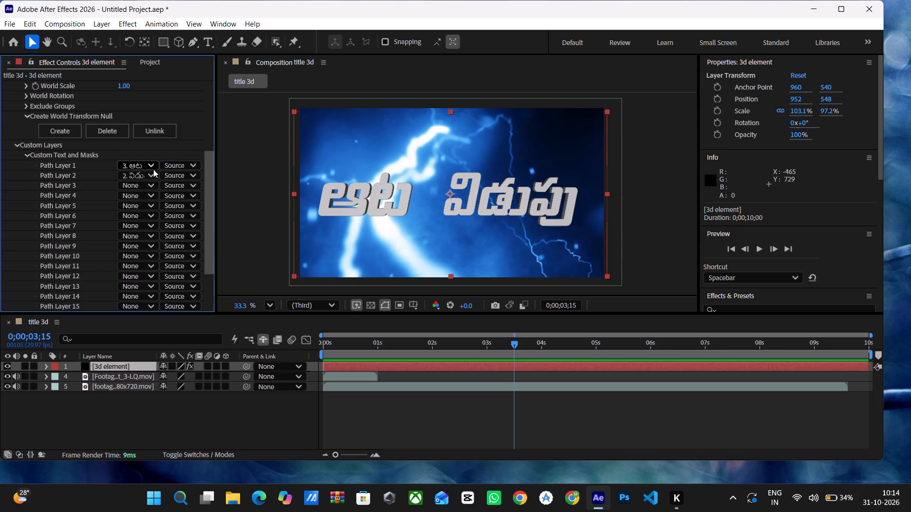
pyautogui.click(17, 145)
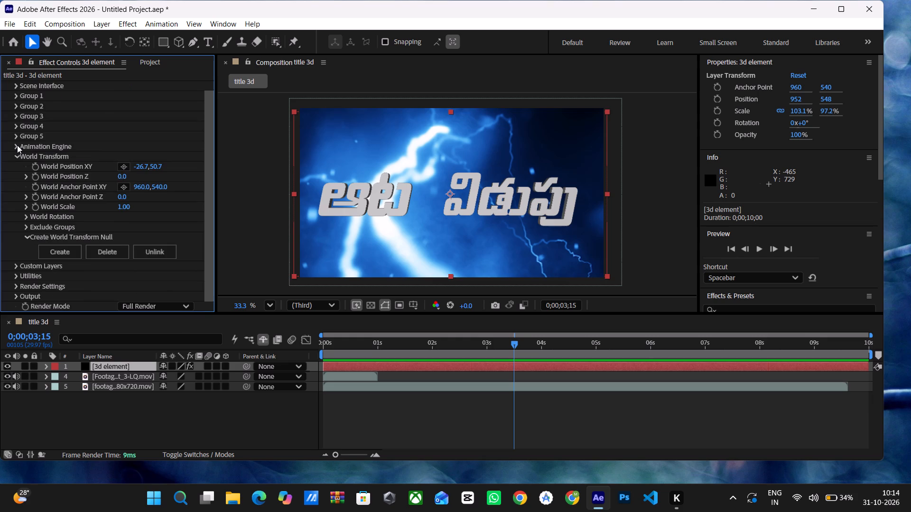
pyautogui.click(17, 157)
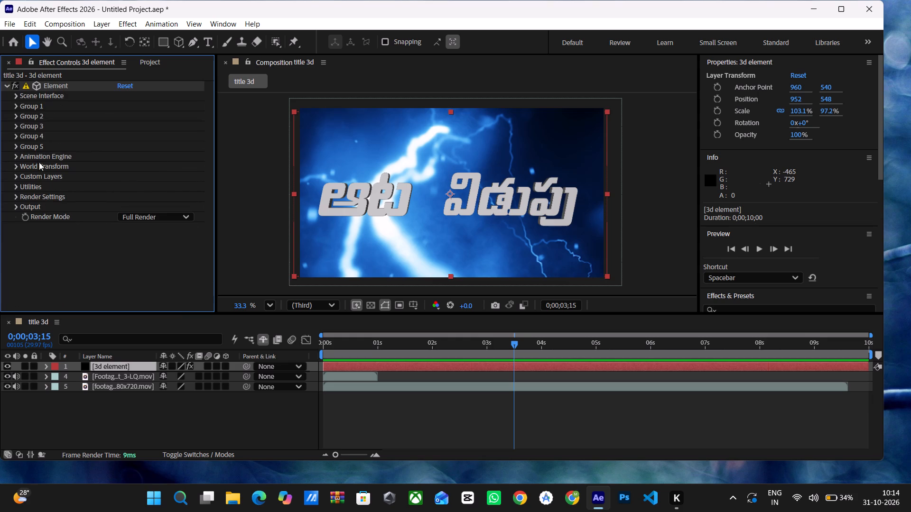
# In Element's Physical Environment render settings, set Gamma to 2.31, Lighting Influence to 0% and Exposure to 1.05.
pyautogui.click(13, 194)
pyautogui.scroll(-2, 49, 201)
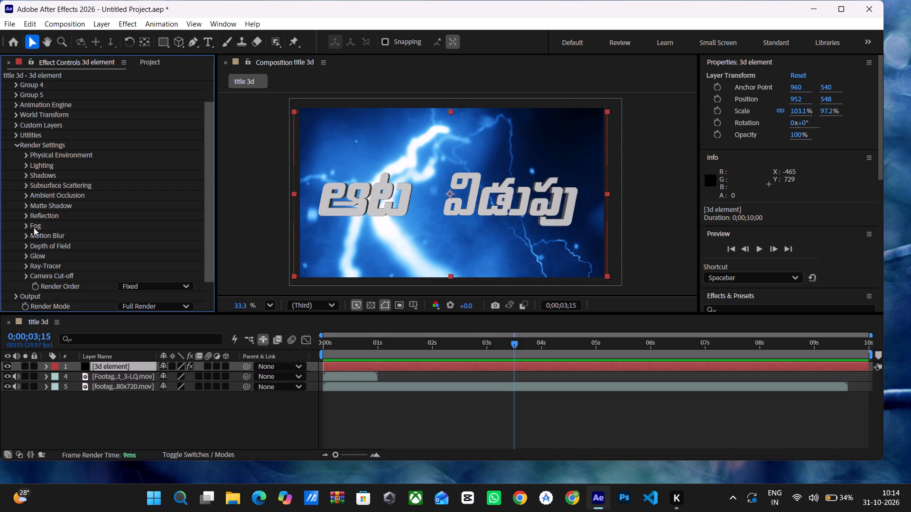
pyautogui.click(26, 151)
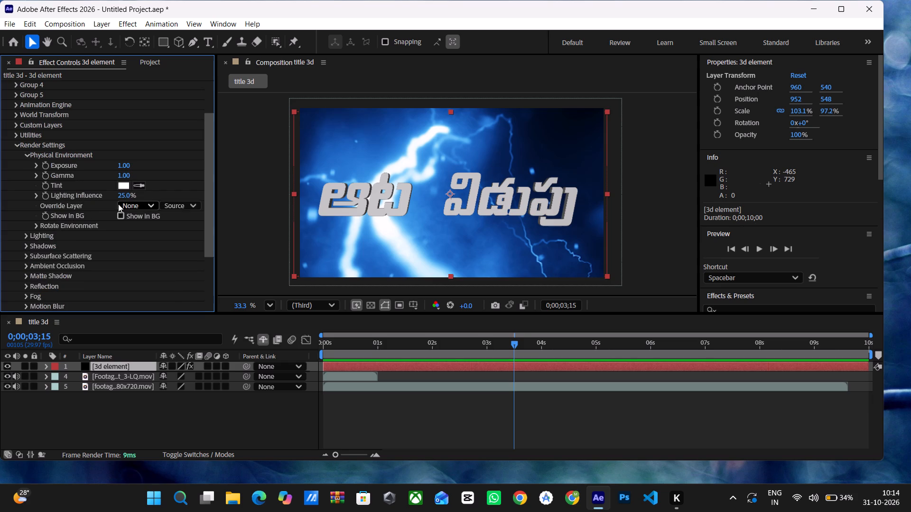
pyautogui.moveTo(121, 194); pyautogui.dragTo(157, 202)
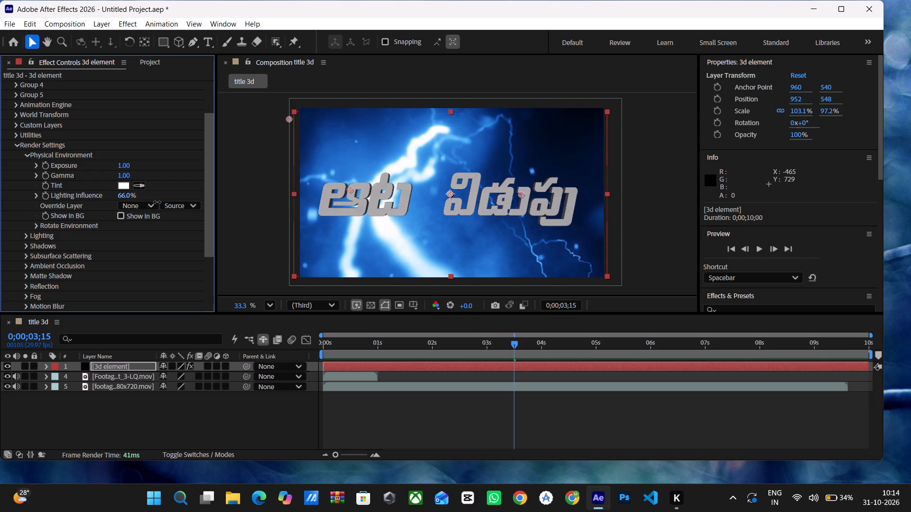
pyautogui.moveTo(157, 202); pyautogui.dragTo(66, 224)
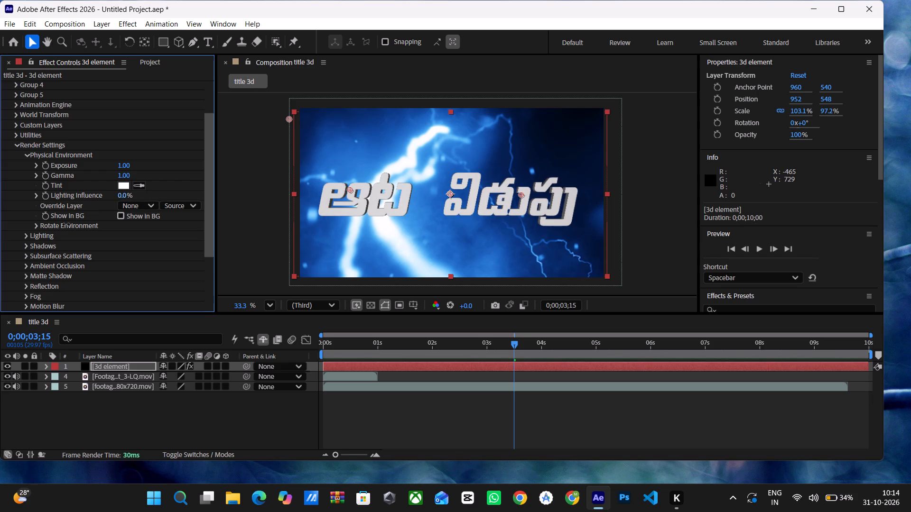
pyautogui.moveTo(66, 224); pyautogui.dragTo(107, 212)
pyautogui.moveTo(121, 176); pyautogui.dragTo(168, 176)
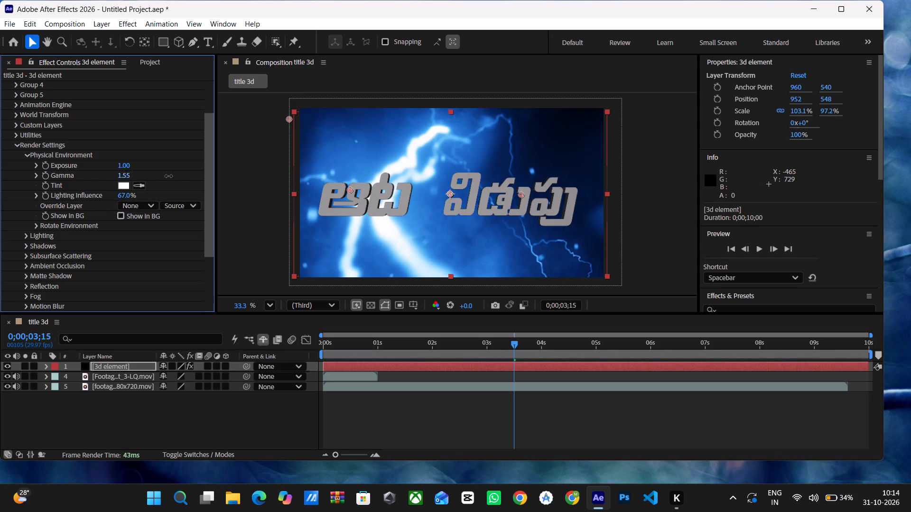
pyautogui.moveTo(168, 176); pyautogui.dragTo(190, 167)
pyautogui.moveTo(120, 196); pyautogui.dragTo(107, 199)
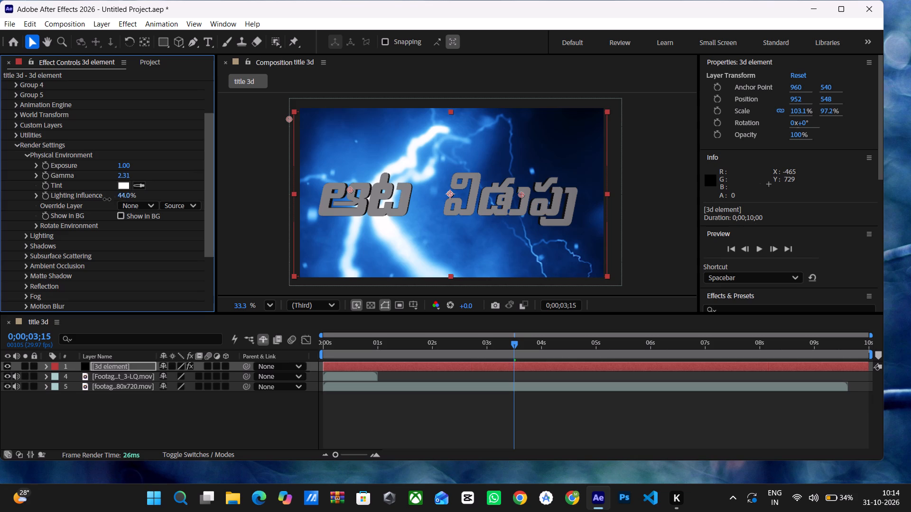
pyautogui.moveTo(107, 199); pyautogui.dragTo(57, 203)
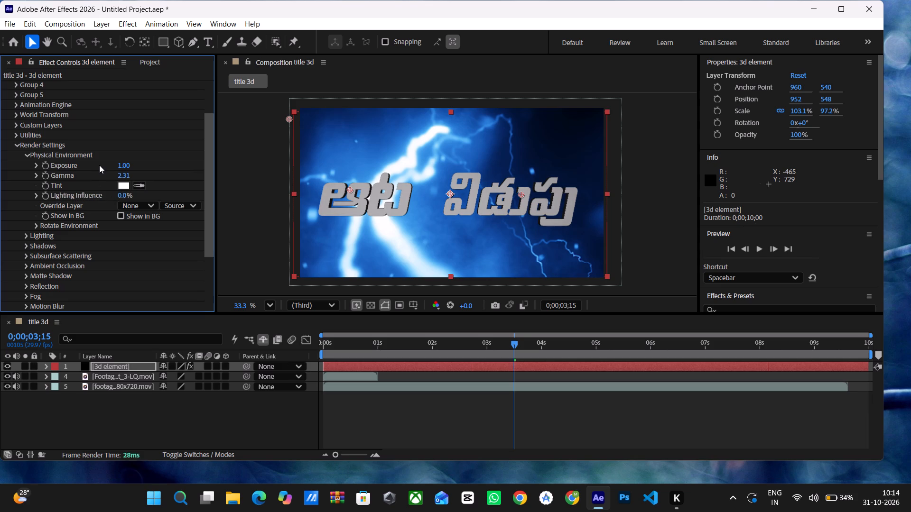
pyautogui.moveTo(127, 163); pyautogui.dragTo(136, 167)
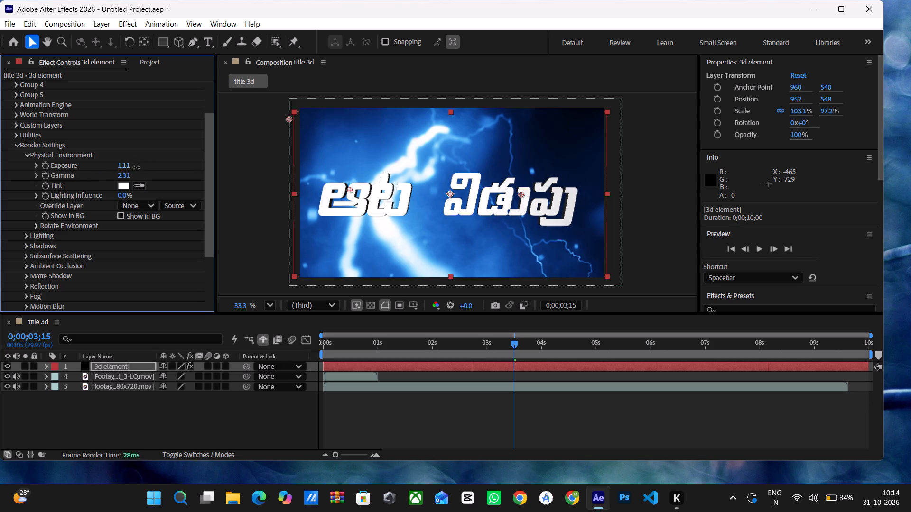
pyautogui.moveTo(136, 167); pyautogui.dragTo(135, 168)
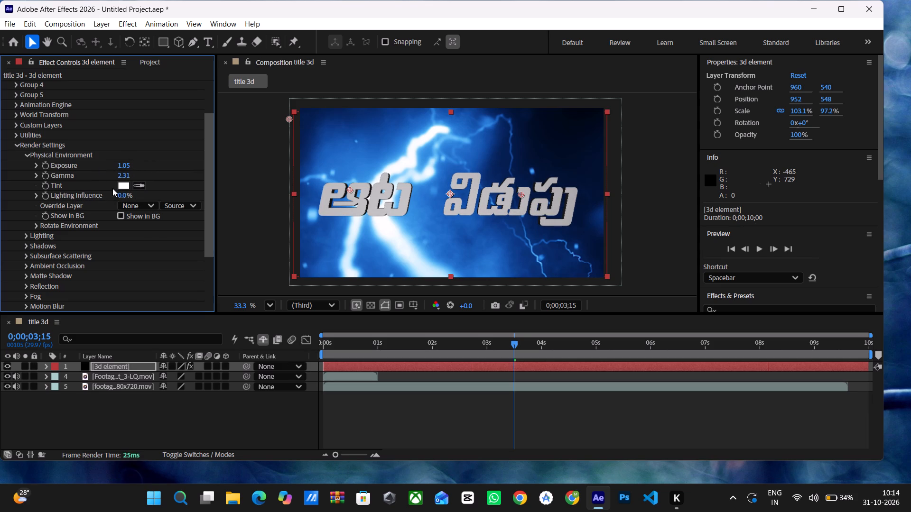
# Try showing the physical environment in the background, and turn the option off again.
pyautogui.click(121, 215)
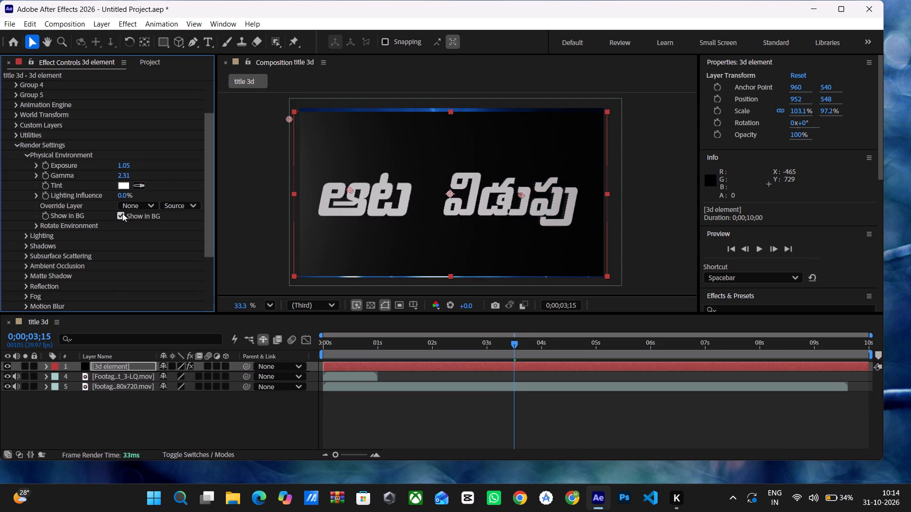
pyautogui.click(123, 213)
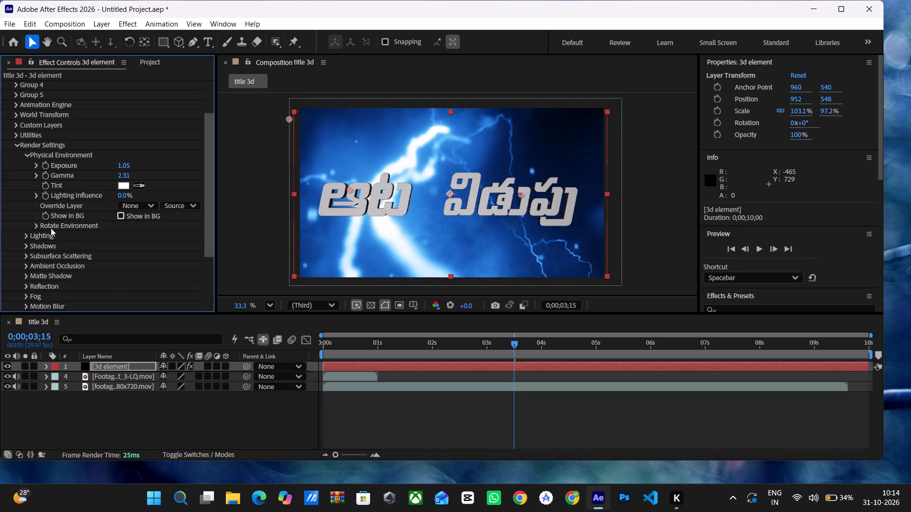
# Rotate the physical environment to -15° on X, 1° on Y and 132° on Z.
pyautogui.click(33, 226)
pyautogui.click(42, 229)
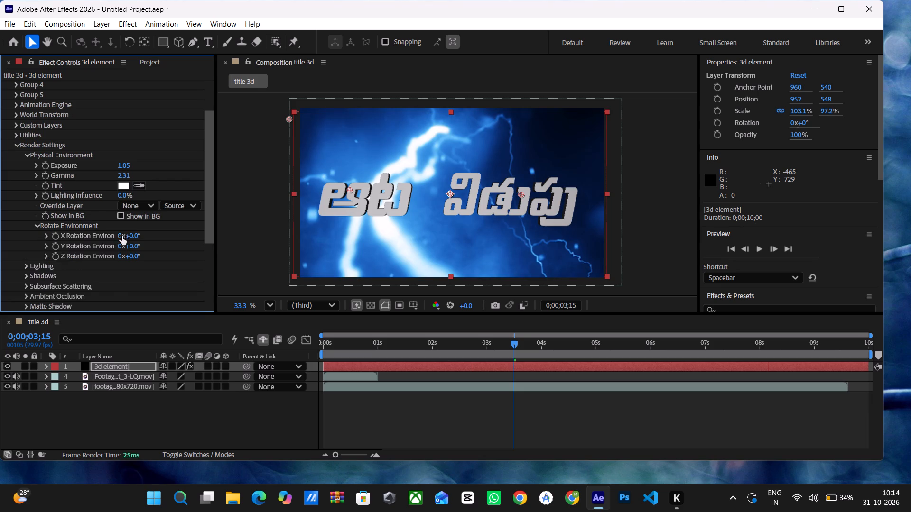
pyautogui.moveTo(130, 236); pyautogui.dragTo(168, 231)
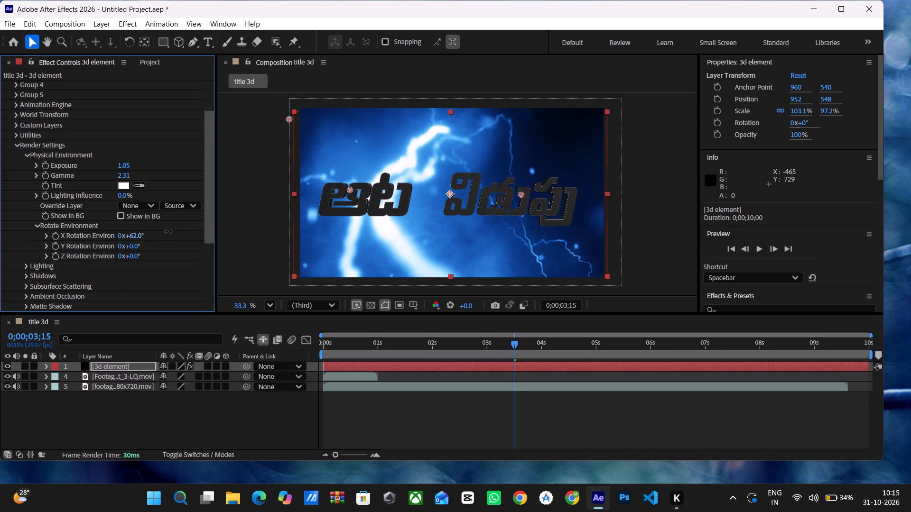
pyautogui.moveTo(168, 231); pyautogui.dragTo(131, 240)
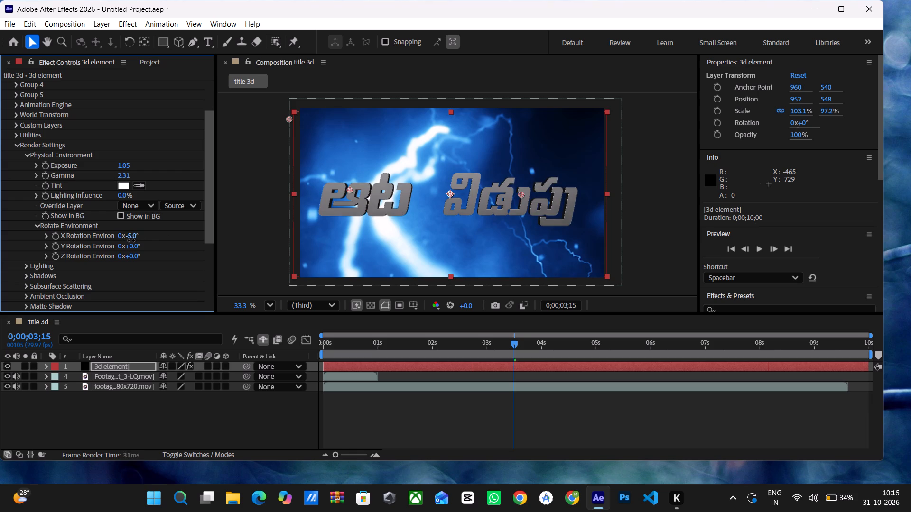
pyautogui.moveTo(131, 240); pyautogui.dragTo(128, 243)
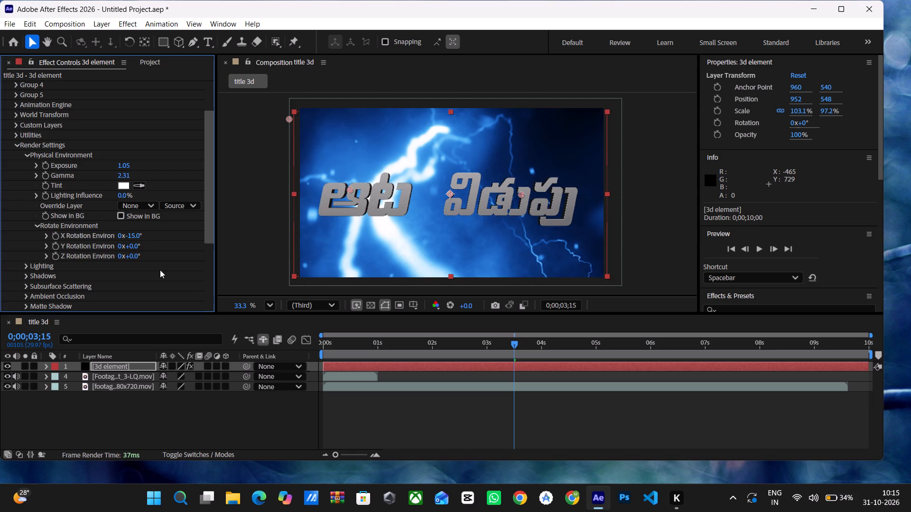
pyautogui.moveTo(131, 243); pyautogui.dragTo(152, 247)
pyautogui.moveTo(152, 247); pyautogui.dragTo(149, 246)
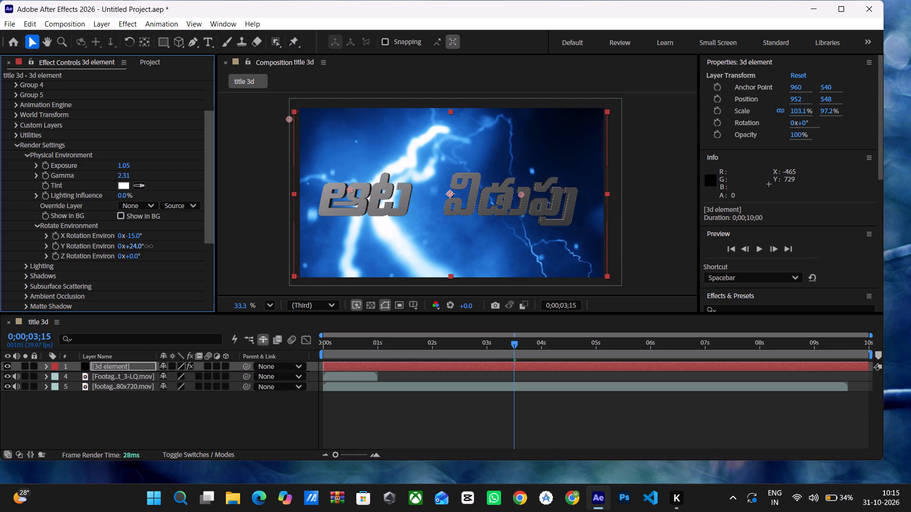
pyautogui.moveTo(149, 246); pyautogui.dragTo(137, 248)
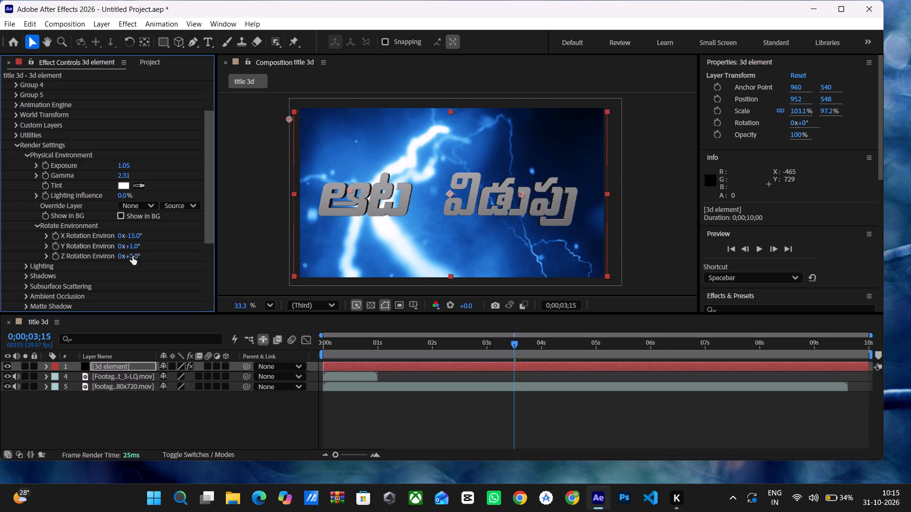
pyautogui.moveTo(132, 256); pyautogui.dragTo(176, 252)
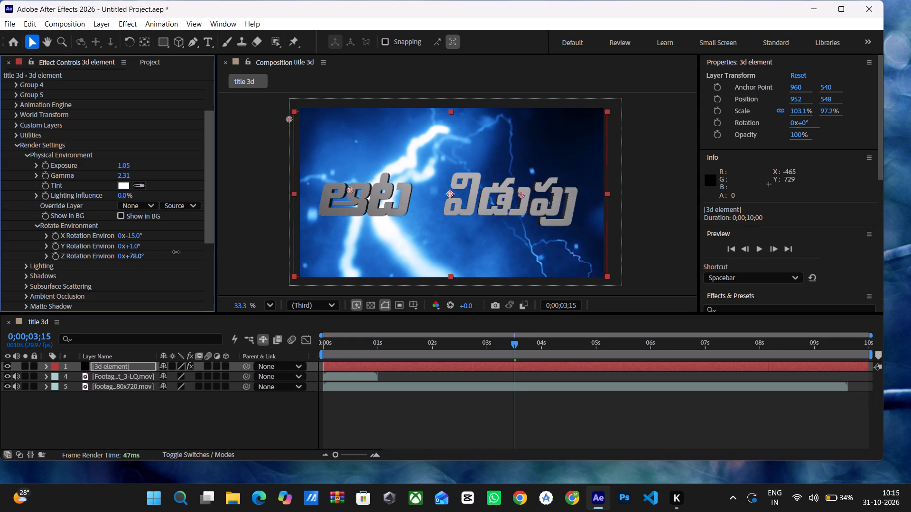
pyautogui.moveTo(176, 252); pyautogui.dragTo(198, 244)
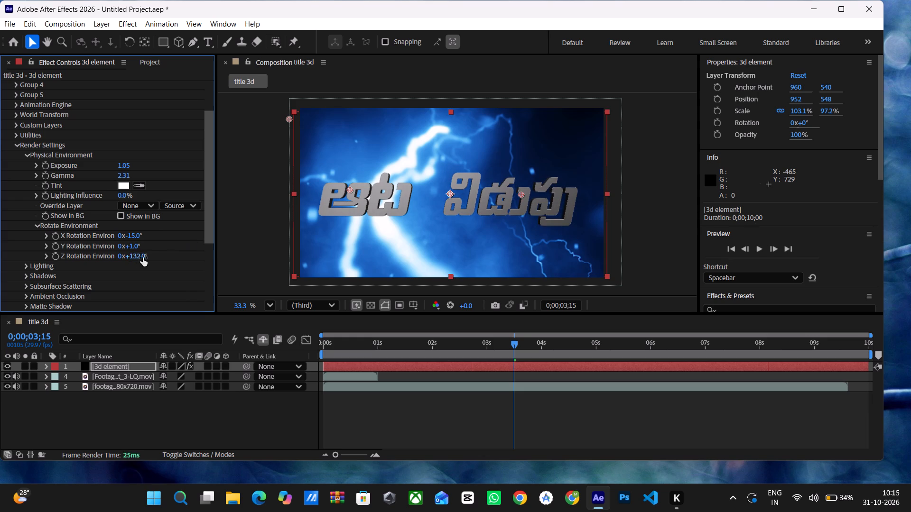
# Set the Light Falloff to 0.76 in Element's Lighting render settings.
pyautogui.click(28, 264)
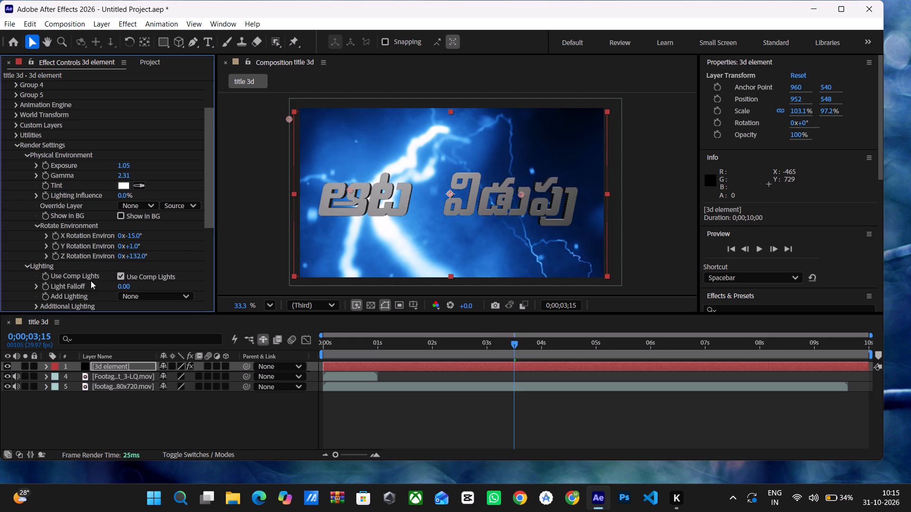
pyautogui.moveTo(121, 288); pyautogui.dragTo(158, 283)
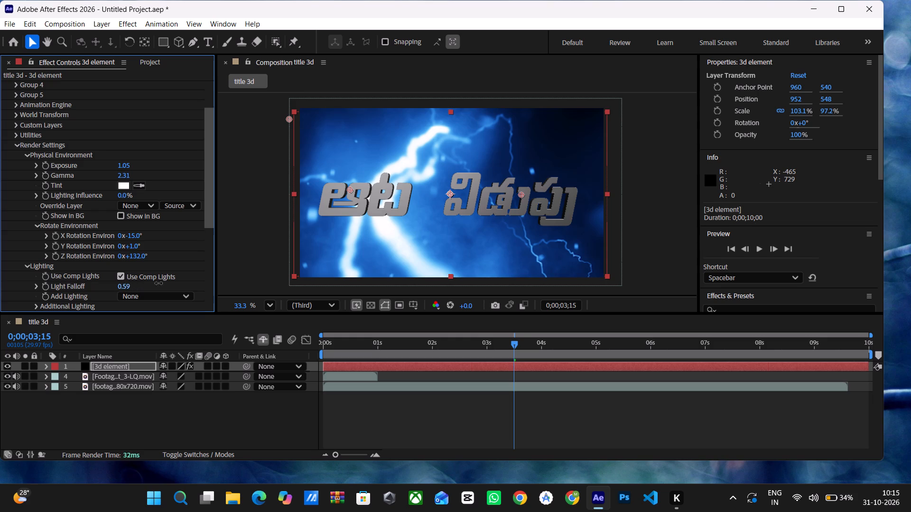
pyautogui.moveTo(158, 283); pyautogui.dragTo(160, 282)
pyautogui.scroll(-3, 131, 258)
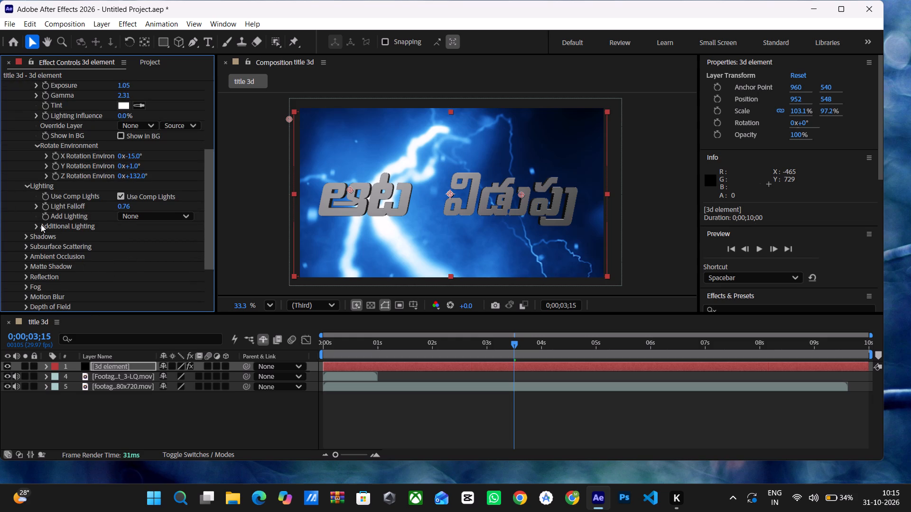
# Set the Brightness Multiplier of Element's Additional Lighting to 69%.
pyautogui.click(34, 226)
pyautogui.moveTo(122, 236); pyautogui.dragTo(119, 251)
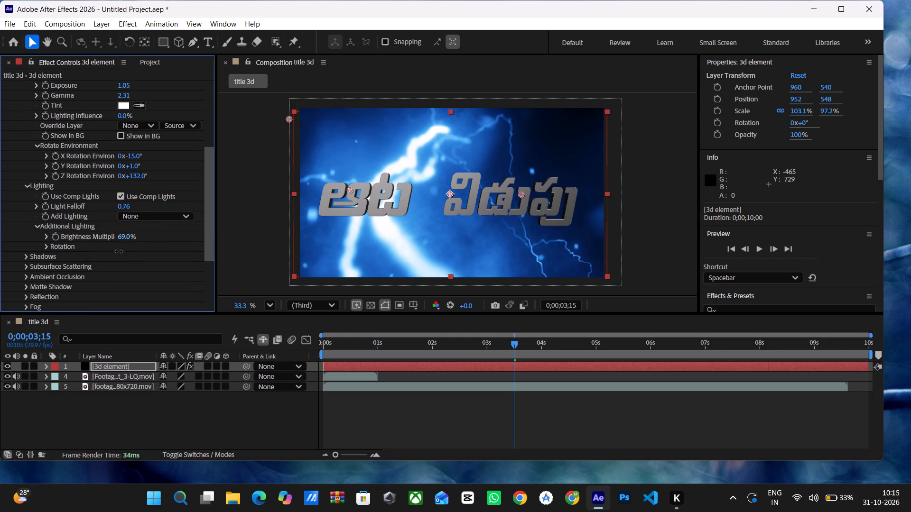
# Rotate the additional lighting to -78x-288° on X and -34x-317° on Y.
pyautogui.click(46, 247)
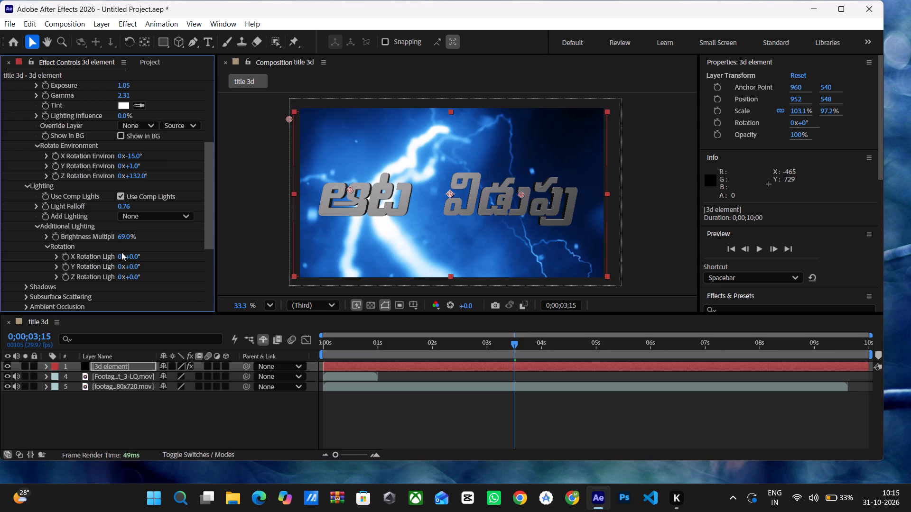
pyautogui.moveTo(132, 255); pyautogui.dragTo(166, 244)
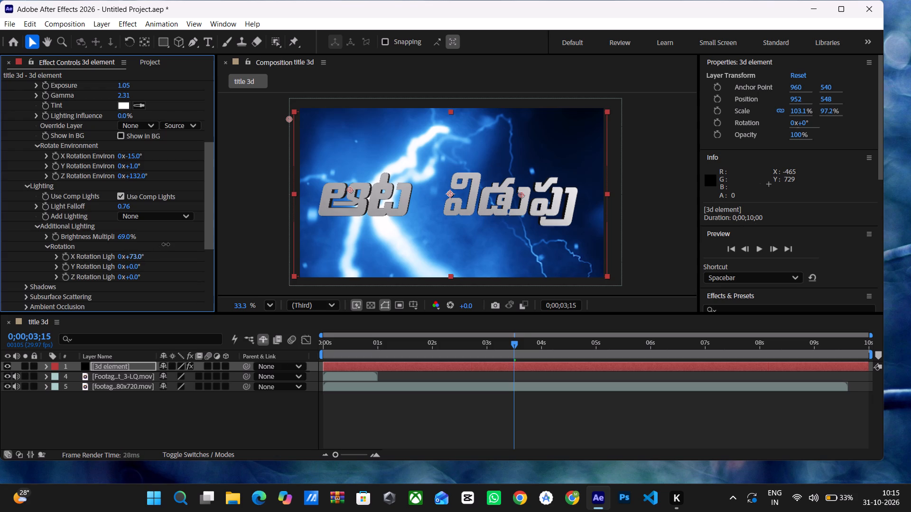
pyautogui.moveTo(166, 244); pyautogui.dragTo(152, 253)
pyautogui.moveTo(152, 253); pyautogui.dragTo(167, 247)
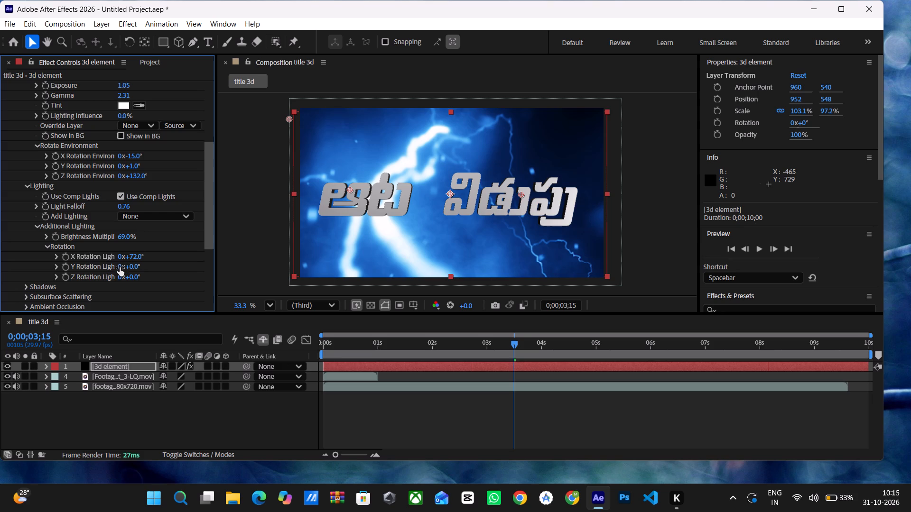
pyautogui.moveTo(120, 267); pyautogui.dragTo(100, 268)
pyautogui.moveTo(118, 256); pyautogui.dragTo(73, 258)
pyautogui.moveTo(136, 267); pyautogui.dragTo(165, 272)
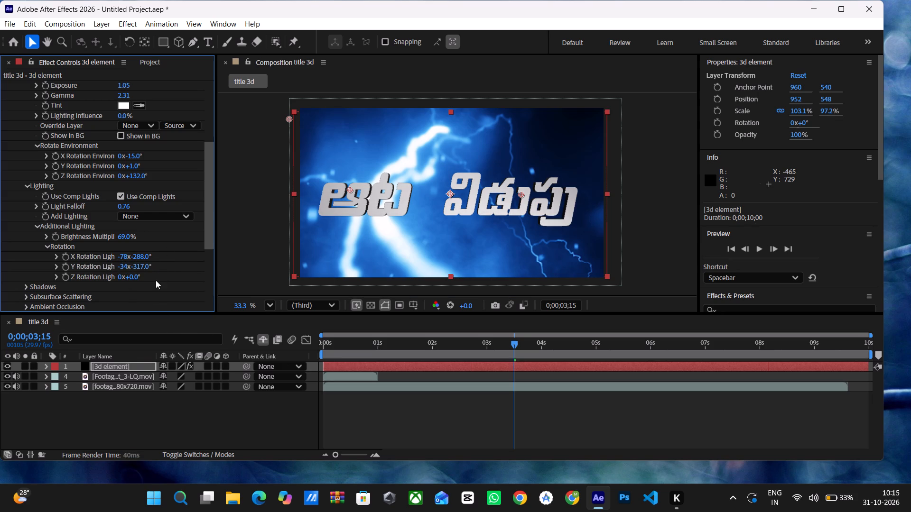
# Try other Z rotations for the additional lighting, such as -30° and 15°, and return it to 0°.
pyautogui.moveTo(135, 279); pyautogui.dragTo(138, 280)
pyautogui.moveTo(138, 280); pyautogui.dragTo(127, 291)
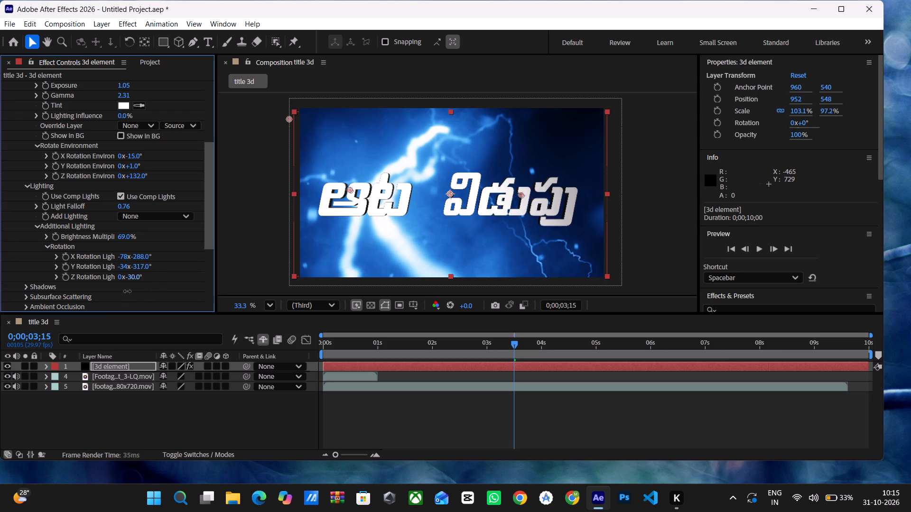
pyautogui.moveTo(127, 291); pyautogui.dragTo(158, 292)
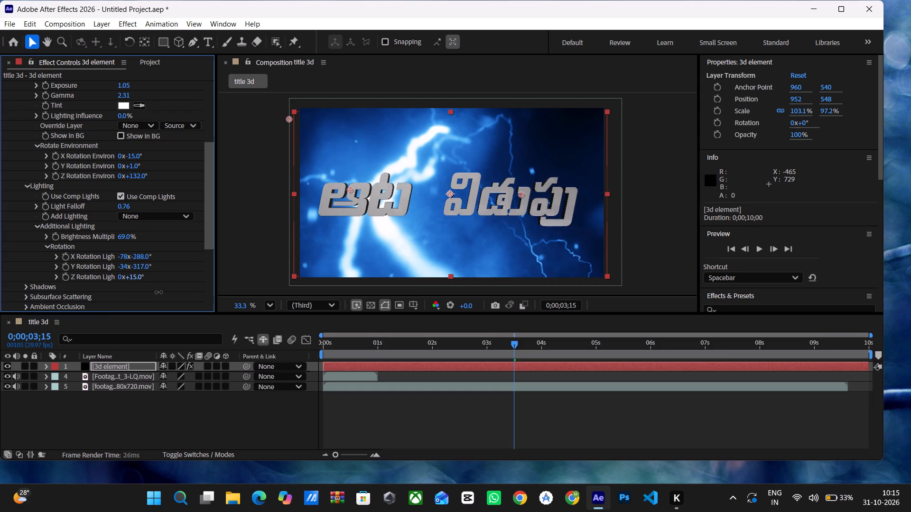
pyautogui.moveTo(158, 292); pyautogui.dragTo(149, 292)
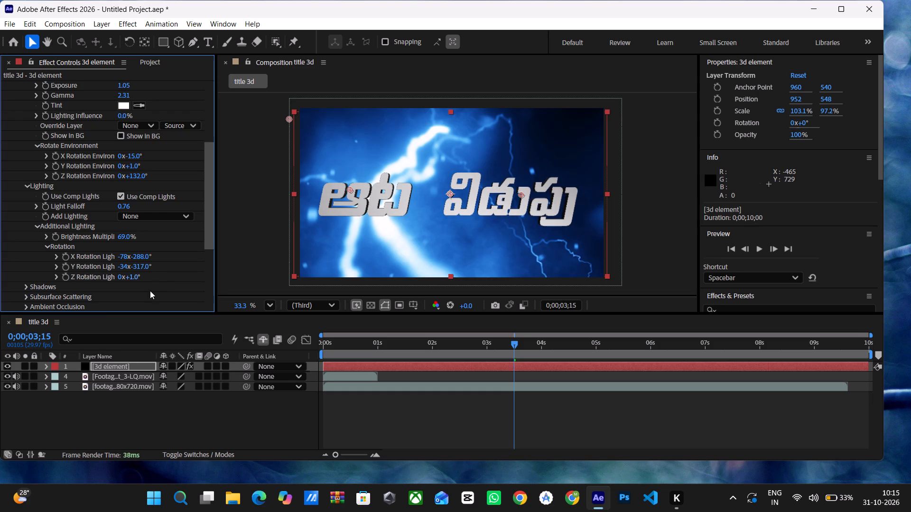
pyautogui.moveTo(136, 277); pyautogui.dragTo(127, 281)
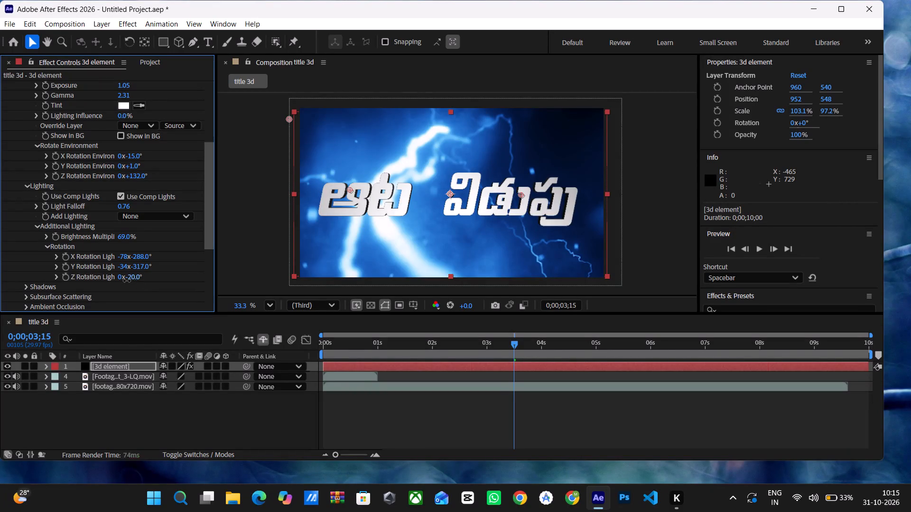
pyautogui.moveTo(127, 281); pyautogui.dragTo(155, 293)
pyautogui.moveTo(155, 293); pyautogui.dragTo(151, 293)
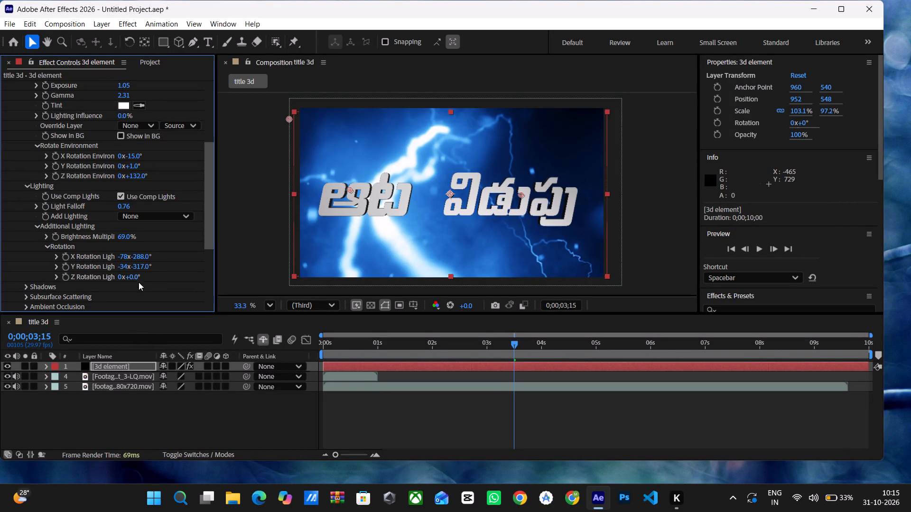
# Set the additional lighting's Y rotation to -34x-345°.
pyautogui.moveTo(140, 265); pyautogui.dragTo(154, 270)
pyautogui.moveTo(154, 270); pyautogui.dragTo(150, 280)
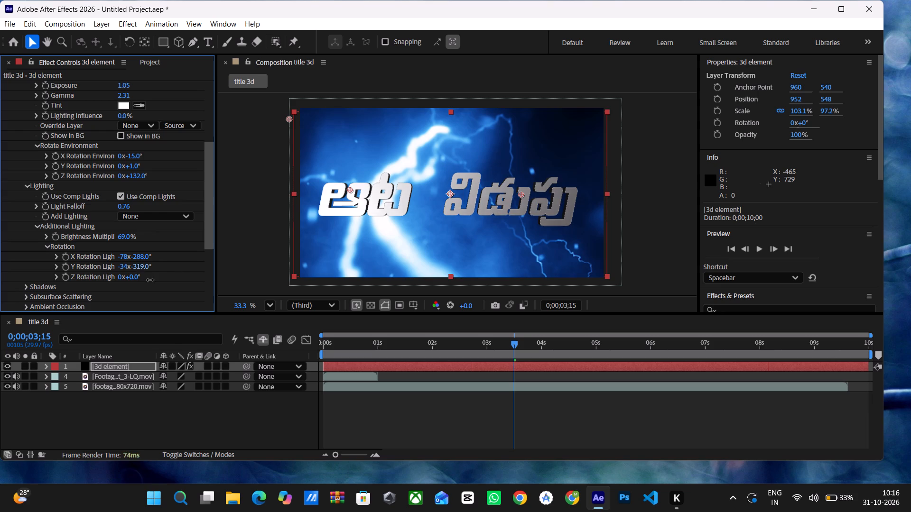
pyautogui.moveTo(150, 280); pyautogui.dragTo(139, 281)
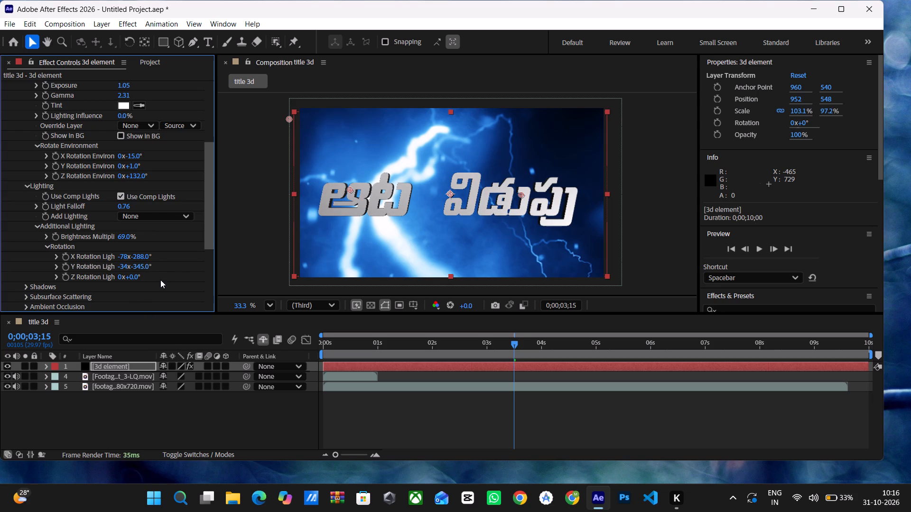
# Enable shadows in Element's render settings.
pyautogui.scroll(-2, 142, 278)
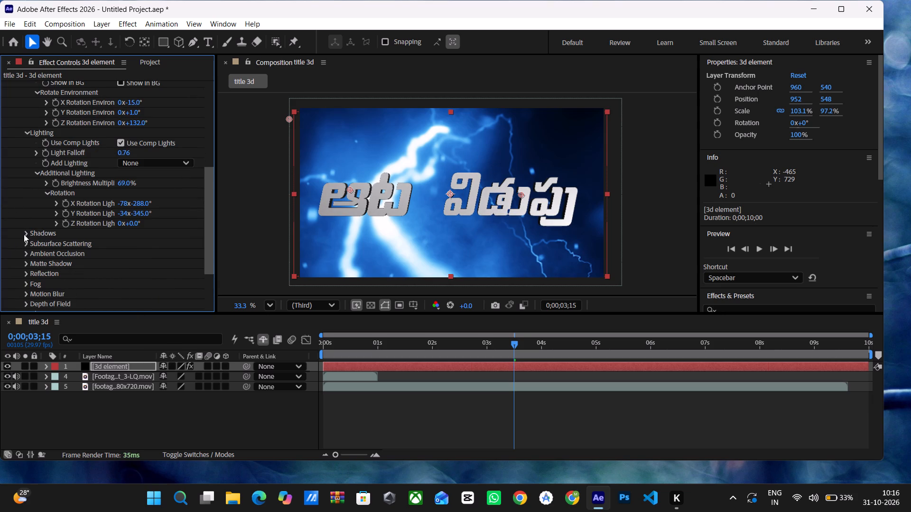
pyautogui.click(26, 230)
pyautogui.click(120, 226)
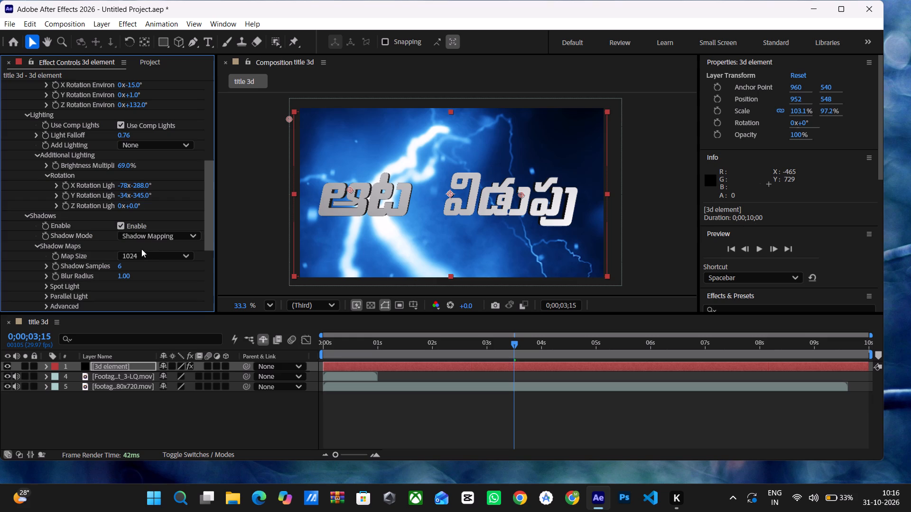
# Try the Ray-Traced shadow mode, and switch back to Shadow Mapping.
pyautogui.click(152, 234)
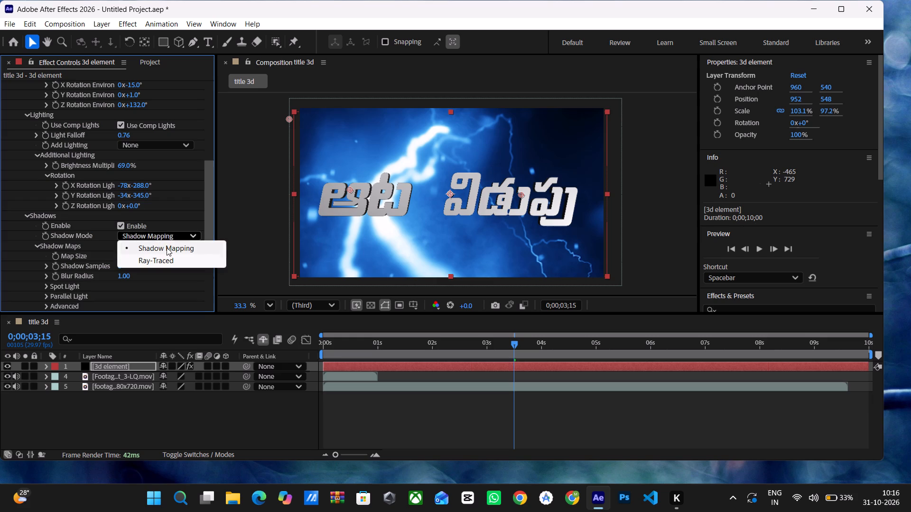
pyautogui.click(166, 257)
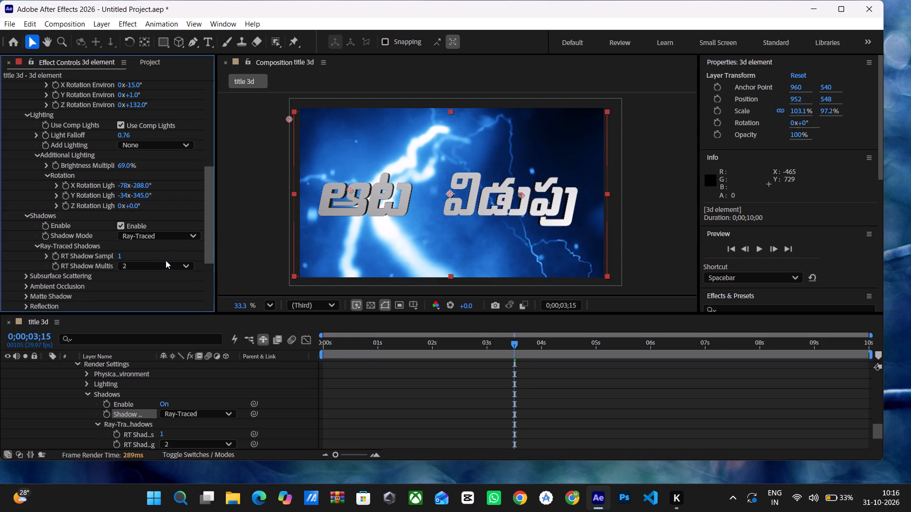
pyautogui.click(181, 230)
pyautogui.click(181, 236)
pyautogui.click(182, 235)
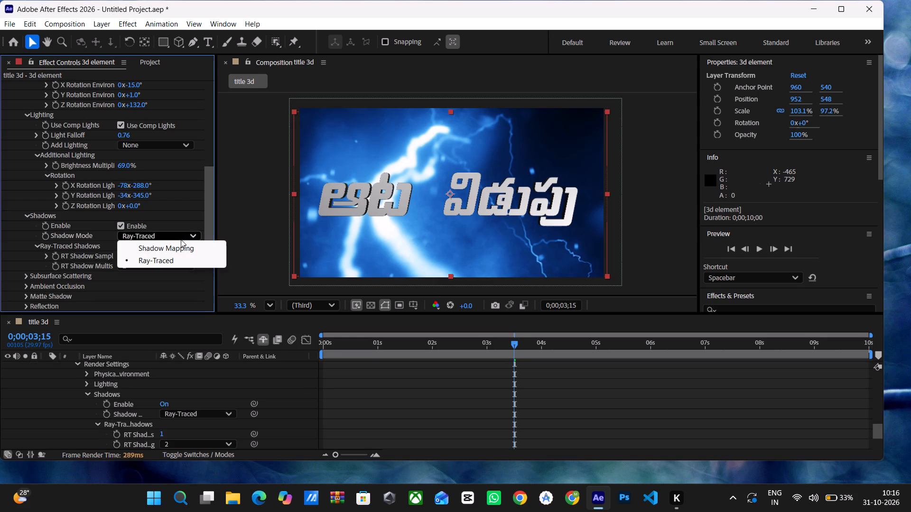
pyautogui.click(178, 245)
# Set the Blur Radius of the shadow maps to 5.40.
pyautogui.click(56, 254)
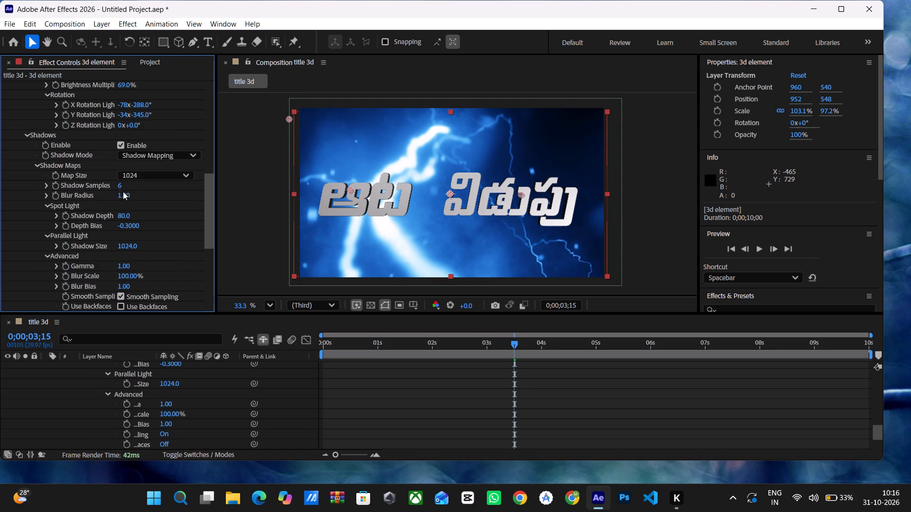
pyautogui.moveTo(124, 196); pyautogui.dragTo(145, 201)
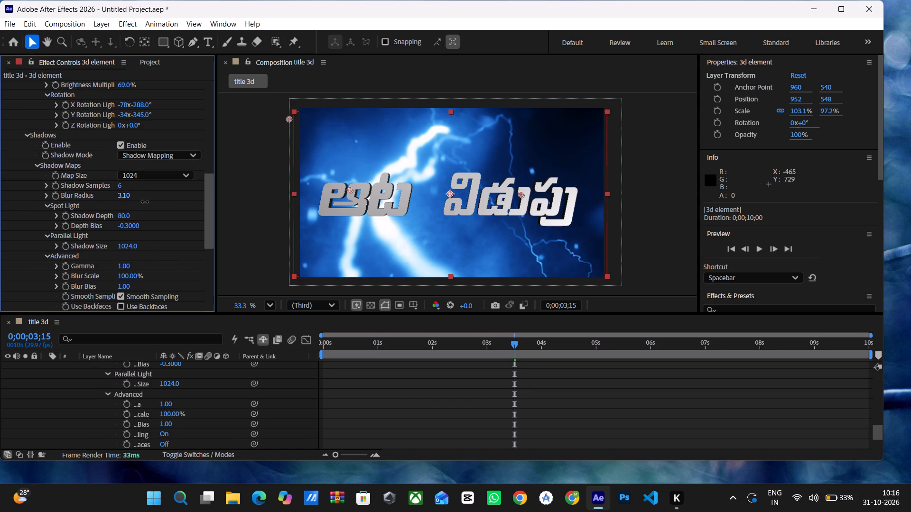
pyautogui.moveTo(145, 201); pyautogui.dragTo(113, 201)
pyautogui.moveTo(113, 201); pyautogui.dragTo(139, 198)
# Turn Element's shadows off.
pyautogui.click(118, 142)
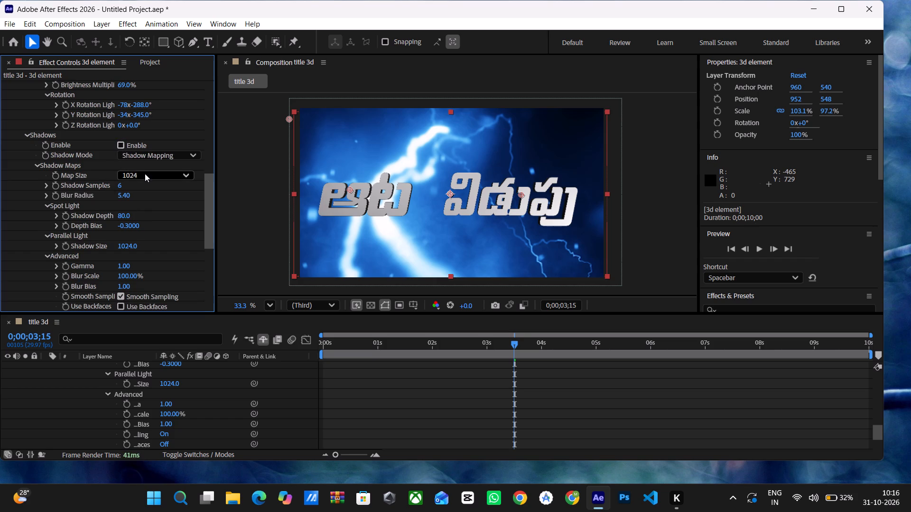
# Collapse Element's Shadows, Additional Lighting, Lighting, Rotate Environment, Physical Environment and Render Settings groups in the effect controls.
pyautogui.scroll(1, 159, 197)
pyautogui.scroll(-2, 158, 195)
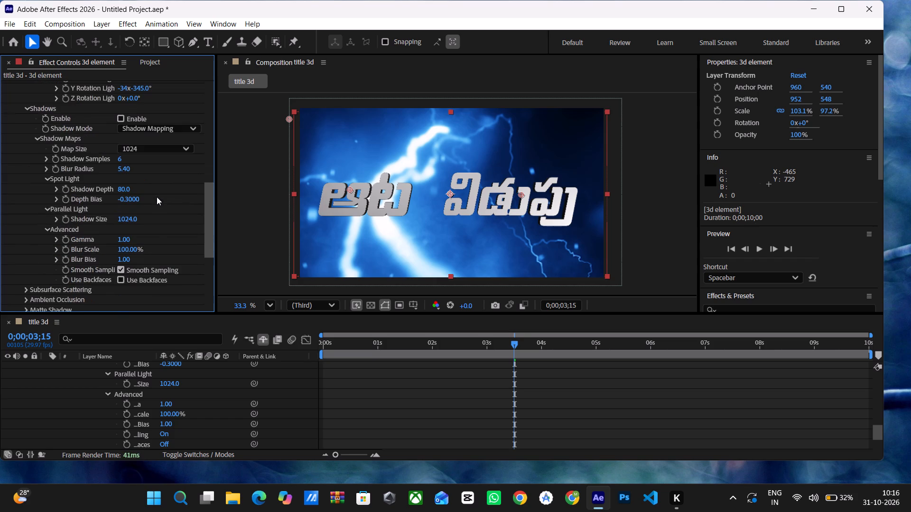
pyautogui.scroll(2, 8, 312)
pyautogui.scroll(2, 105, 232)
pyautogui.click(20, 186)
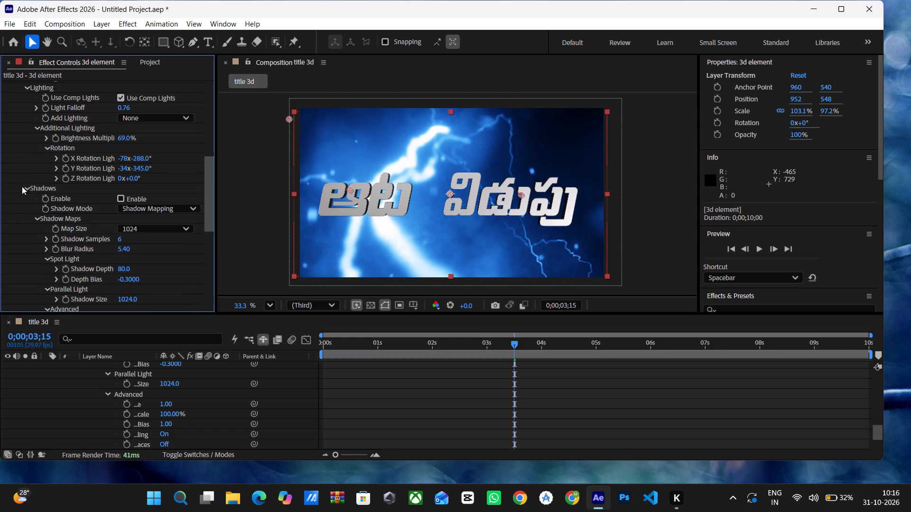
pyautogui.click(27, 187)
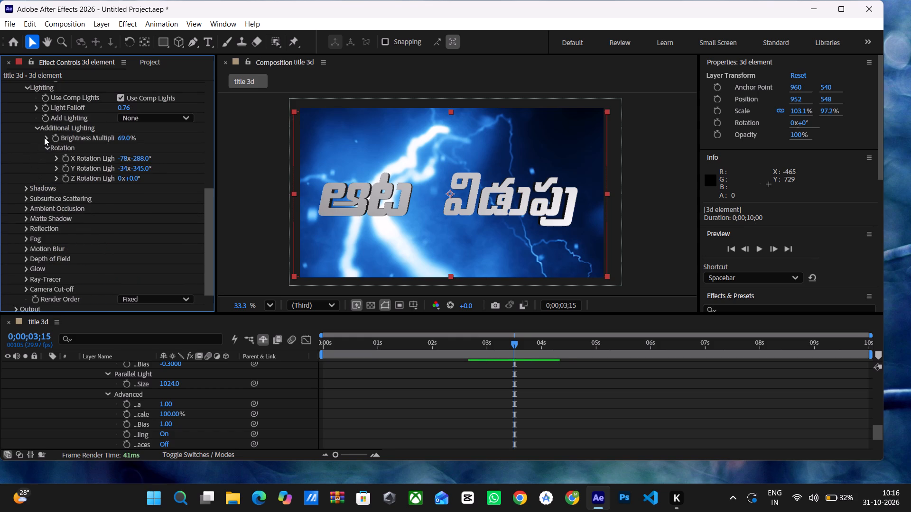
pyautogui.click(36, 127)
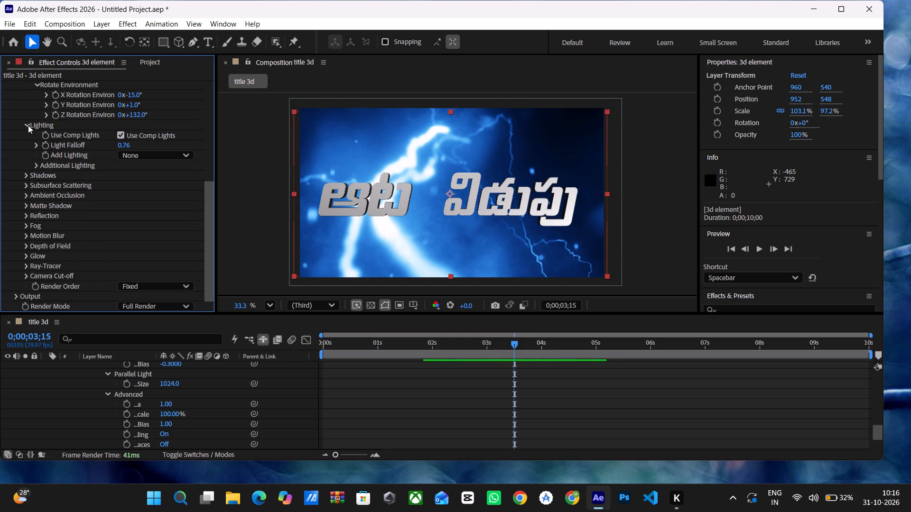
pyautogui.click(26, 124)
pyautogui.click(34, 125)
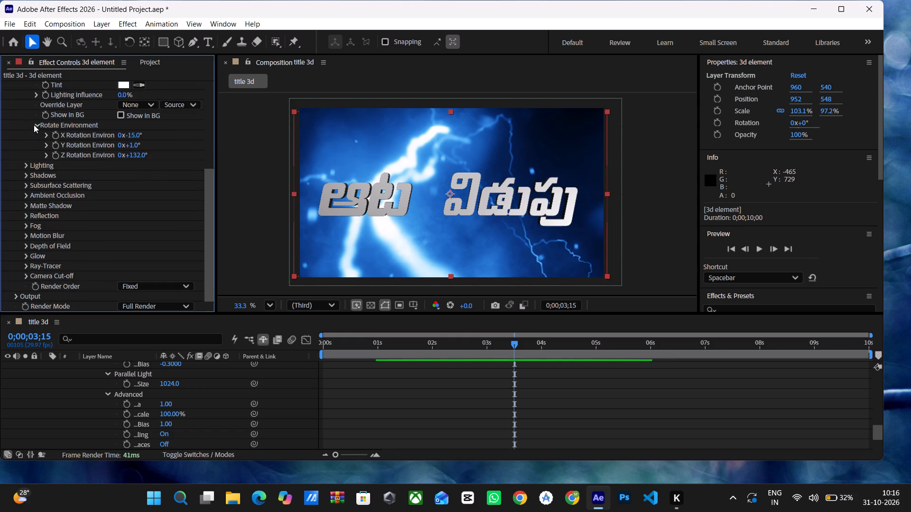
pyautogui.scroll(2, 46, 165)
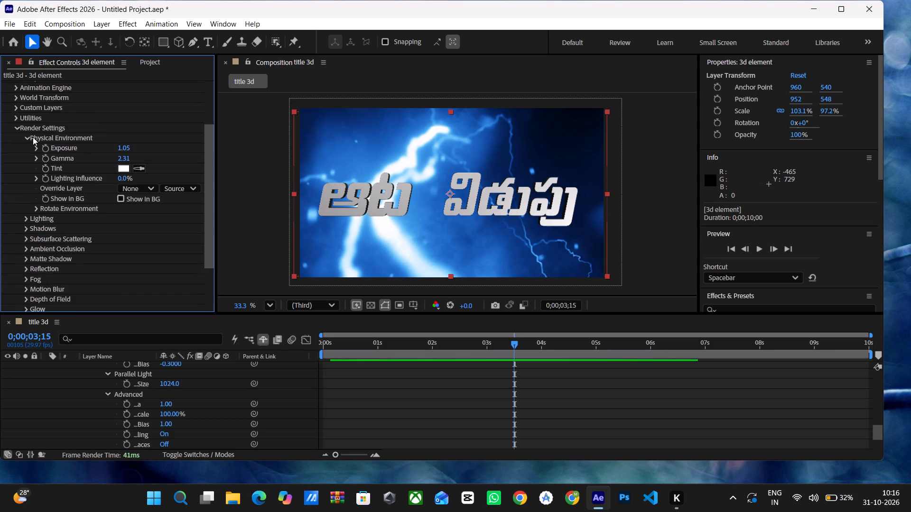
pyautogui.click(33, 137)
pyautogui.click(30, 137)
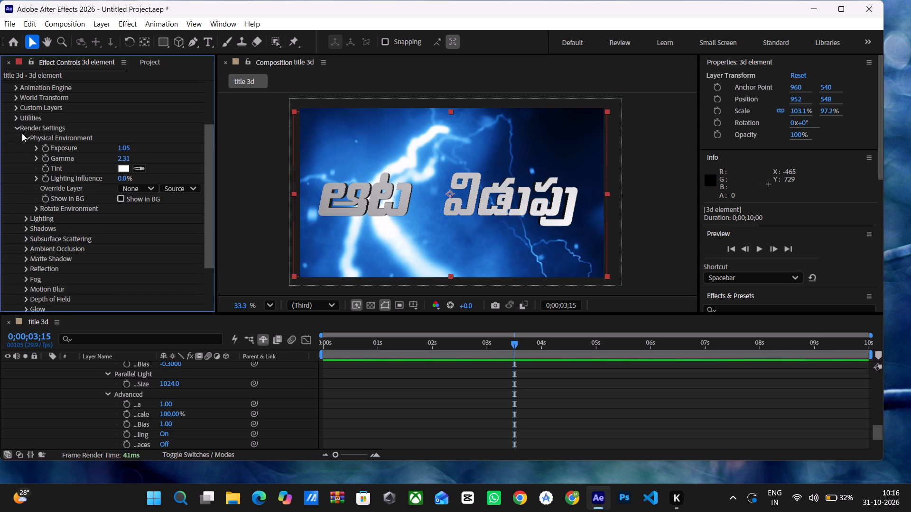
pyautogui.click(28, 139)
pyautogui.click(17, 144)
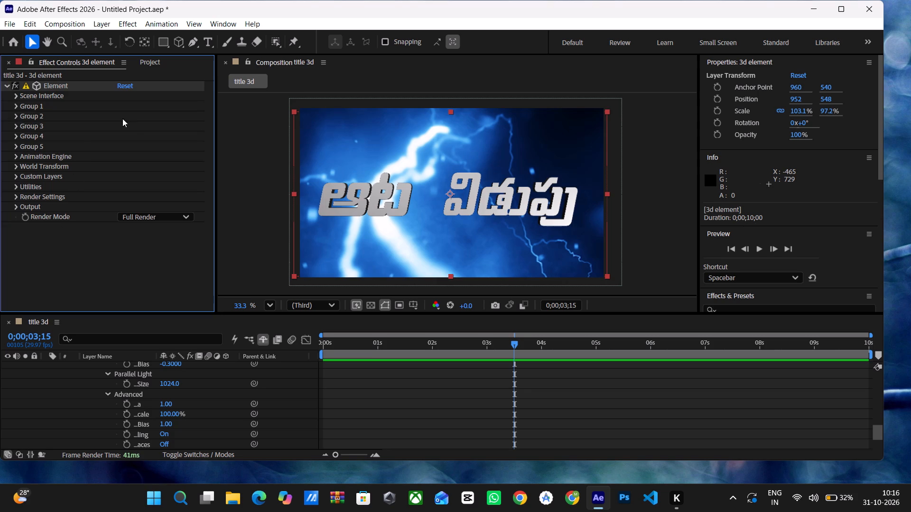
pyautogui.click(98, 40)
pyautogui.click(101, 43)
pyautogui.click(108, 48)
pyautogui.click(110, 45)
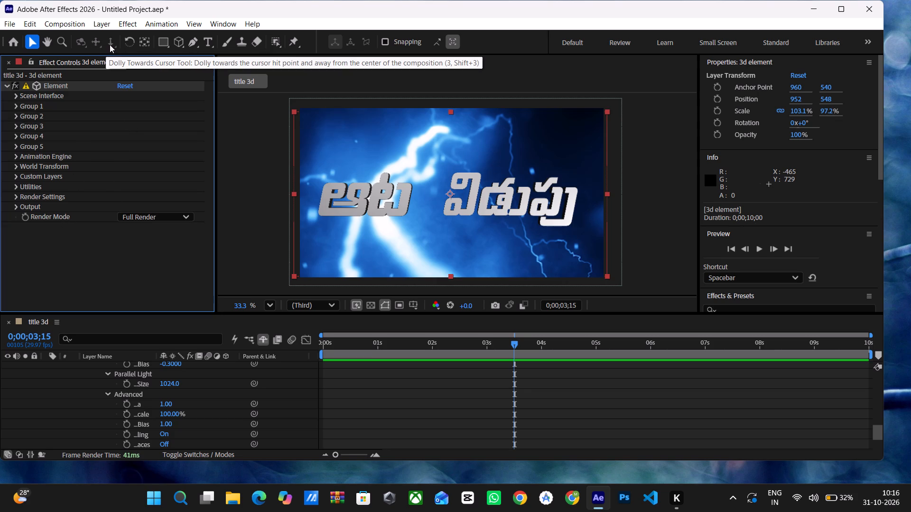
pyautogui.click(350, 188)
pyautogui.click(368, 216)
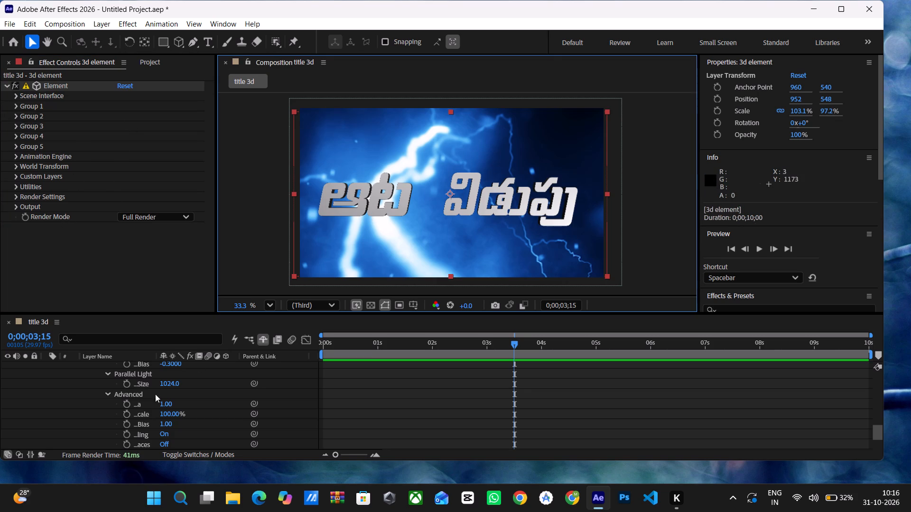
# Collapse the expanded effect properties of the 3d element layer in the timeline.
pyautogui.scroll(6, 117, 366)
pyautogui.scroll(10, 95, 334)
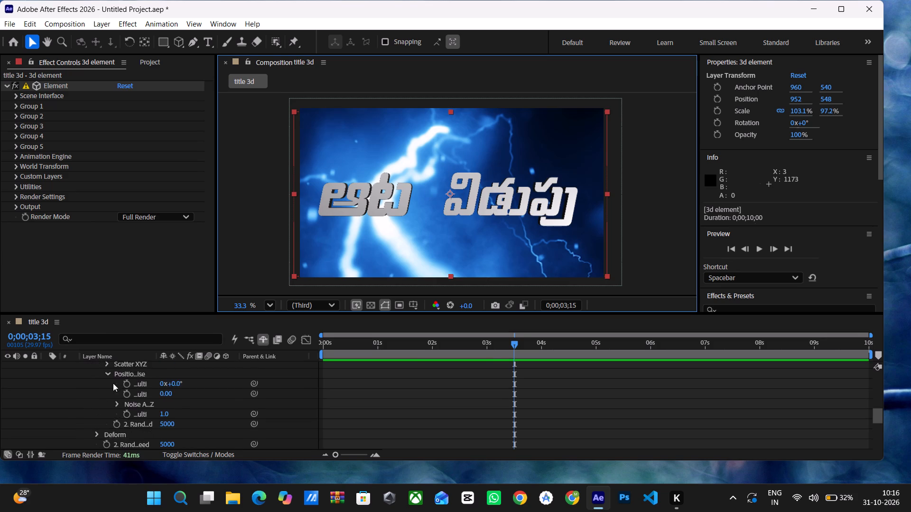
pyautogui.scroll(20, 113, 383)
pyautogui.scroll(7, 113, 383)
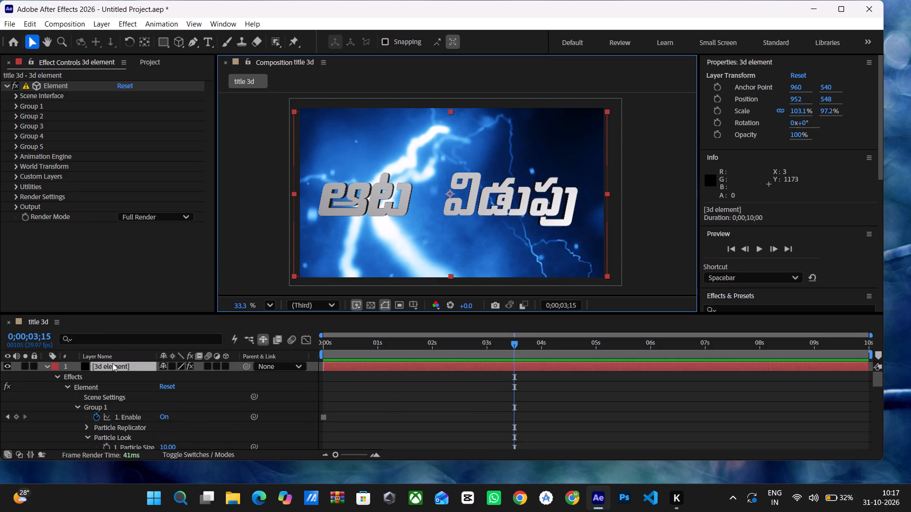
pyautogui.scroll(1, 112, 363)
pyautogui.click(57, 377)
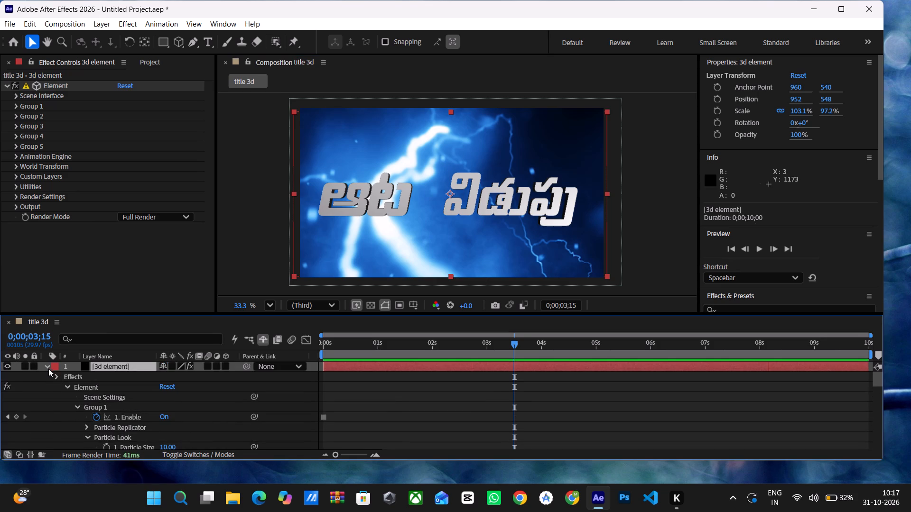
pyautogui.click(47, 366)
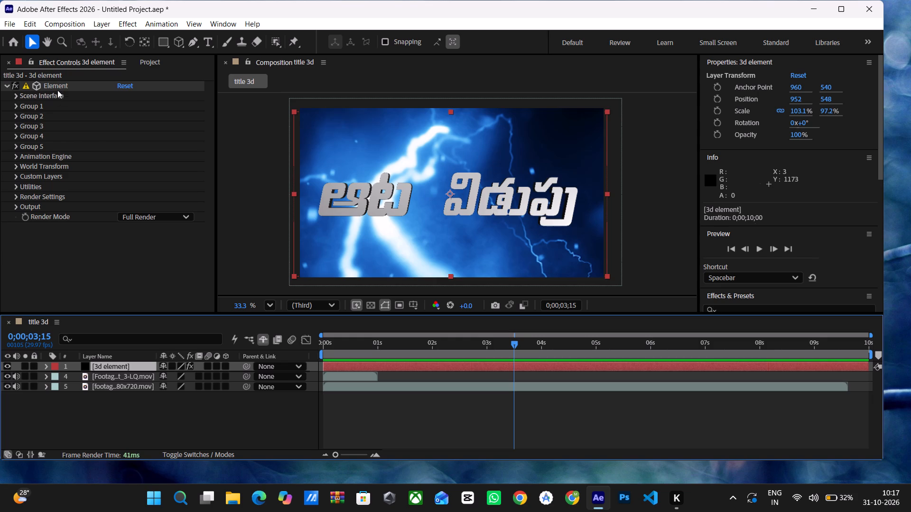
# Move the 3d element layer in the composition to position about 997, 533.
pyautogui.moveTo(350, 201); pyautogui.dragTo(350, 201)
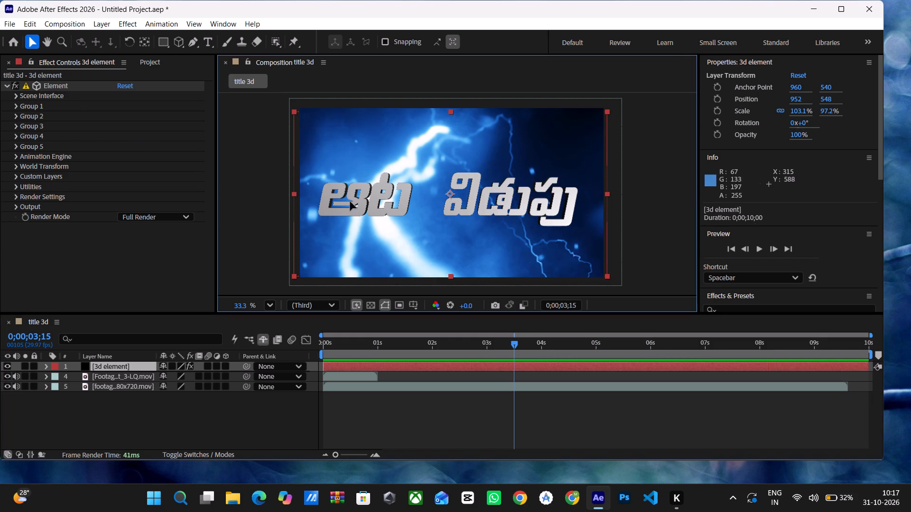
pyautogui.moveTo(350, 201); pyautogui.dragTo(357, 198)
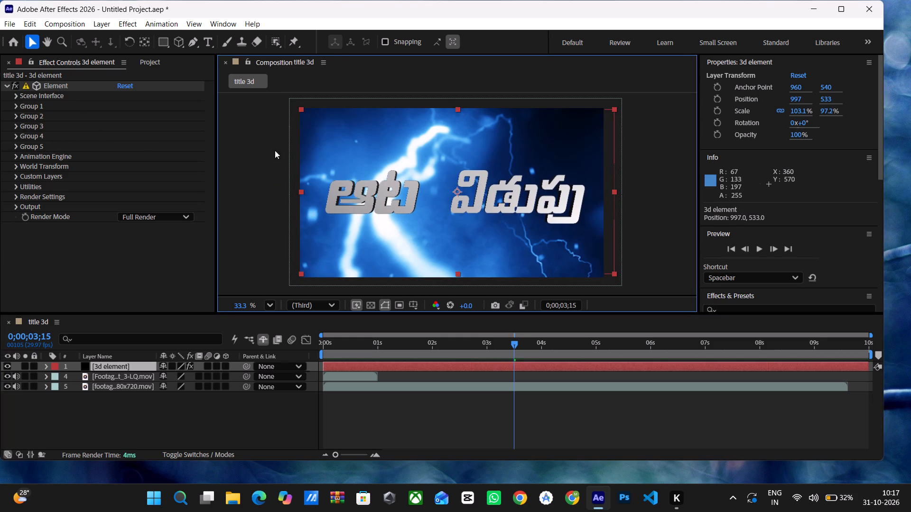
# Rotate the 3d element layer by about 0.6° with the Rotation tool.
pyautogui.click(126, 40)
pyautogui.click(345, 187)
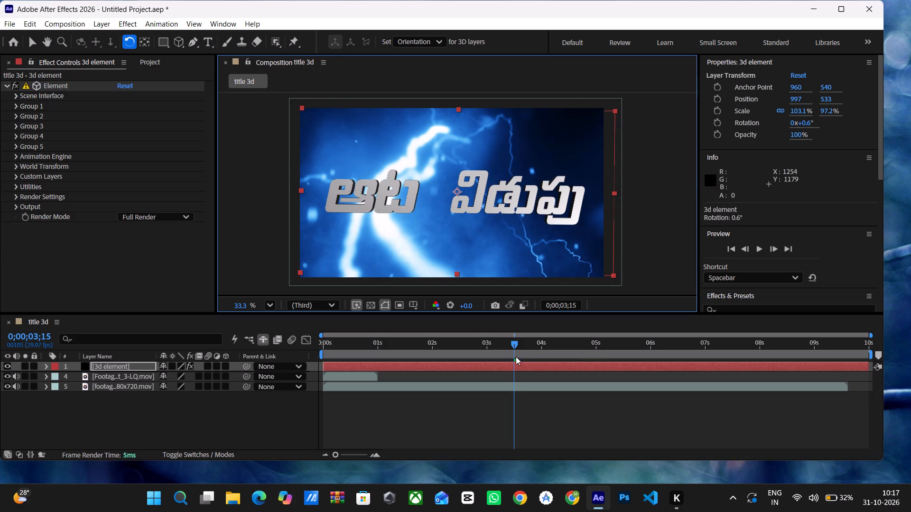
# Scrub through the title animation from the start to about 0;00;03;09.
pyautogui.moveTo(511, 344); pyautogui.dragTo(260, 362)
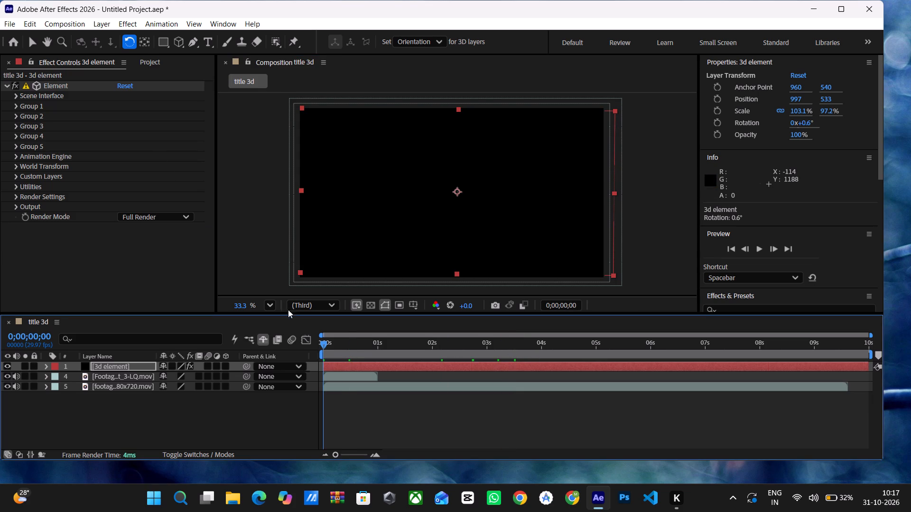
pyautogui.moveTo(320, 342); pyautogui.dragTo(492, 344)
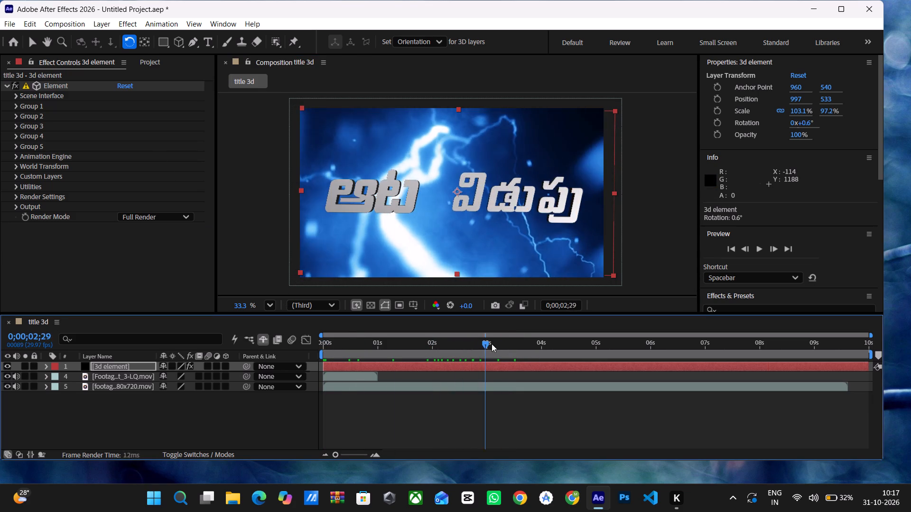
pyautogui.moveTo(492, 344); pyautogui.dragTo(501, 342)
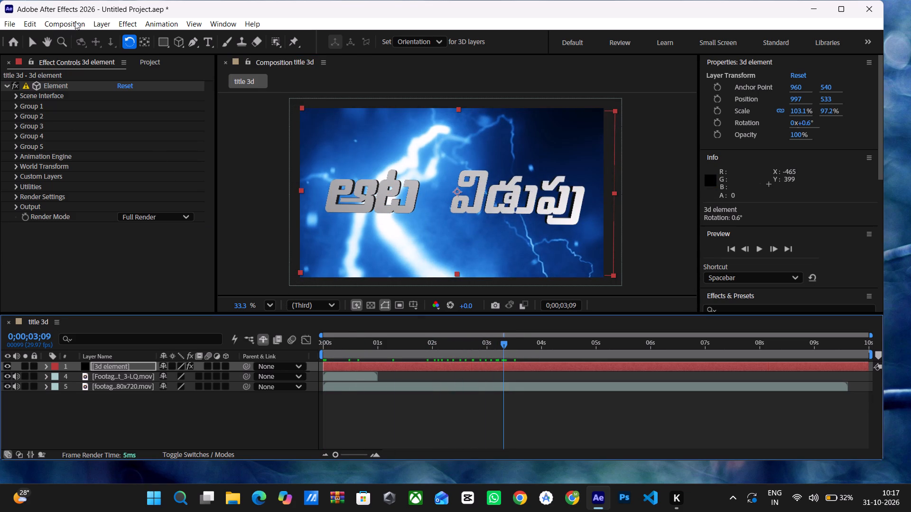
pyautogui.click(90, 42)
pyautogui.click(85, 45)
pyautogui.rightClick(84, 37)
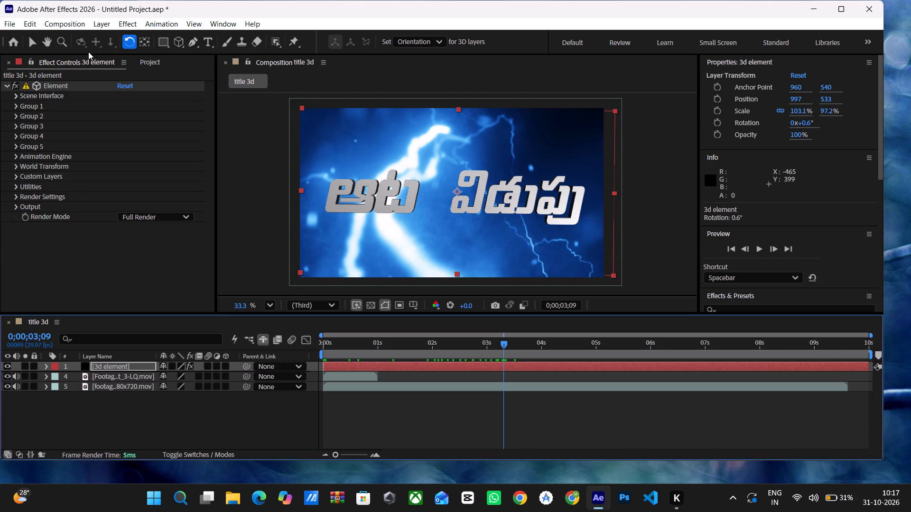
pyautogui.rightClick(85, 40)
# Remove the keyframing from the Enable property of Element's Group 1.
pyautogui.click(19, 105)
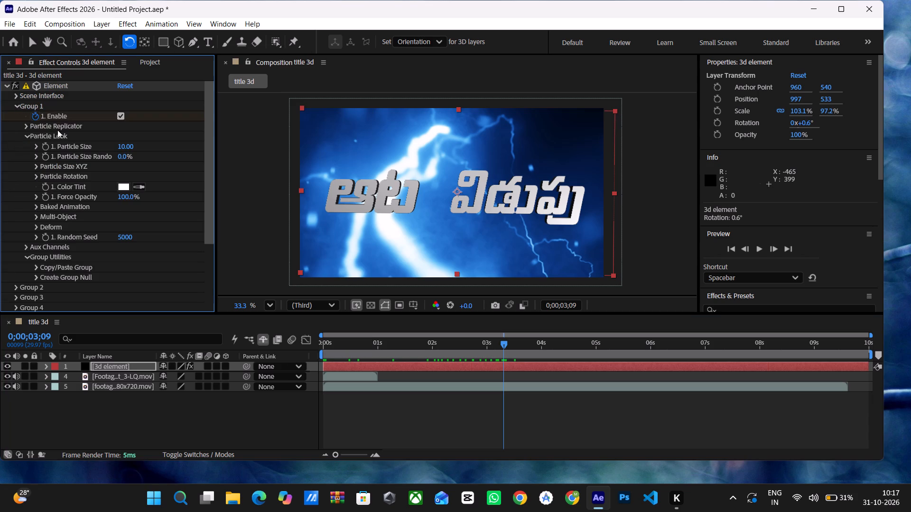
pyautogui.click(37, 115)
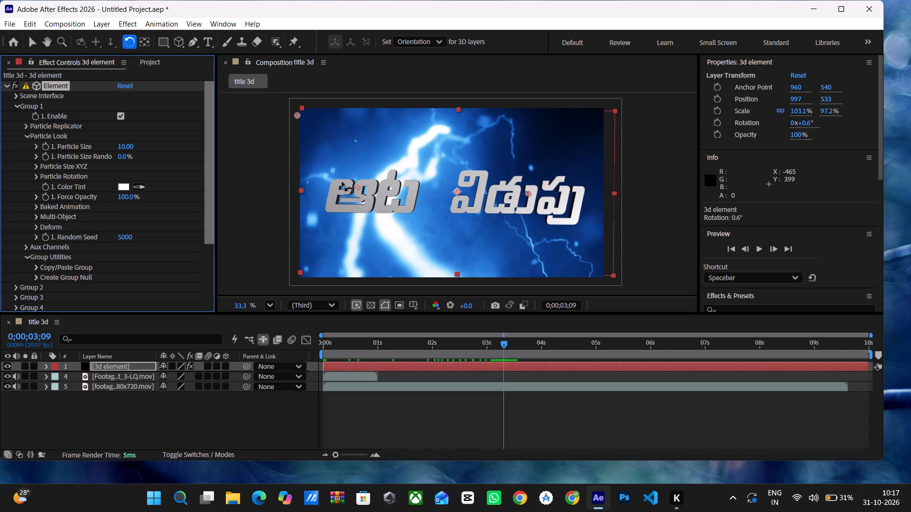
pyautogui.click(88, 46)
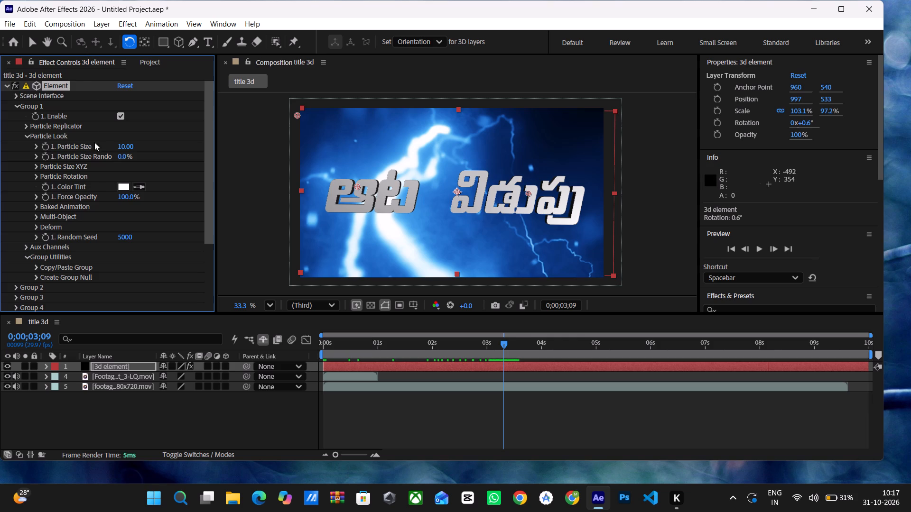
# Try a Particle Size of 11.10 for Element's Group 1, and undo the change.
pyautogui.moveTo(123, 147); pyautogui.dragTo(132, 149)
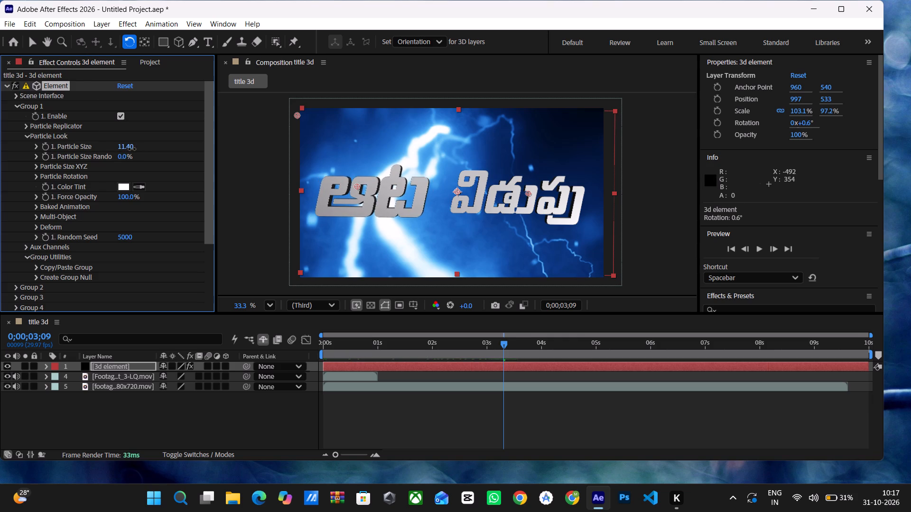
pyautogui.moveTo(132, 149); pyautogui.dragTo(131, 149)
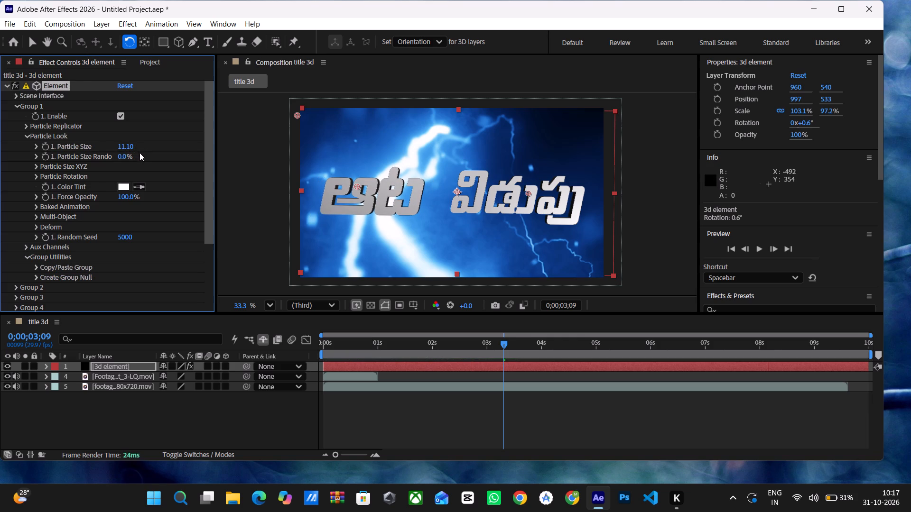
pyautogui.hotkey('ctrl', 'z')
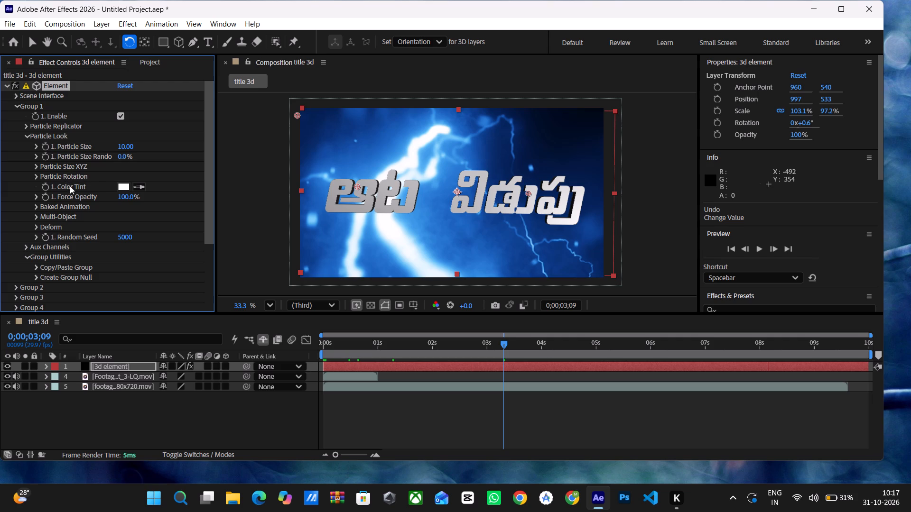
# Set Group 1's Baked Animation to a Playback Speed of 86% and a Frame Offset of 0.5.
pyautogui.click(33, 206)
pyautogui.moveTo(124, 227); pyautogui.dragTo(125, 227)
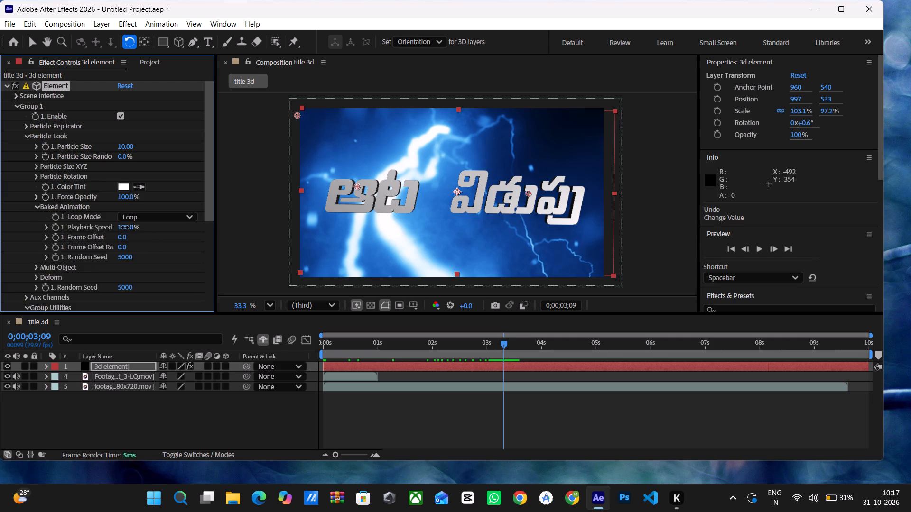
pyautogui.moveTo(125, 227); pyautogui.dragTo(120, 231)
pyautogui.moveTo(118, 240); pyautogui.dragTo(138, 241)
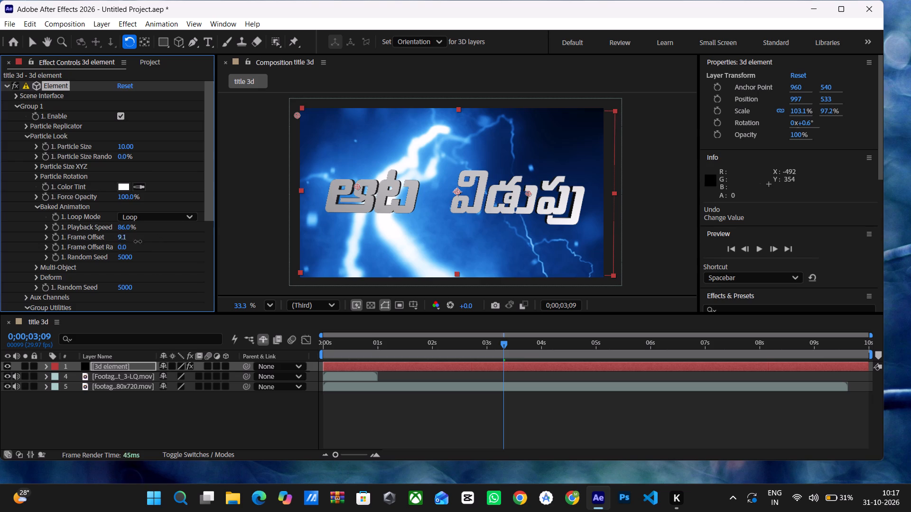
pyautogui.moveTo(138, 241); pyautogui.dragTo(124, 243)
# Play back the title animation from the first frame, and return to the start of the composition.
pyautogui.moveTo(505, 342); pyautogui.dragTo(187, 377)
pyautogui.press('space')
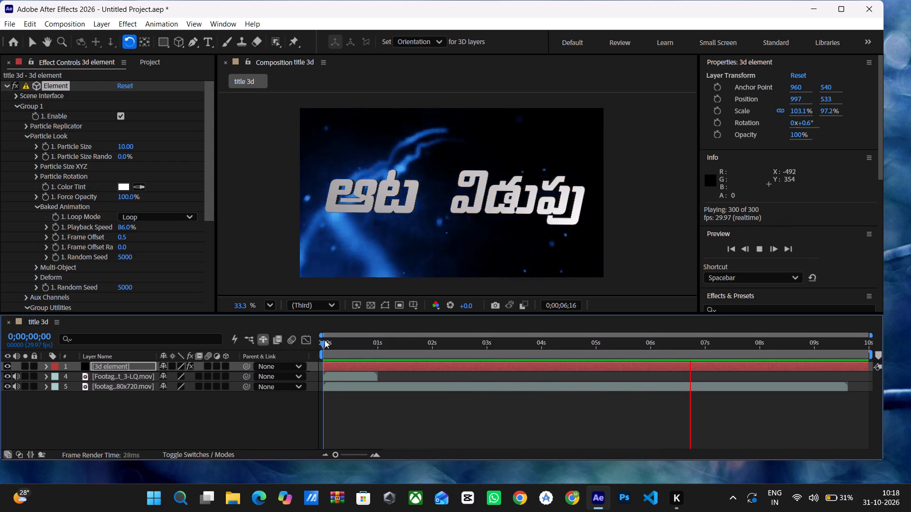
pyautogui.moveTo(325, 340); pyautogui.dragTo(291, 353)
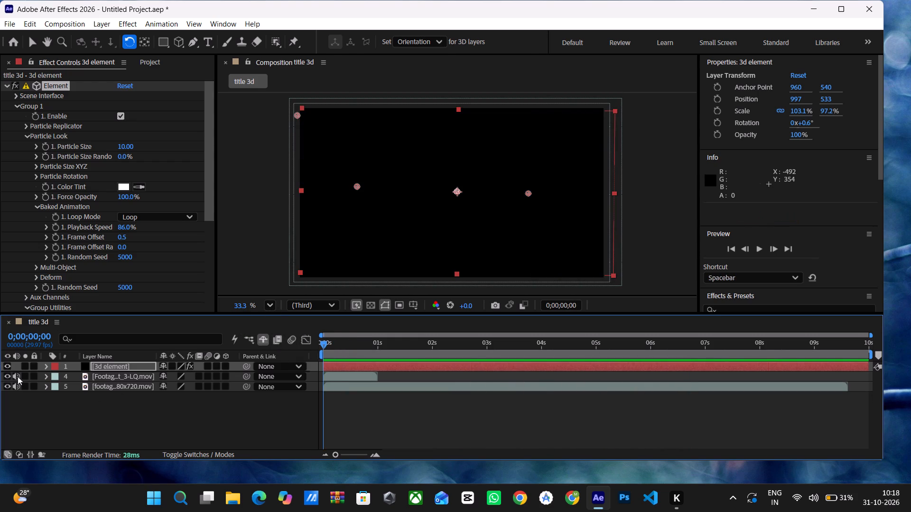
# Add a 1920 x 1080 px black solid and move it below both lightning clips in the layer stack.
pyautogui.rightClick(78, 423)
pyautogui.click(100, 278)
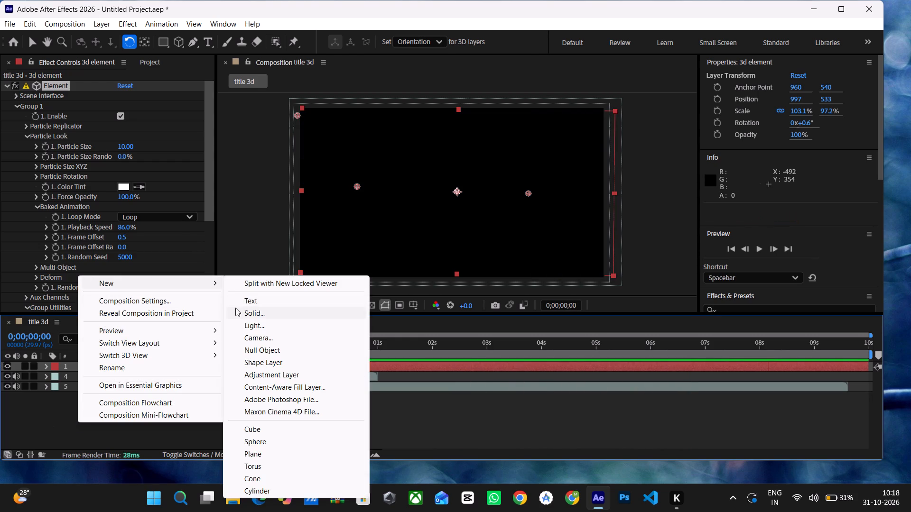
pyautogui.click(241, 313)
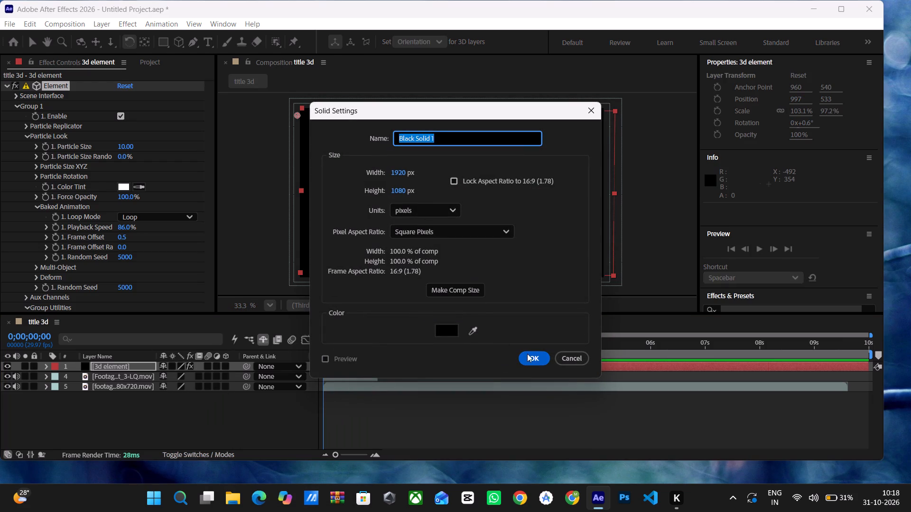
pyautogui.click(528, 353)
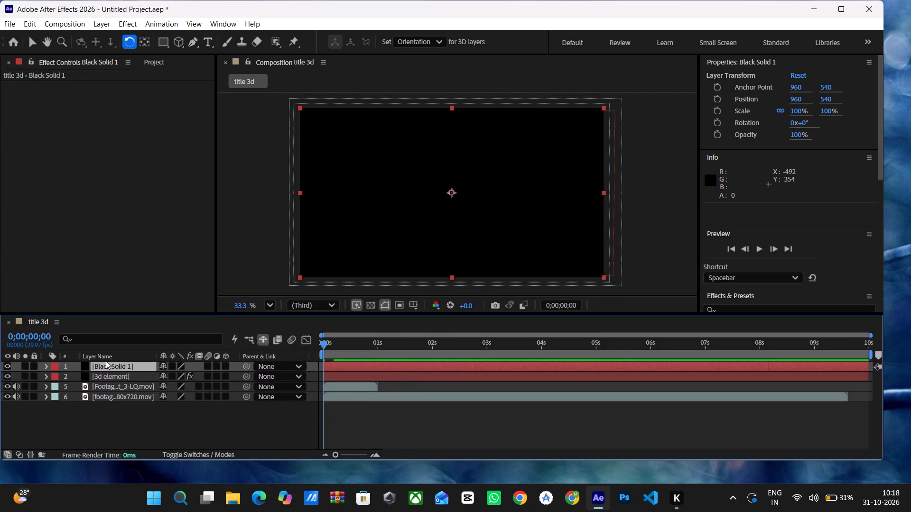
pyautogui.moveTo(106, 364); pyautogui.dragTo(105, 395)
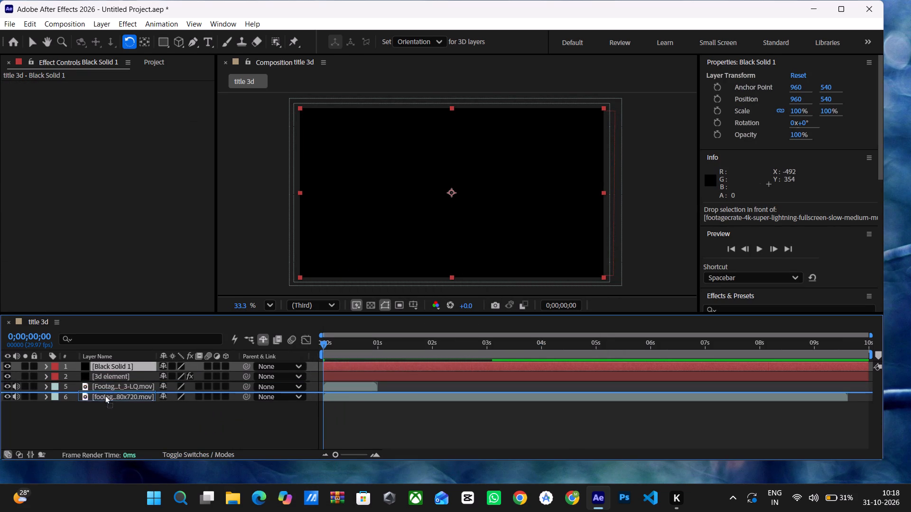
pyautogui.moveTo(105, 395); pyautogui.dragTo(105, 396)
pyautogui.moveTo(114, 383); pyautogui.dragTo(113, 385)
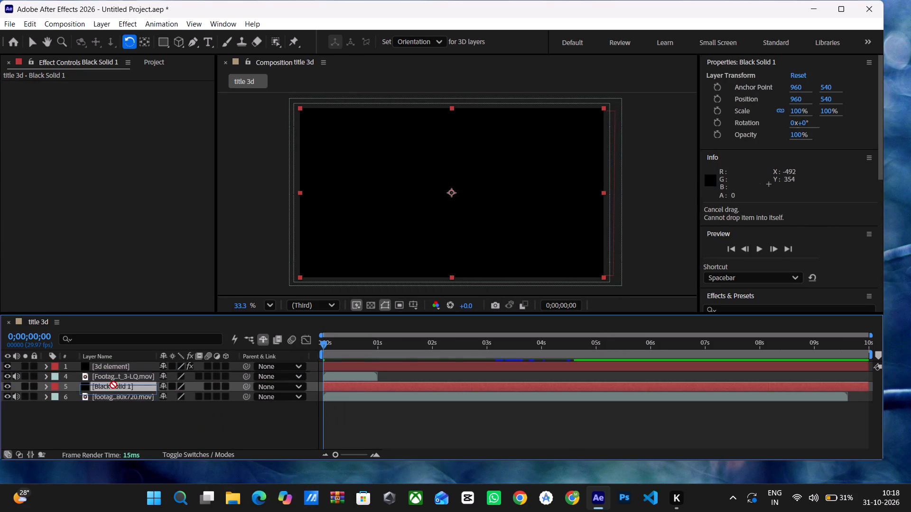
pyautogui.moveTo(113, 385); pyautogui.dragTo(112, 410)
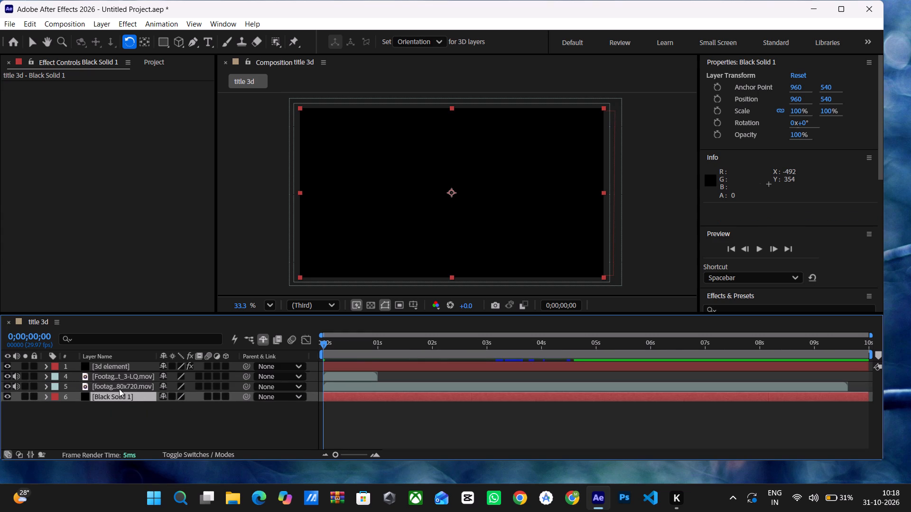
# Make the black solid a 3D layer and set its blending mode to Darken while previewing the animation.
pyautogui.press('space')
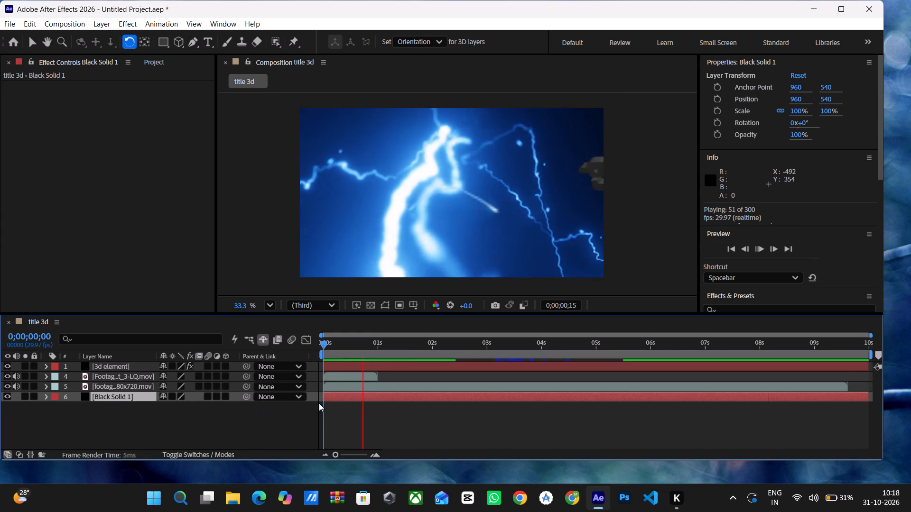
pyautogui.click(119, 397)
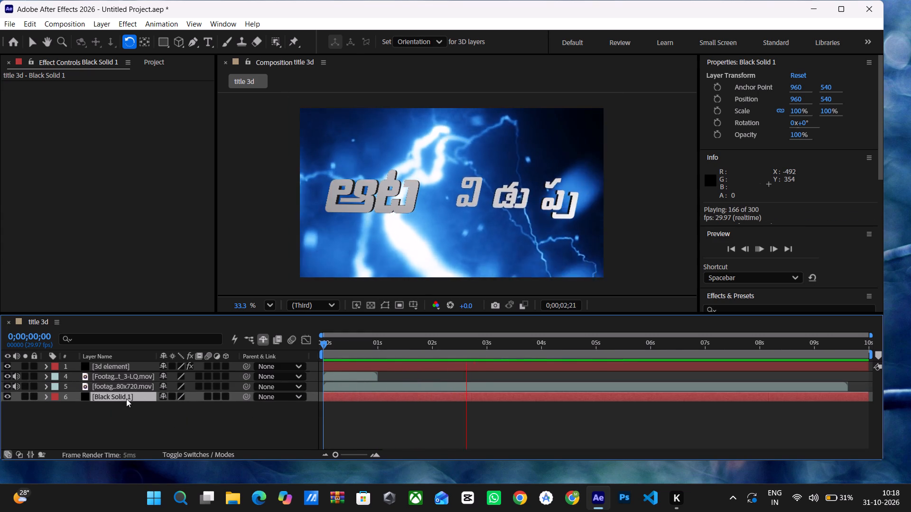
pyautogui.rightClick(125, 399)
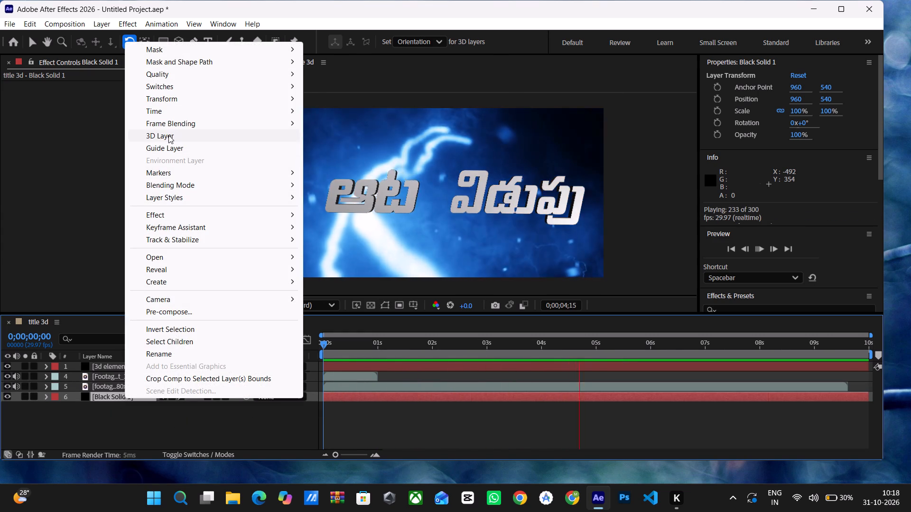
pyautogui.click(168, 135)
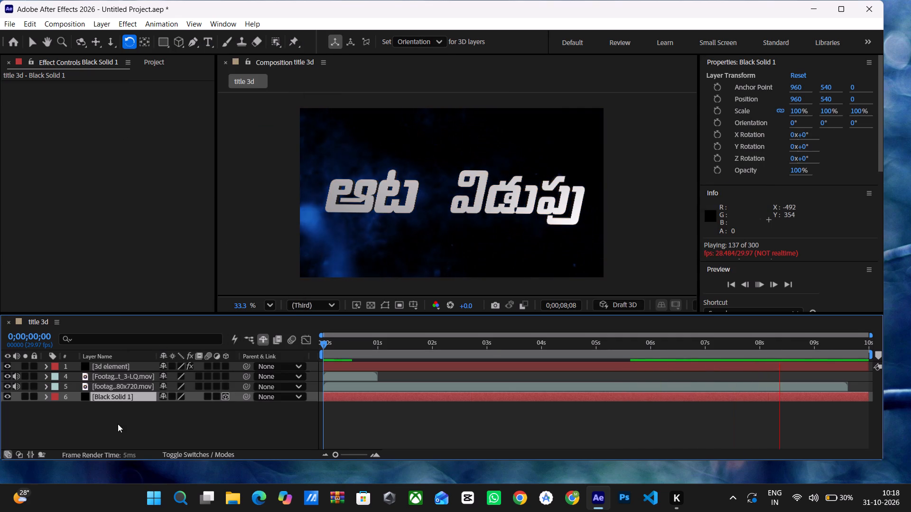
pyautogui.rightClick(117, 397)
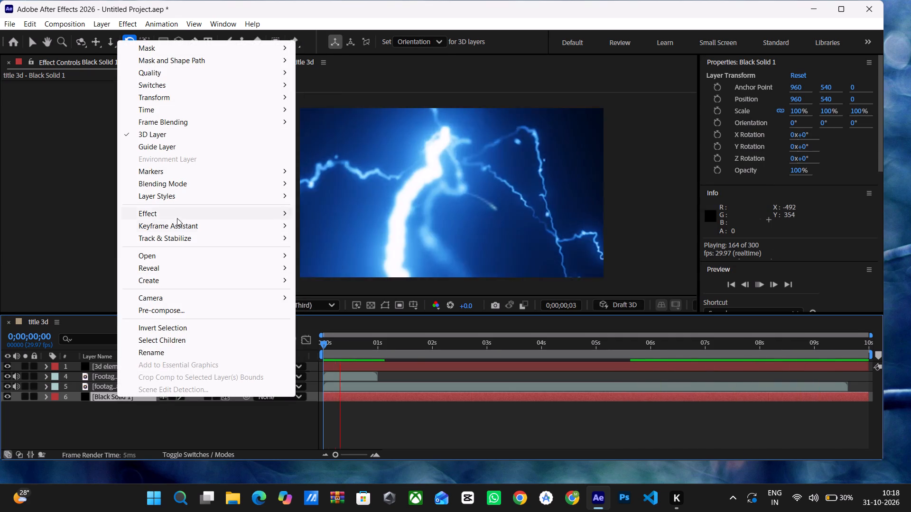
pyautogui.click(167, 188)
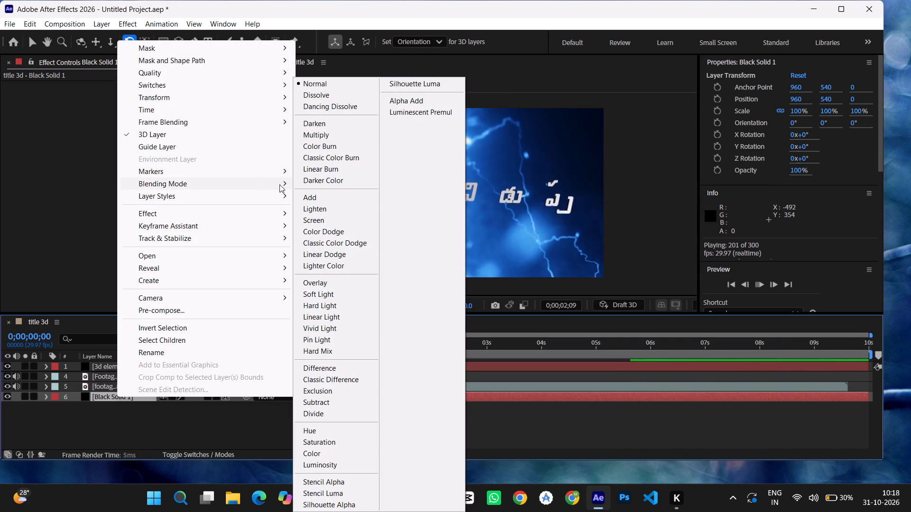
pyautogui.click(304, 125)
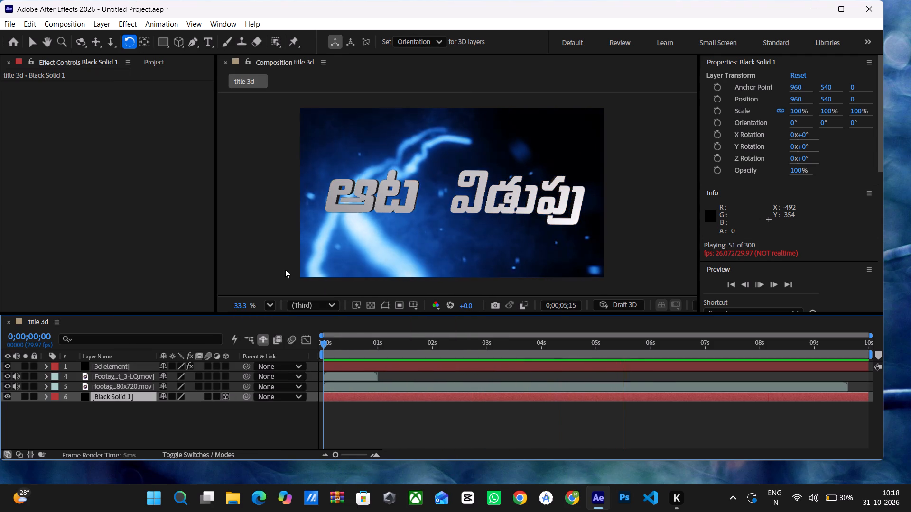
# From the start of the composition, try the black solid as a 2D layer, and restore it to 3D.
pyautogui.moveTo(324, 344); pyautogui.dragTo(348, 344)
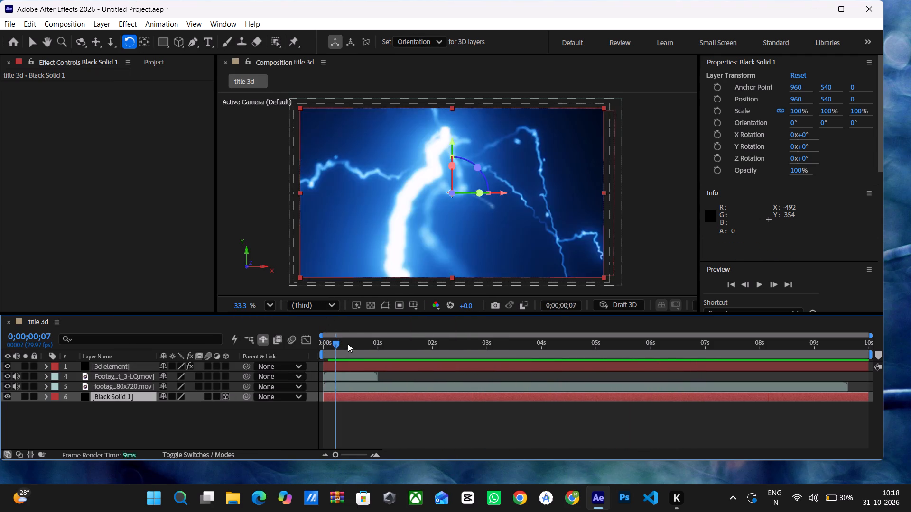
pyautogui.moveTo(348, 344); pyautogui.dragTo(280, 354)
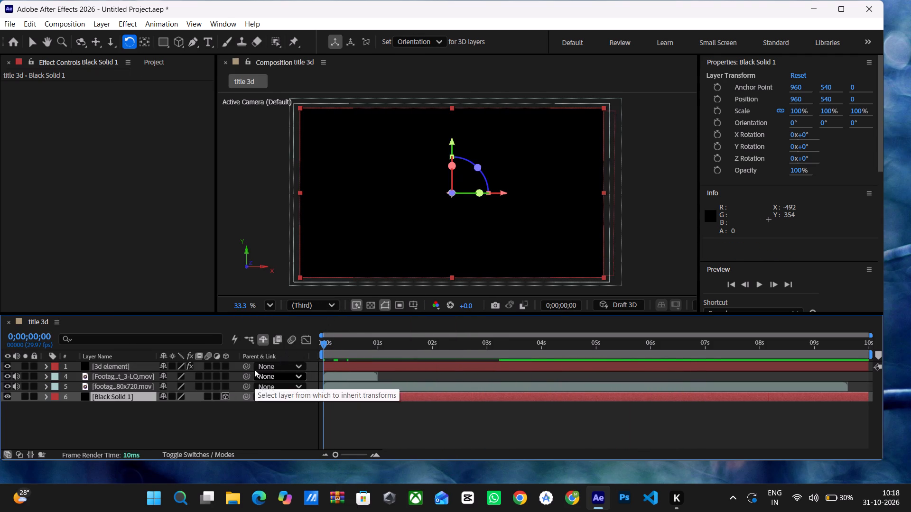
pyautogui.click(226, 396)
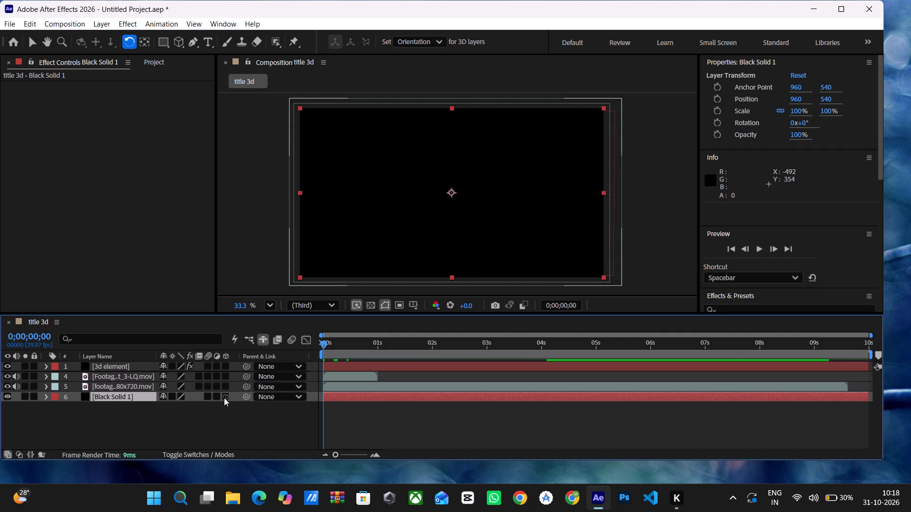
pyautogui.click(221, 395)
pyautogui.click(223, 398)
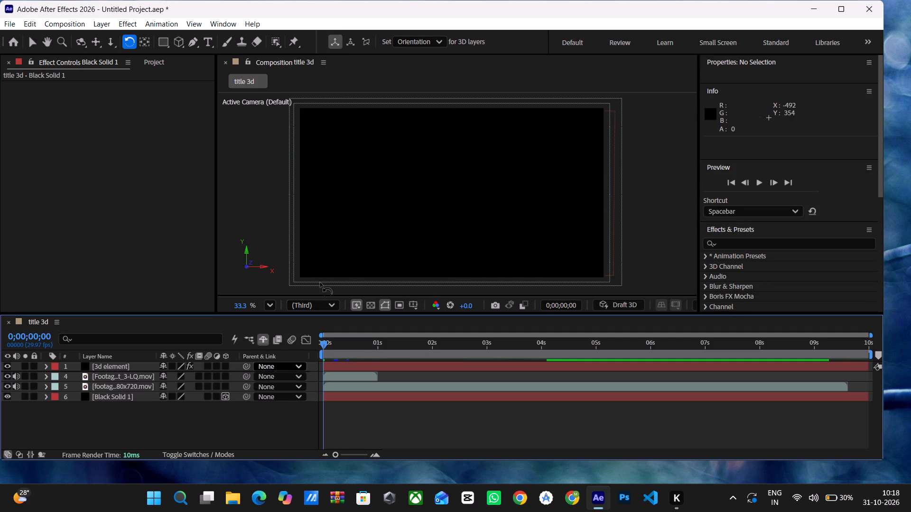
# Rotate the 3d element layer to 0.1° and play back the title animation.
pyautogui.moveTo(306, 272); pyautogui.dragTo(292, 281)
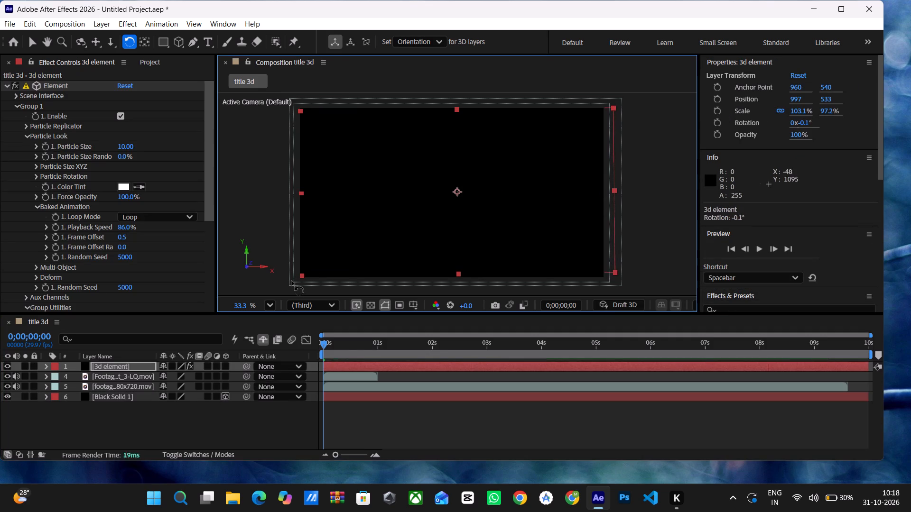
pyautogui.moveTo(292, 281); pyautogui.dragTo(292, 281)
pyautogui.press('space')
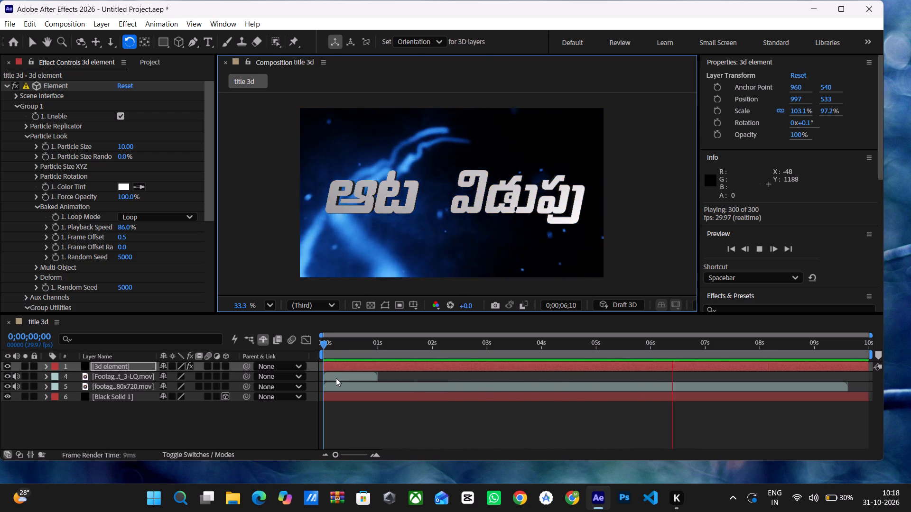
# Search the effects for "shar" and apply VR Sharpen to the longer lightning clip, directly above the black solid.
pyautogui.click(133, 383)
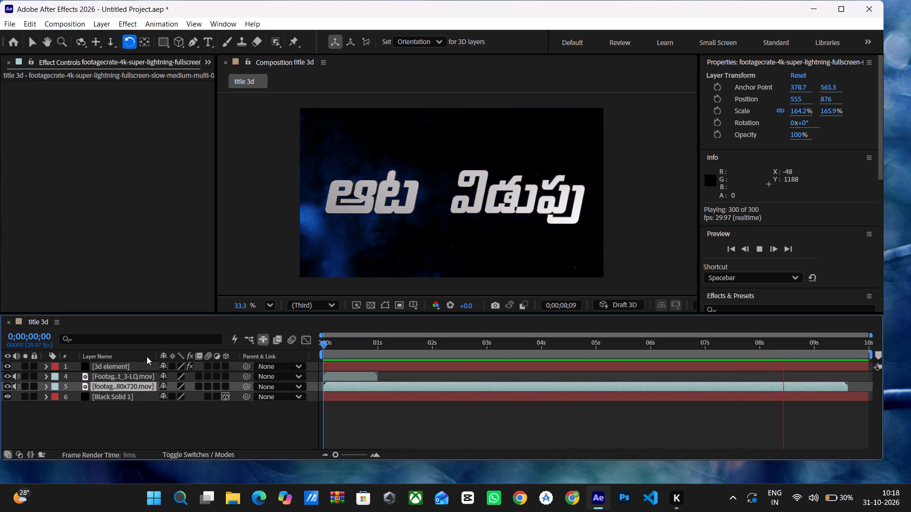
pyautogui.click(130, 385)
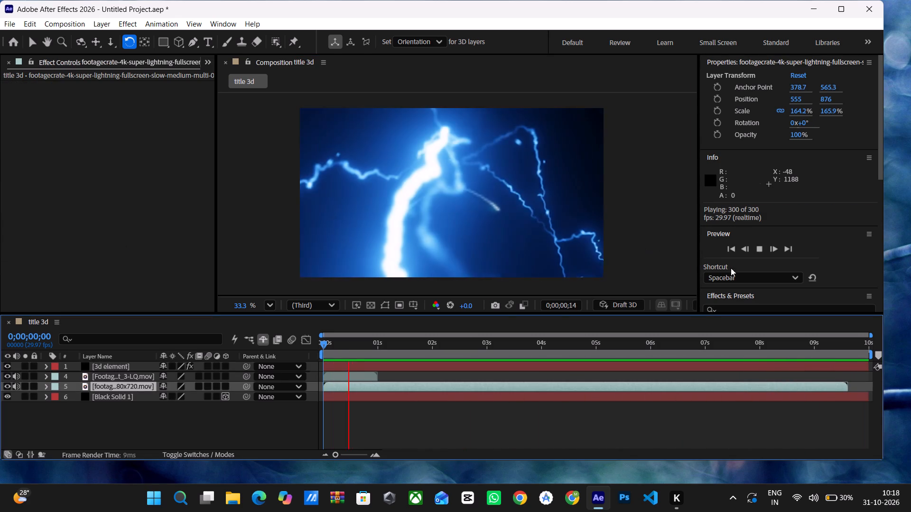
pyautogui.scroll(4, 780, 154)
pyautogui.scroll(-5, 780, 155)
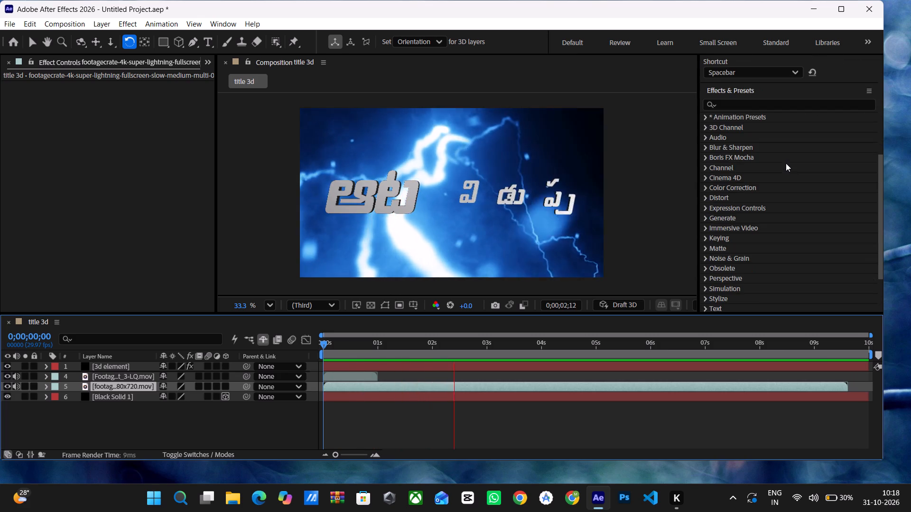
pyautogui.click(737, 110)
pyautogui.click(736, 107)
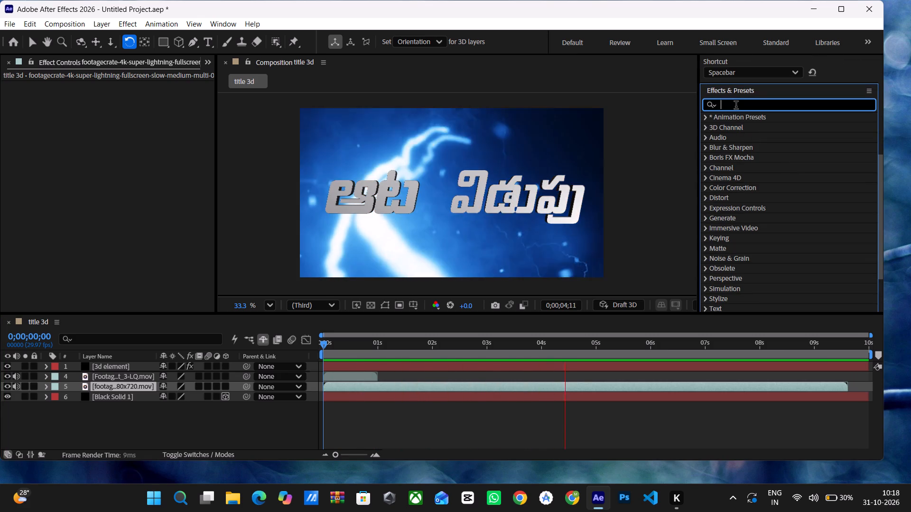
pyautogui.write('sha')
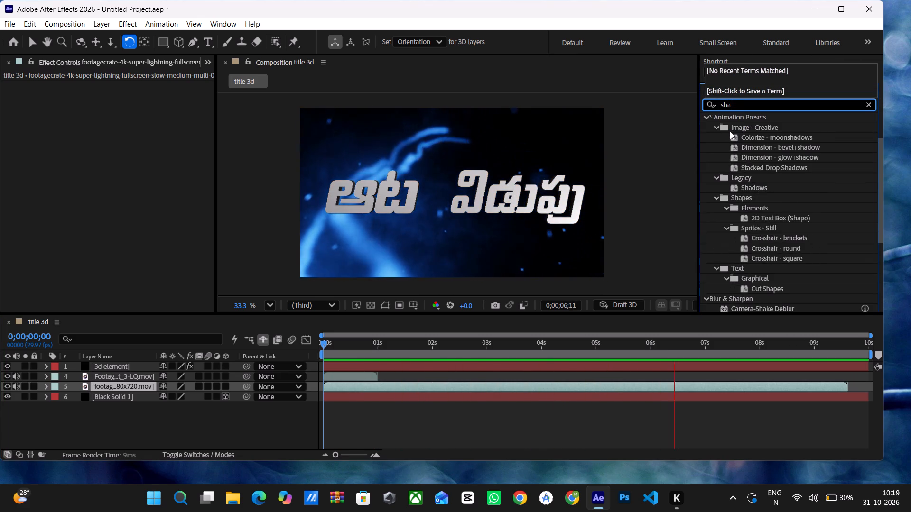
pyautogui.press('r')
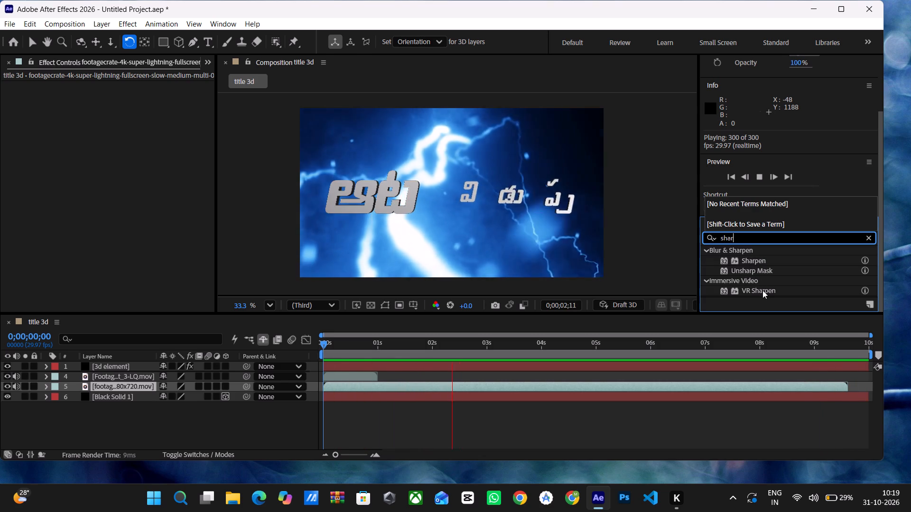
pyautogui.moveTo(762, 289); pyautogui.dragTo(431, 201)
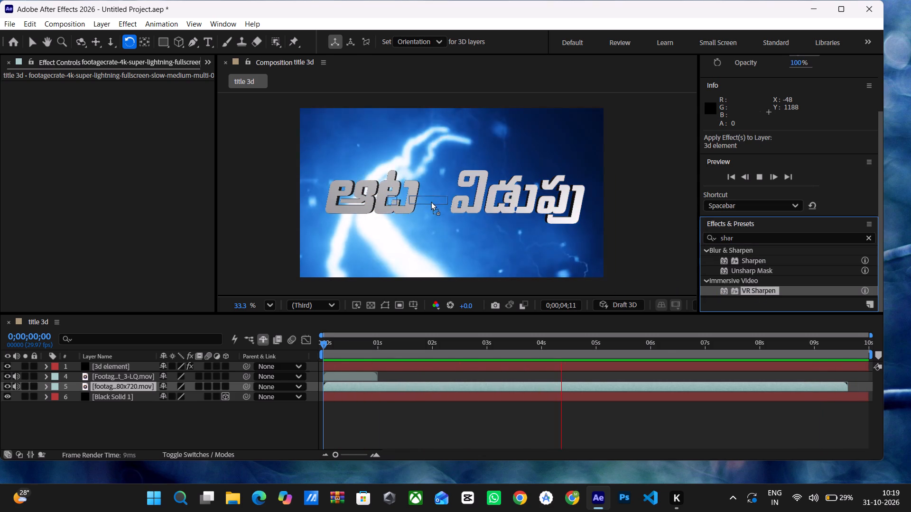
pyautogui.moveTo(431, 201); pyautogui.dragTo(242, 309)
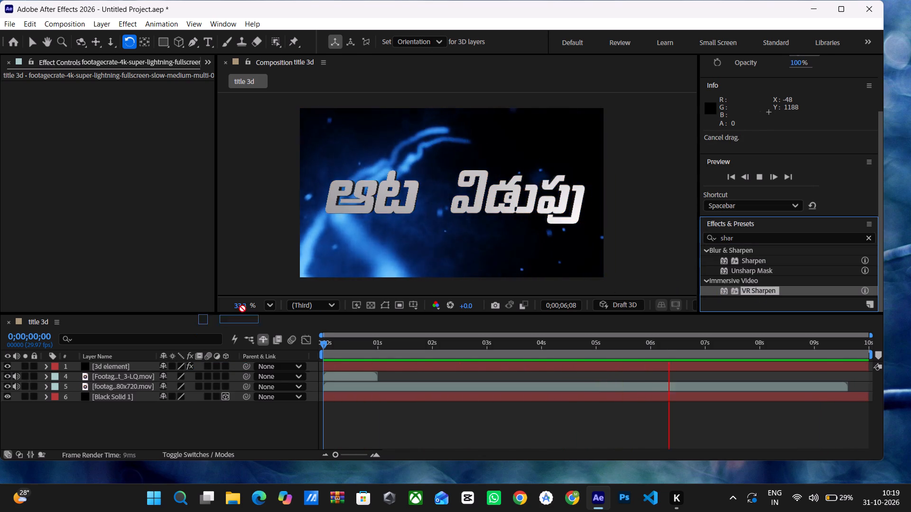
pyautogui.moveTo(242, 309); pyautogui.dragTo(287, 237)
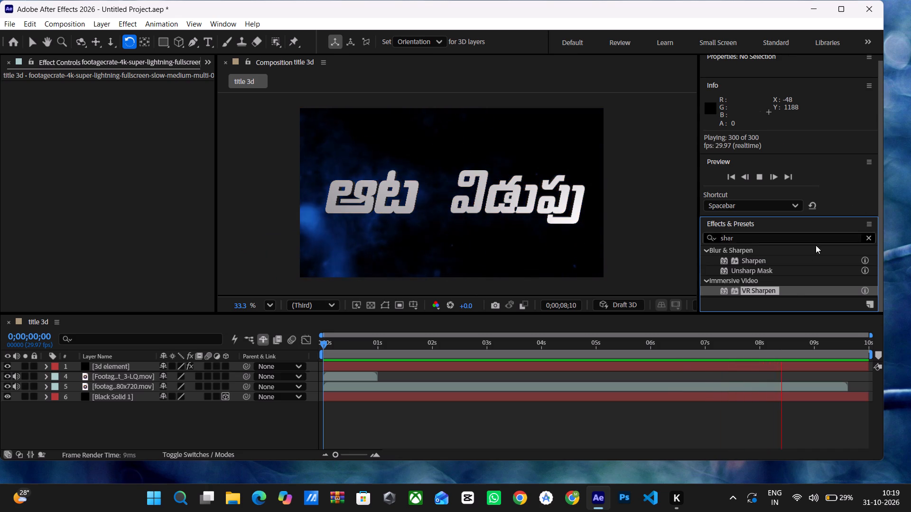
pyautogui.moveTo(755, 290); pyautogui.dragTo(631, 343)
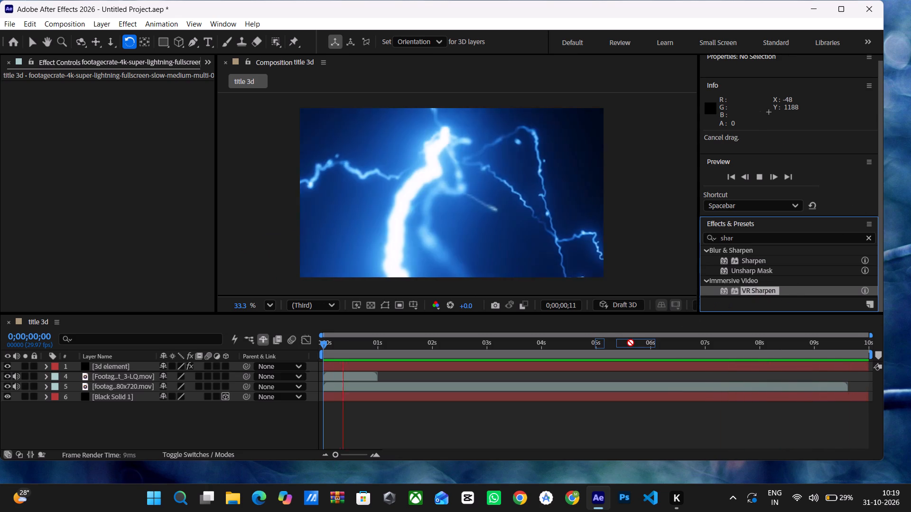
pyautogui.moveTo(631, 343); pyautogui.dragTo(287, 220)
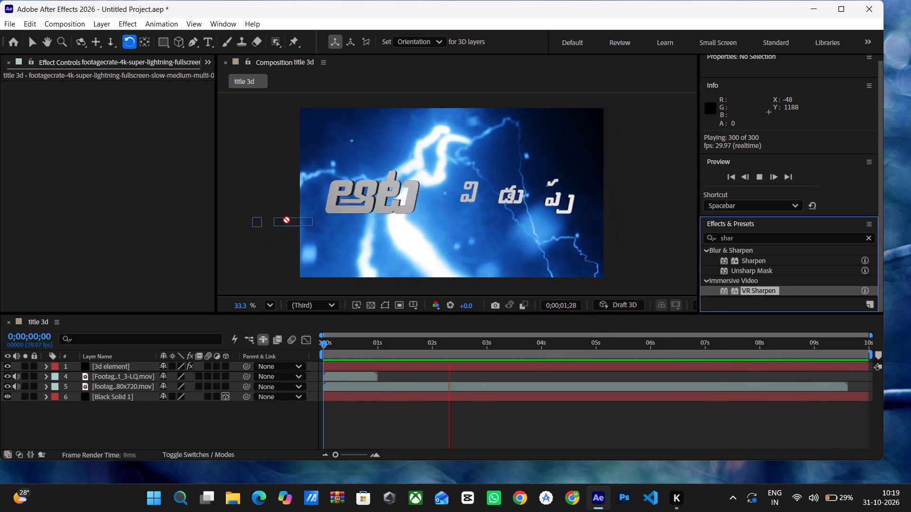
pyautogui.moveTo(287, 220); pyautogui.dragTo(174, 370)
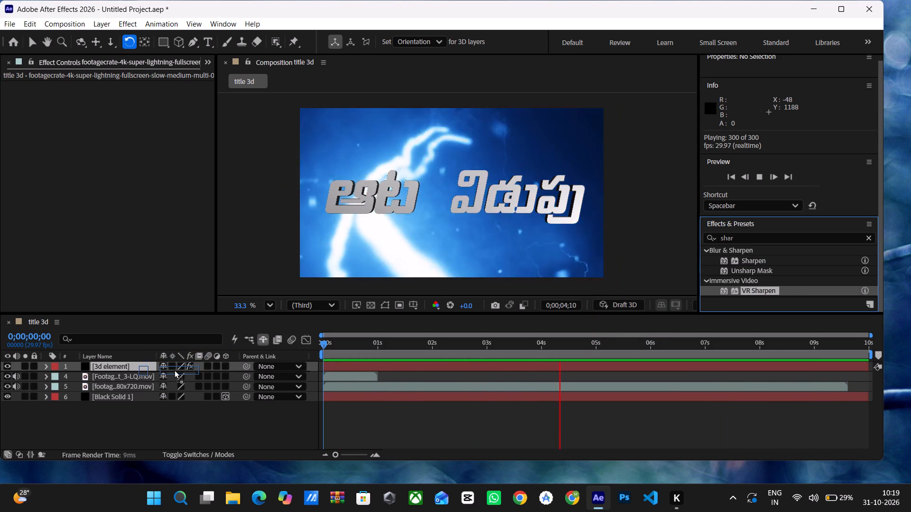
pyautogui.moveTo(174, 370); pyautogui.dragTo(164, 386)
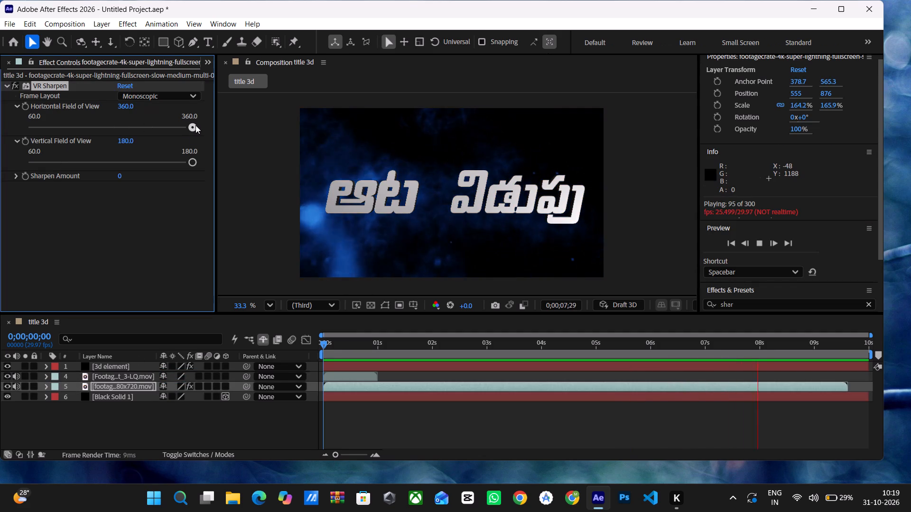
# At 0;00;00;12, set VR Sharpen's Horizontal Field of View to 172.6 and its Vertical Field of View to 180.0.
pyautogui.moveTo(195, 125); pyautogui.dragTo(3, 213)
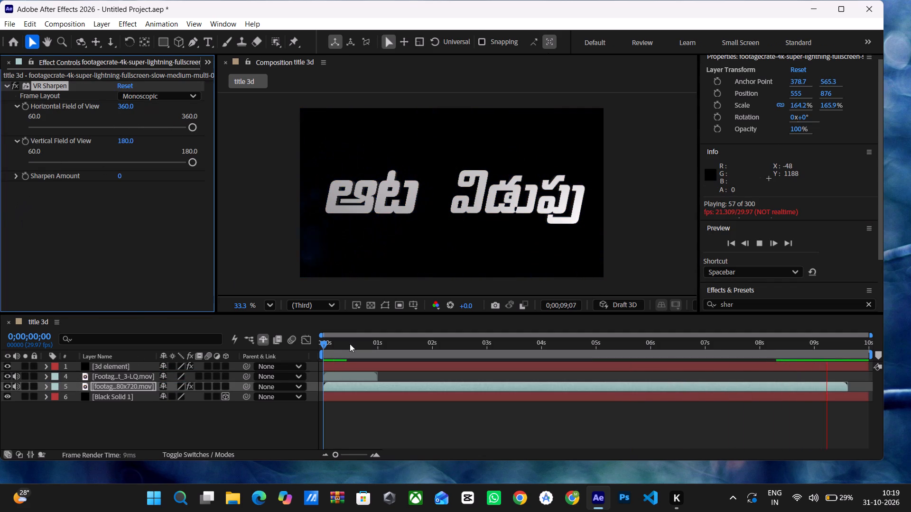
pyautogui.moveTo(324, 341); pyautogui.dragTo(346, 350)
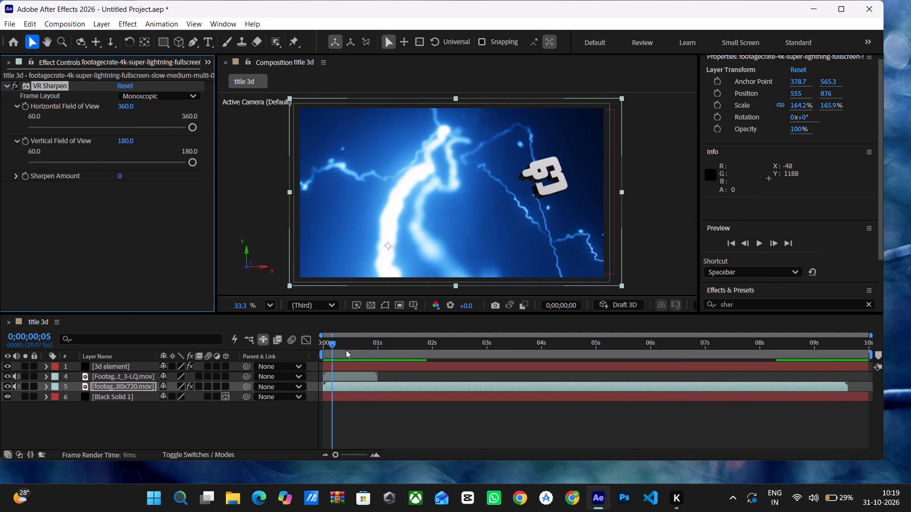
pyautogui.moveTo(346, 350); pyautogui.dragTo(346, 350)
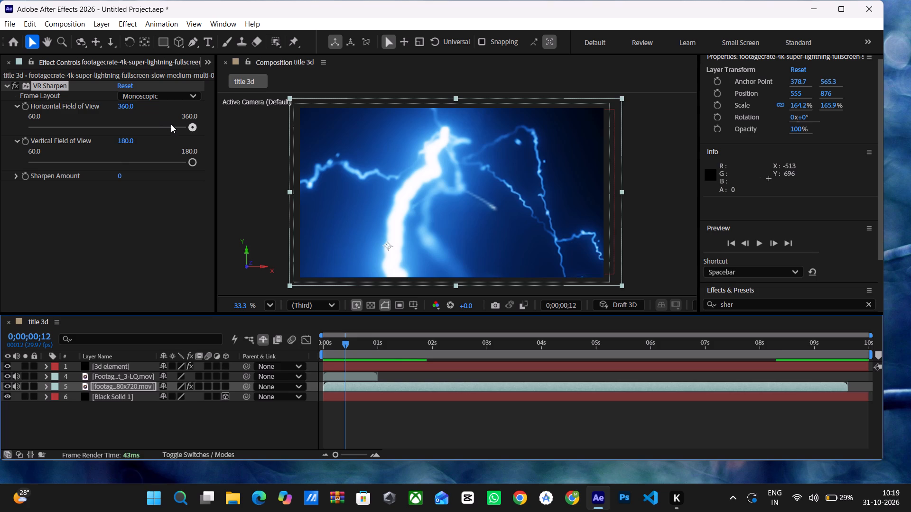
pyautogui.moveTo(191, 127); pyautogui.dragTo(92, 146)
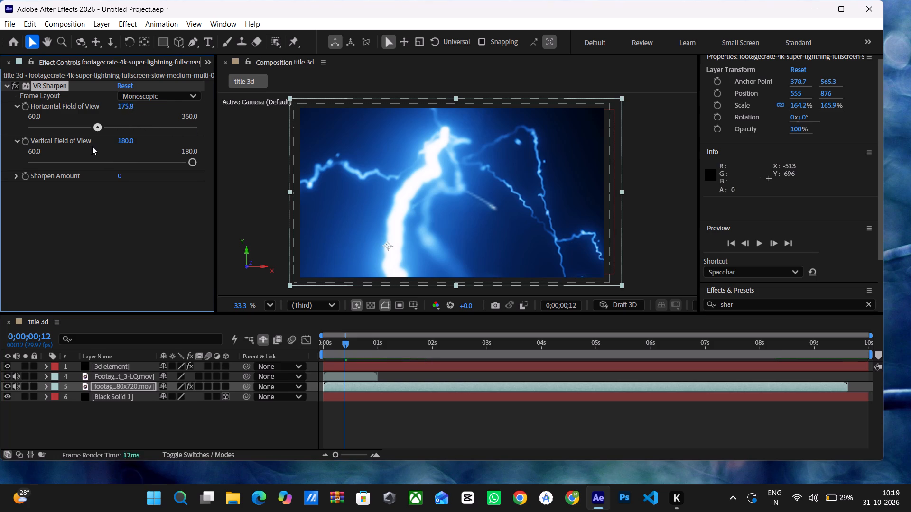
pyautogui.moveTo(92, 146); pyautogui.dragTo(92, 147)
pyautogui.moveTo(194, 161); pyautogui.dragTo(161, 168)
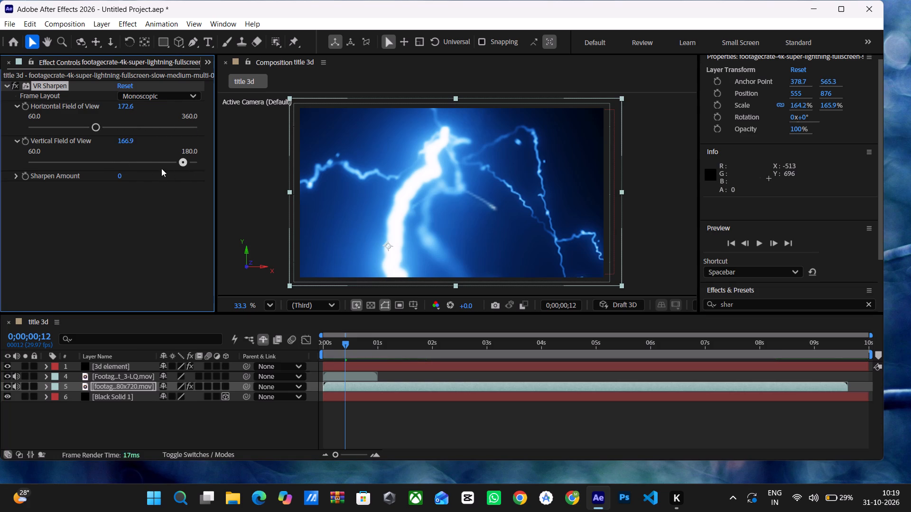
pyautogui.moveTo(161, 168); pyautogui.dragTo(102, 185)
pyautogui.click(115, 175)
# Raise the lightning clip's VR Sharpen Sharpen Amount to 62.
pyautogui.click(13, 177)
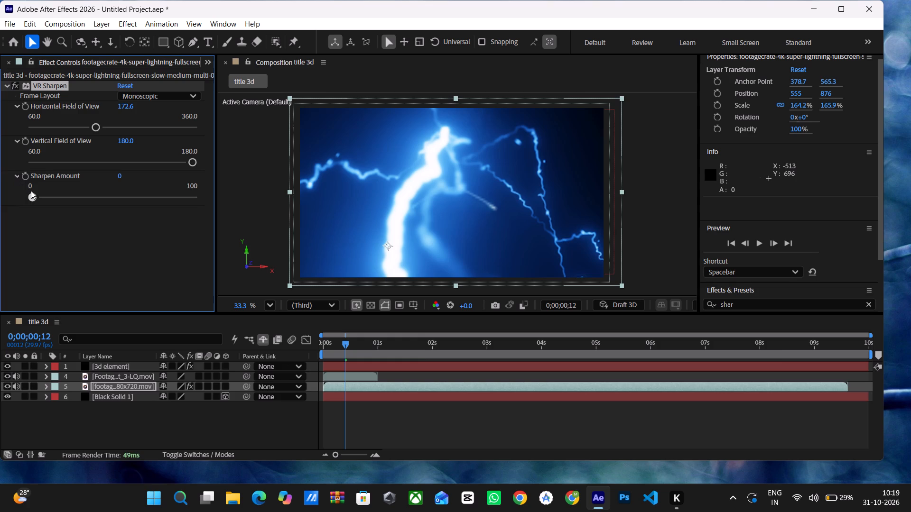
pyautogui.moveTo(31, 191); pyautogui.dragTo(86, 219)
pyautogui.moveTo(33, 198); pyautogui.dragTo(34, 198)
pyautogui.moveTo(34, 198); pyautogui.dragTo(133, 201)
pyautogui.scroll(-1, 103, 186)
pyautogui.scroll(2, 111, 178)
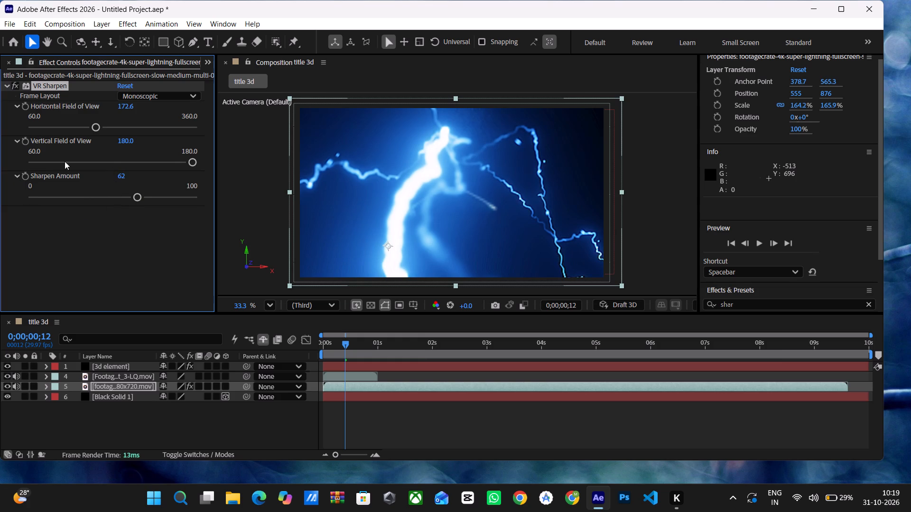
# Change VR Sharpen's Frame Layout from monoscopic to Stereoscopic - Over/Under.
pyautogui.click(18, 106)
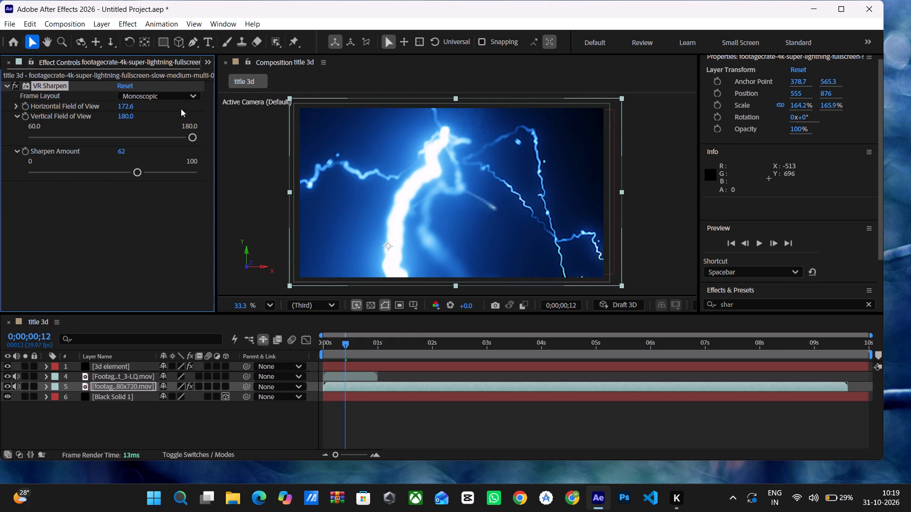
pyautogui.click(171, 94)
pyautogui.click(169, 120)
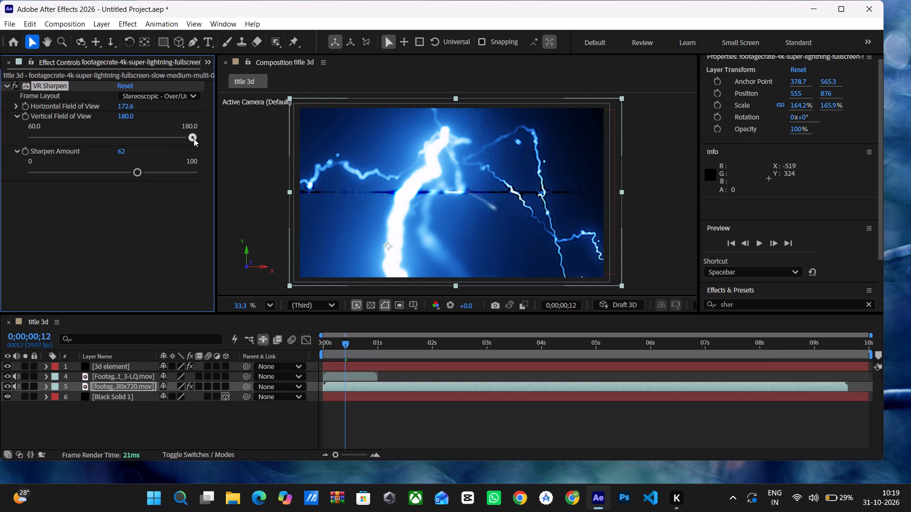
pyautogui.moveTo(194, 138); pyautogui.dragTo(307, 166)
pyautogui.moveTo(138, 170); pyautogui.dragTo(296, 194)
pyautogui.moveTo(296, 194); pyautogui.dragTo(297, 194)
# Play back and scrub through the title animation to check the sharpened lightning, replaying it from the start.
pyautogui.press('space')
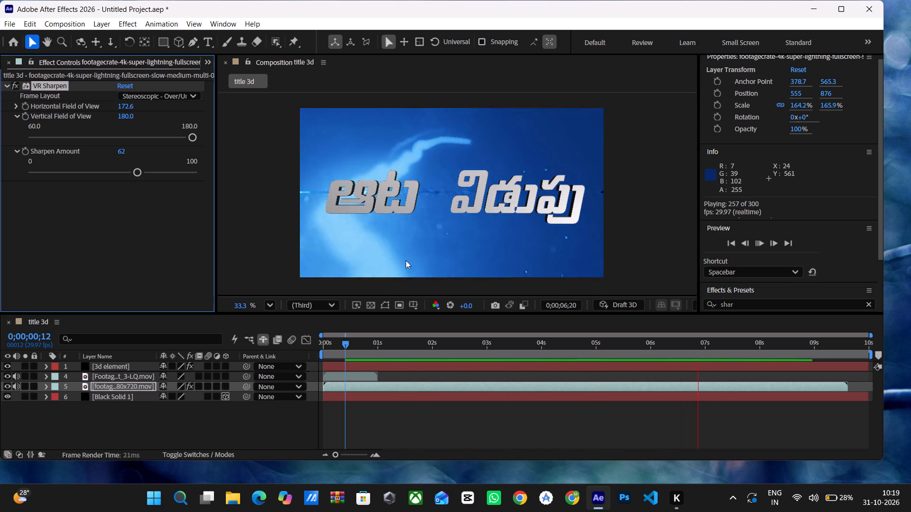
pyautogui.moveTo(344, 343); pyautogui.dragTo(547, 353)
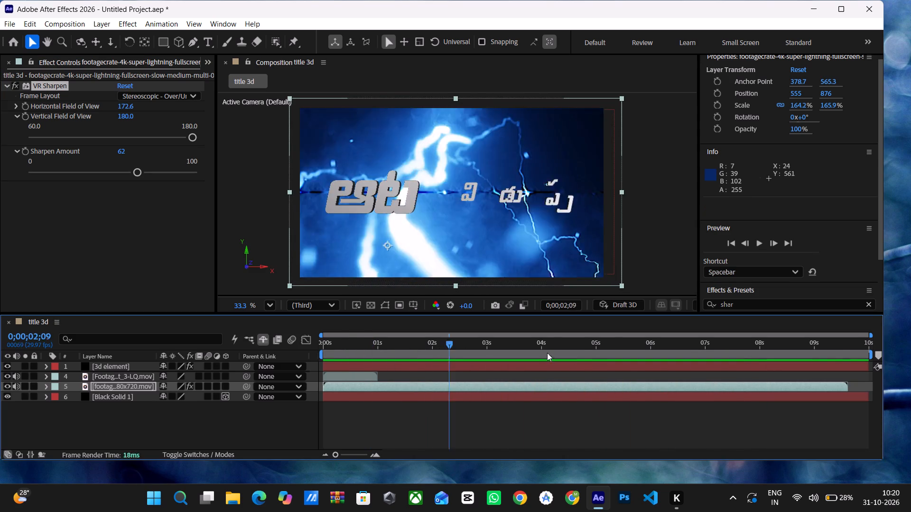
pyautogui.moveTo(547, 353); pyautogui.dragTo(632, 359)
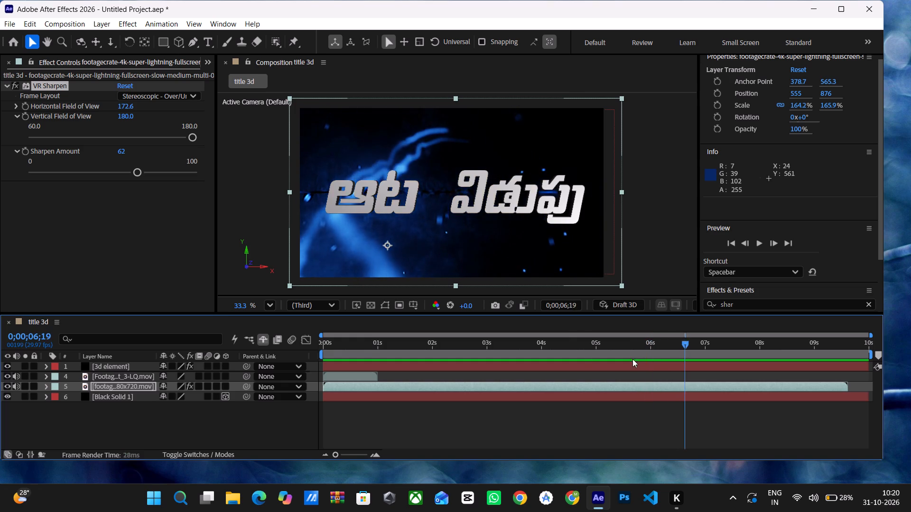
pyautogui.moveTo(632, 359); pyautogui.dragTo(648, 366)
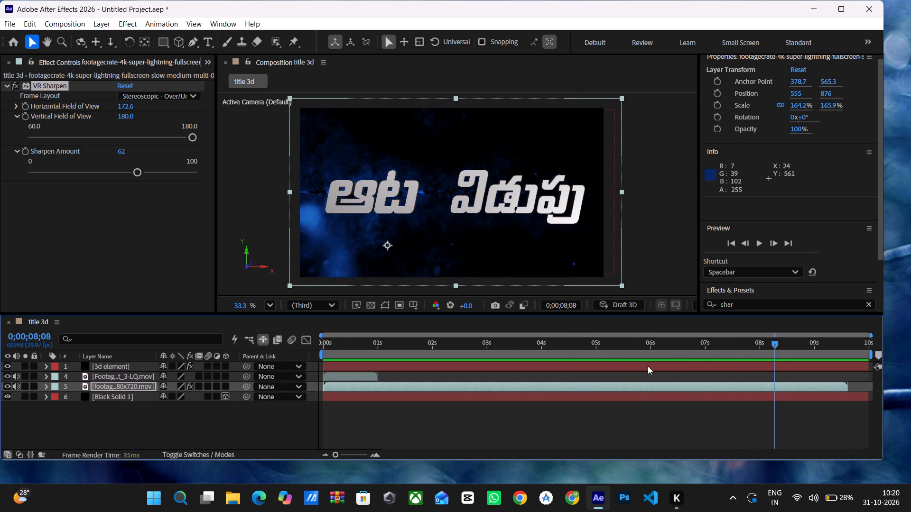
pyautogui.moveTo(648, 366); pyautogui.dragTo(151, 402)
pyautogui.press('space')
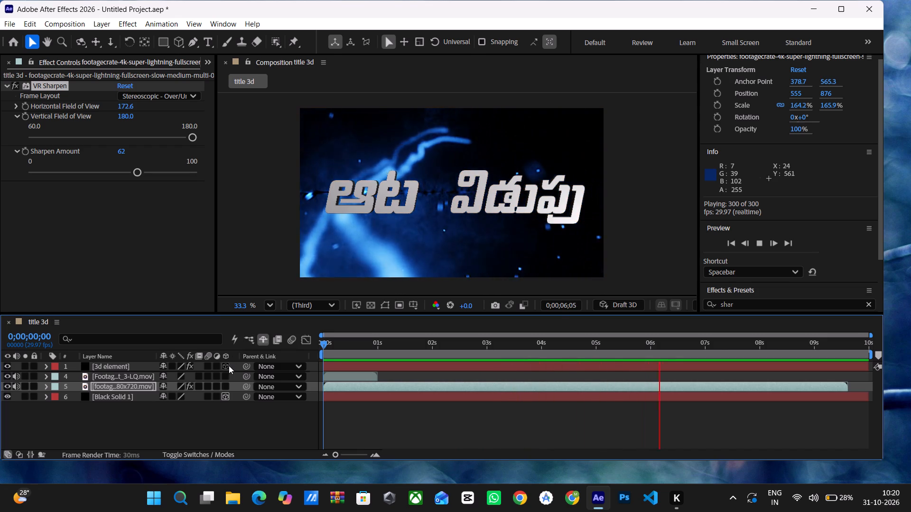
# Make the 3d element layer a 3D layer and dismiss the camera and lights warning.
pyautogui.rightClick(229, 366)
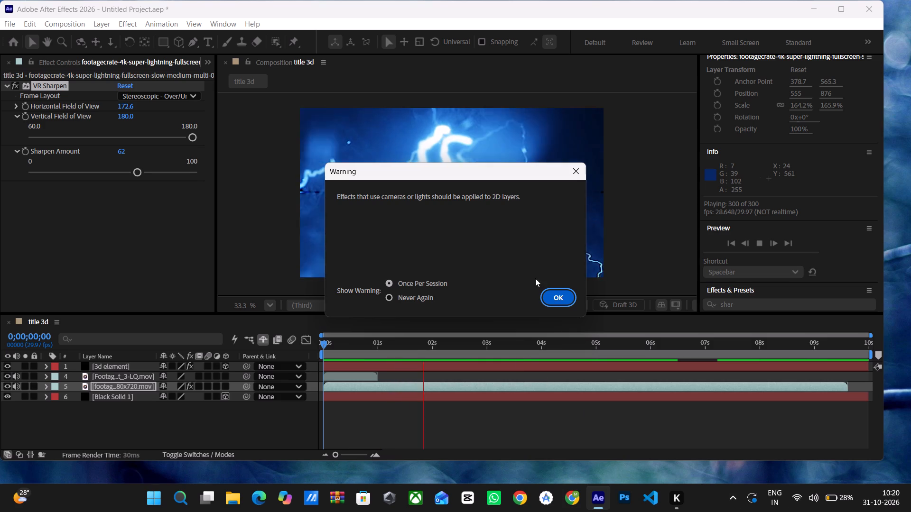
pyautogui.click(561, 296)
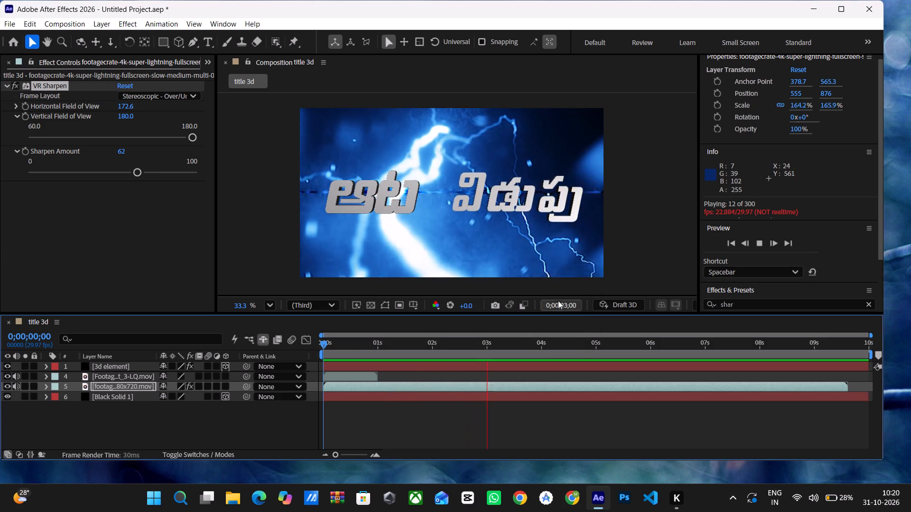
pyautogui.click(781, 212)
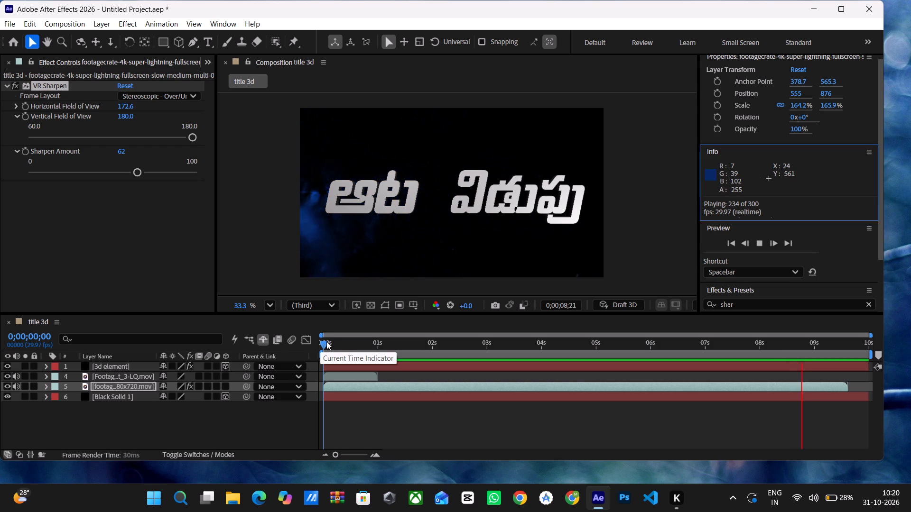
# Scrub and play the animation from the start to about 0;00;06;06 to examine the title as a 3D layer, stopping at 0;00;05;03.
pyautogui.moveTo(325, 343); pyautogui.dragTo(309, 364)
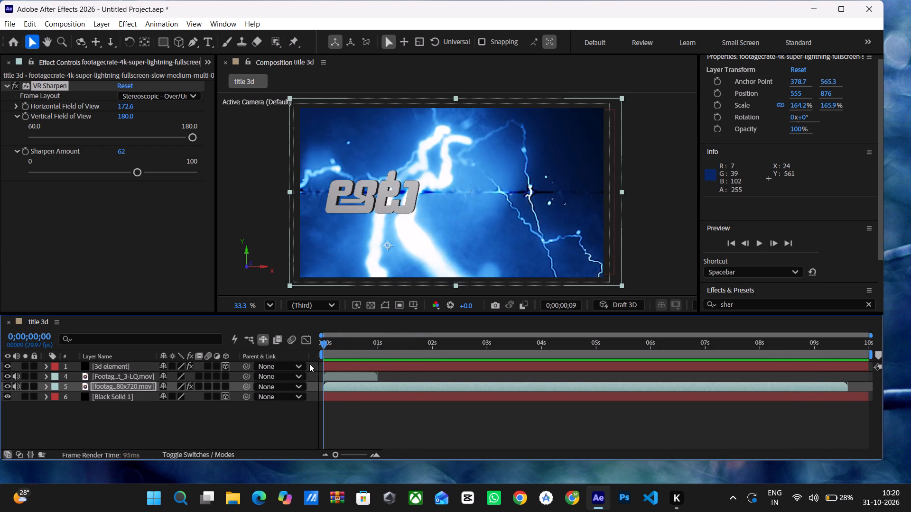
pyautogui.moveTo(309, 364); pyautogui.dragTo(290, 364)
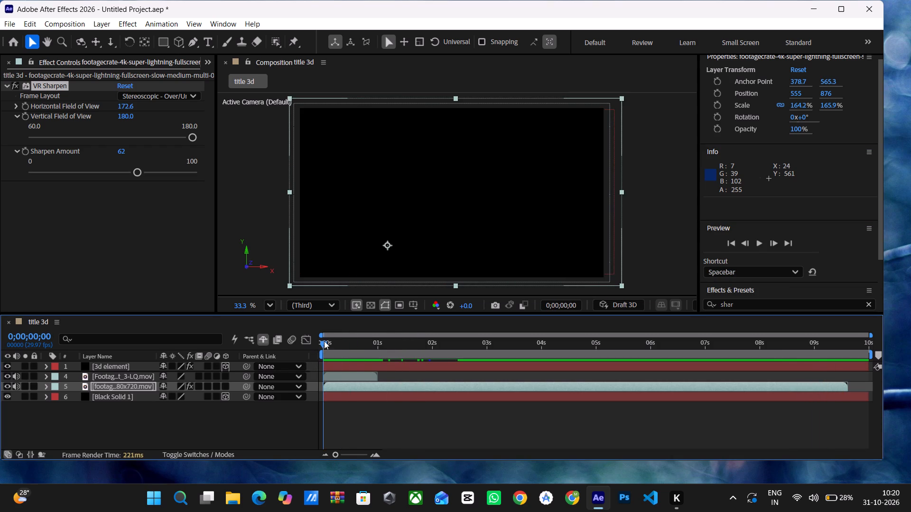
pyautogui.moveTo(321, 343); pyautogui.dragTo(551, 368)
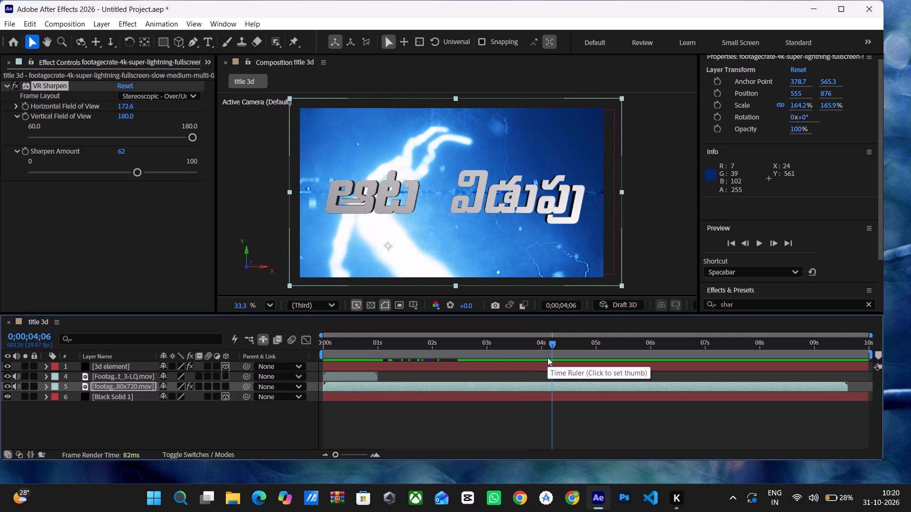
pyautogui.press('space')
pyautogui.press('space')
pyautogui.press('space')
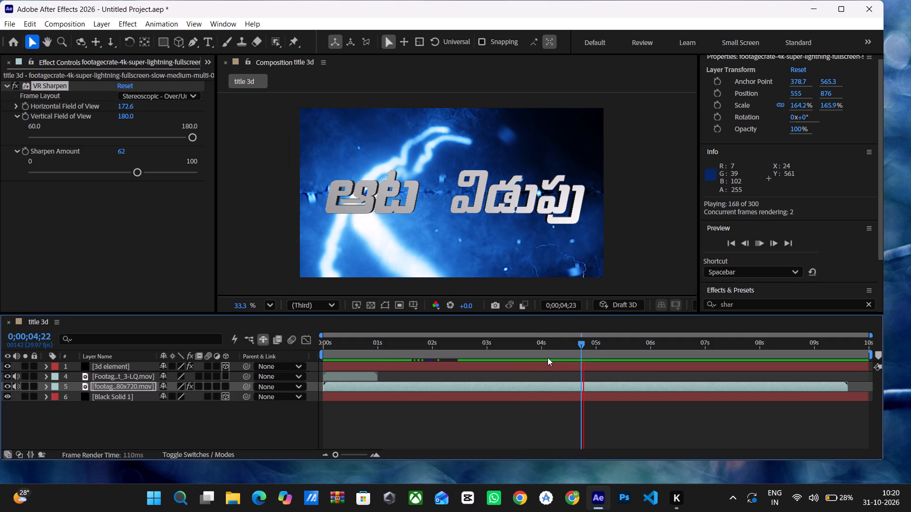
pyautogui.press('space')
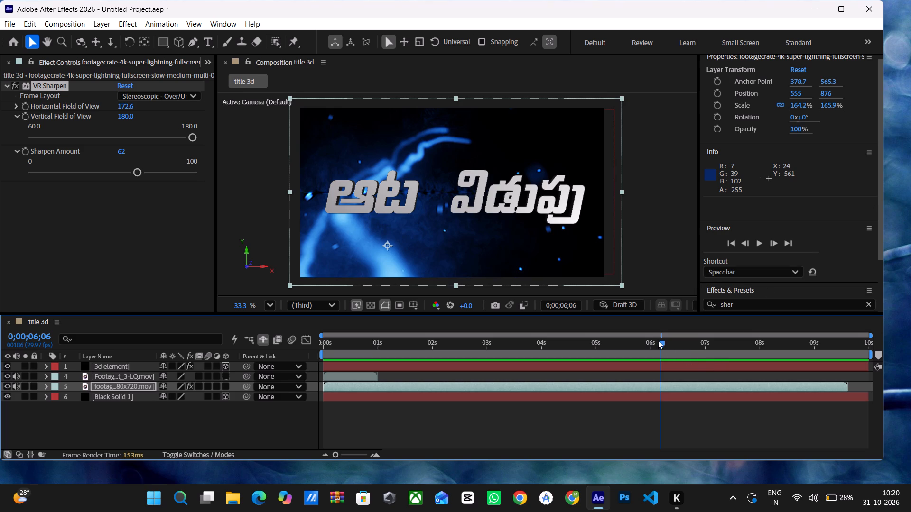
pyautogui.moveTo(662, 342); pyautogui.dragTo(602, 349)
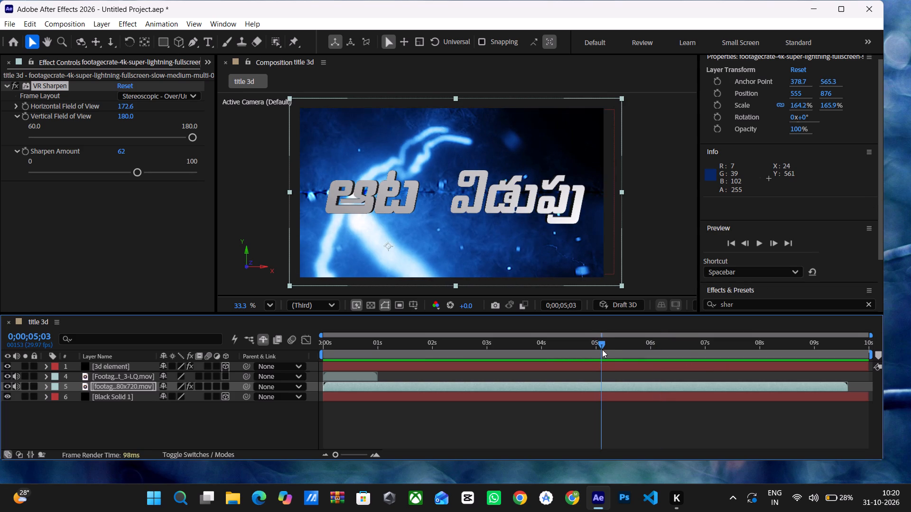
pyautogui.moveTo(602, 349); pyautogui.dragTo(603, 349)
# Collapse the VR Sharpen settings on the lightning clip and the Element settings on the 3d element layer.
pyautogui.click(7, 86)
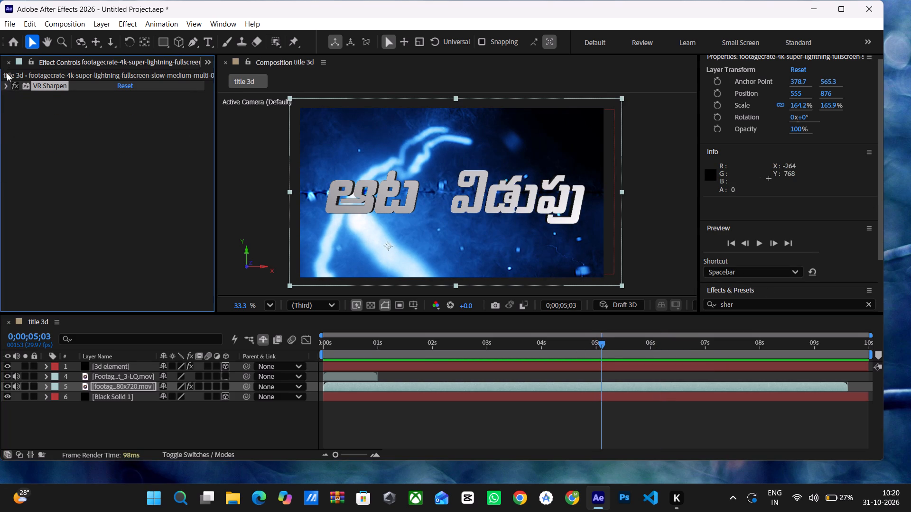
pyautogui.click(105, 366)
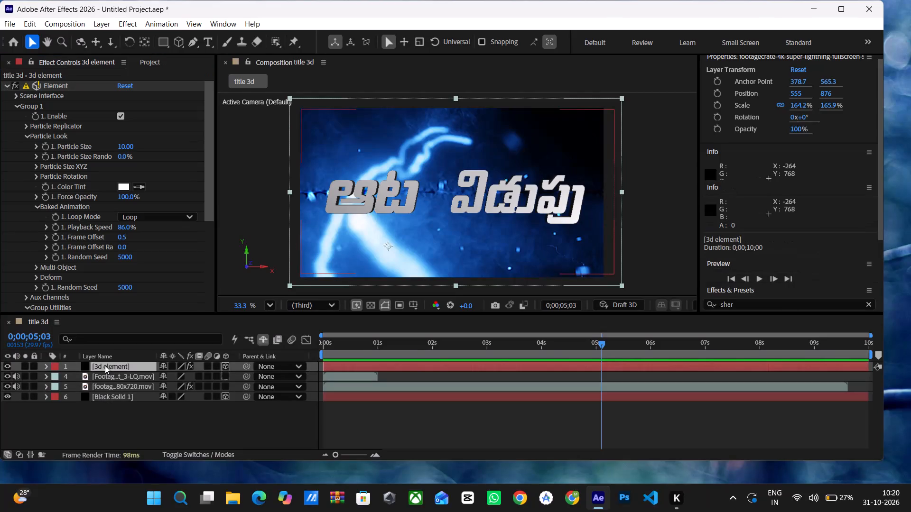
pyautogui.click(17, 105)
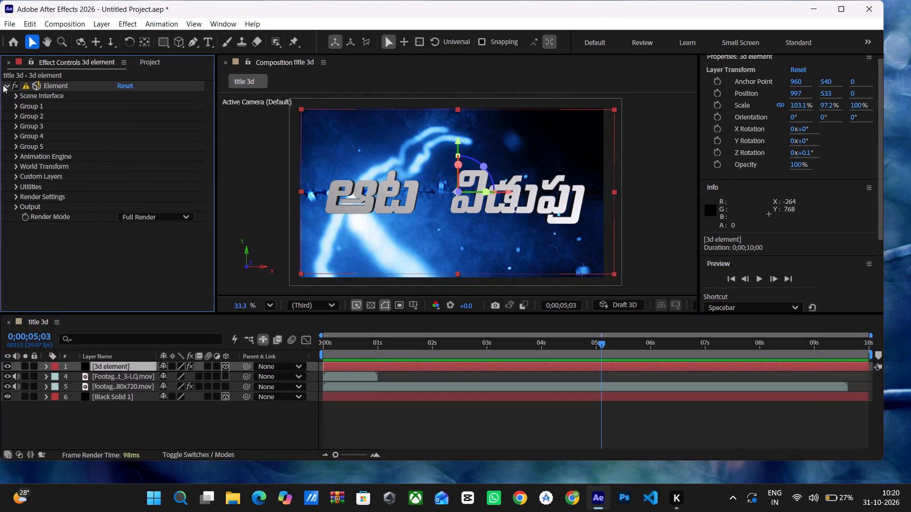
pyautogui.click(3, 85)
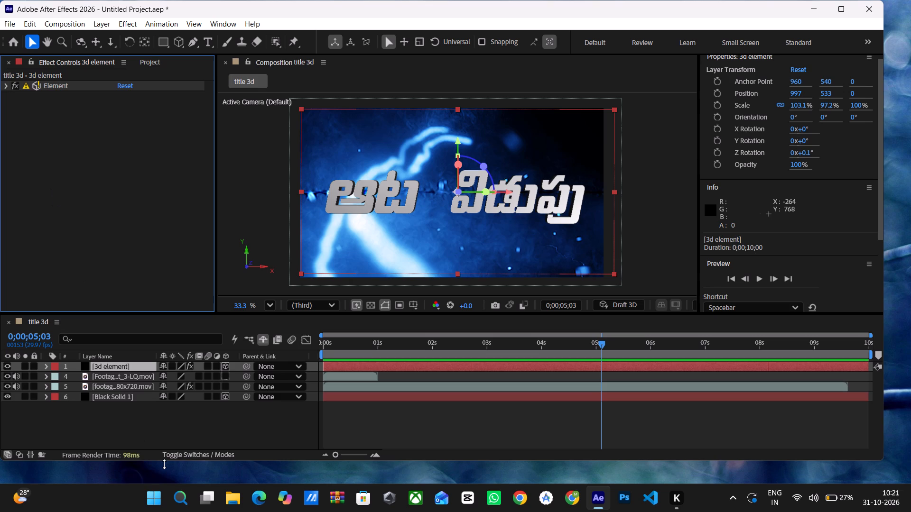
pyautogui.moveTo(98, 511); pyautogui.dragTo(380, 402)
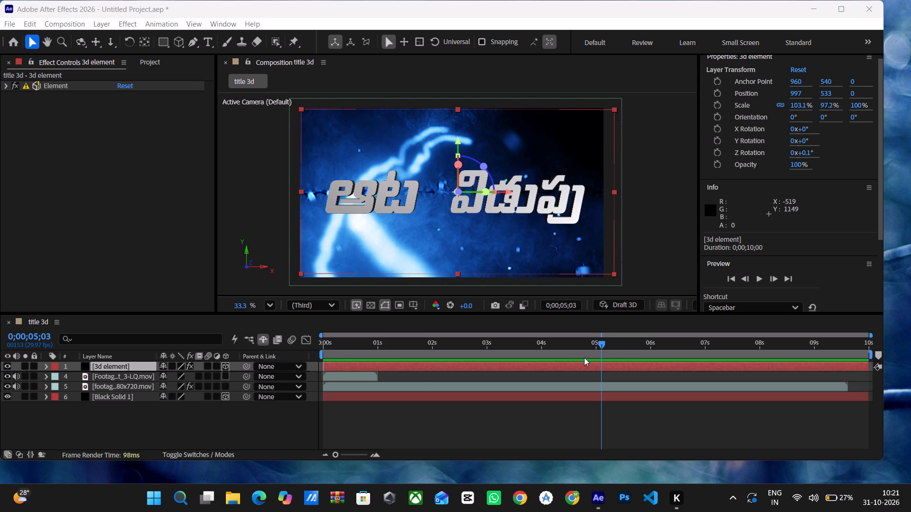
# At 0;00;03;03, switch the black solid back to a 2D layer and preview the animation.
pyautogui.moveTo(600, 345); pyautogui.dragTo(522, 364)
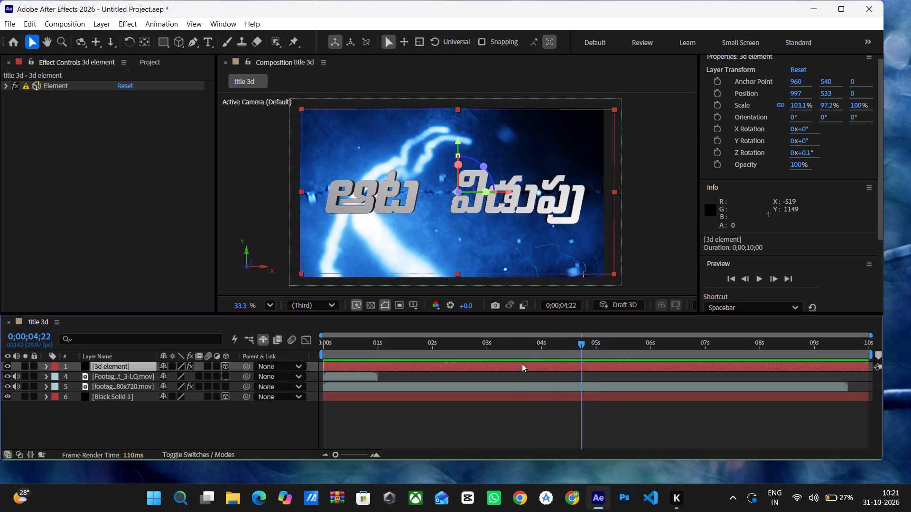
pyautogui.moveTo(522, 364); pyautogui.dragTo(491, 370)
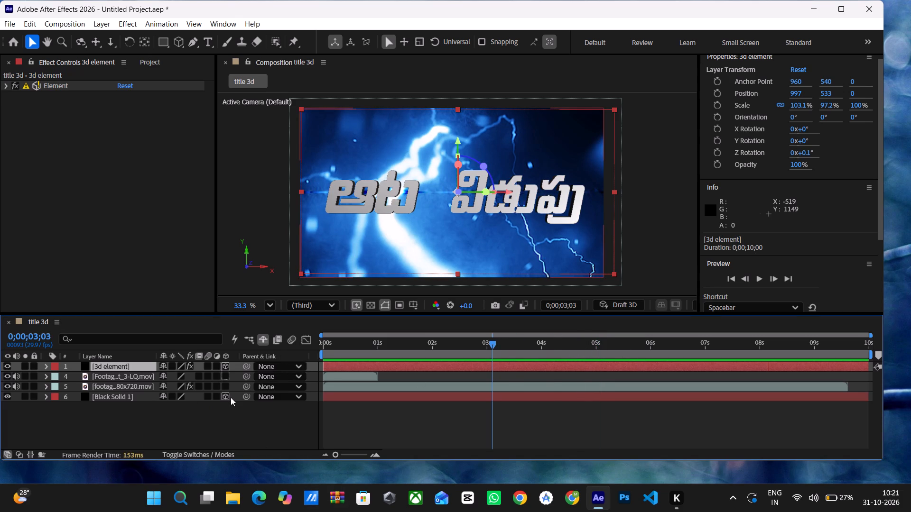
pyautogui.click(224, 396)
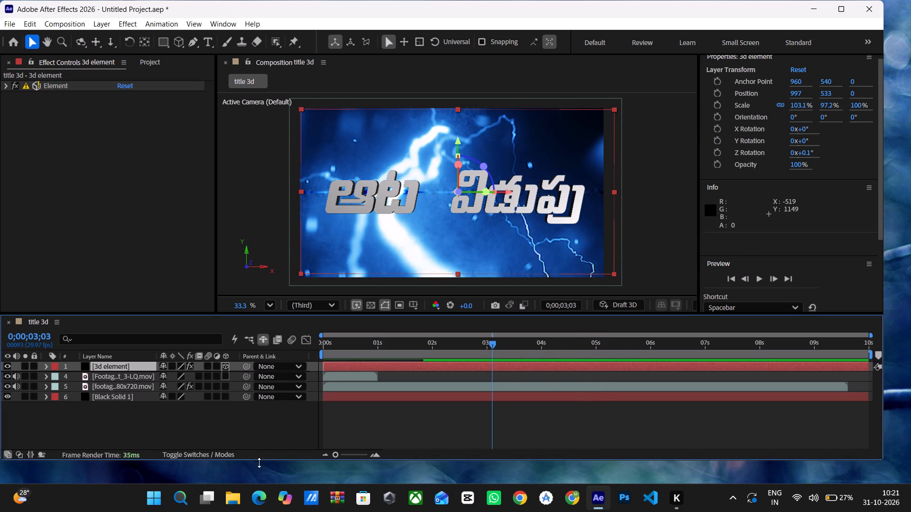
pyautogui.press('space')
pyautogui.press('space')
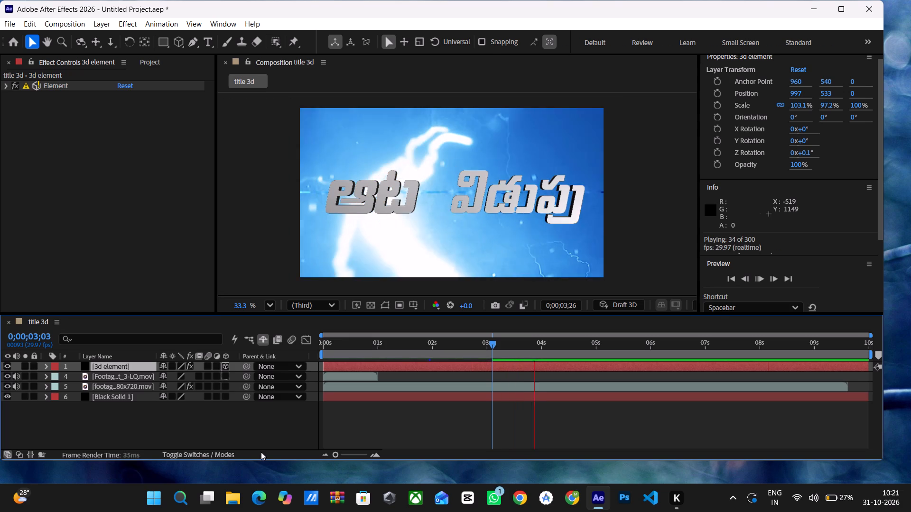
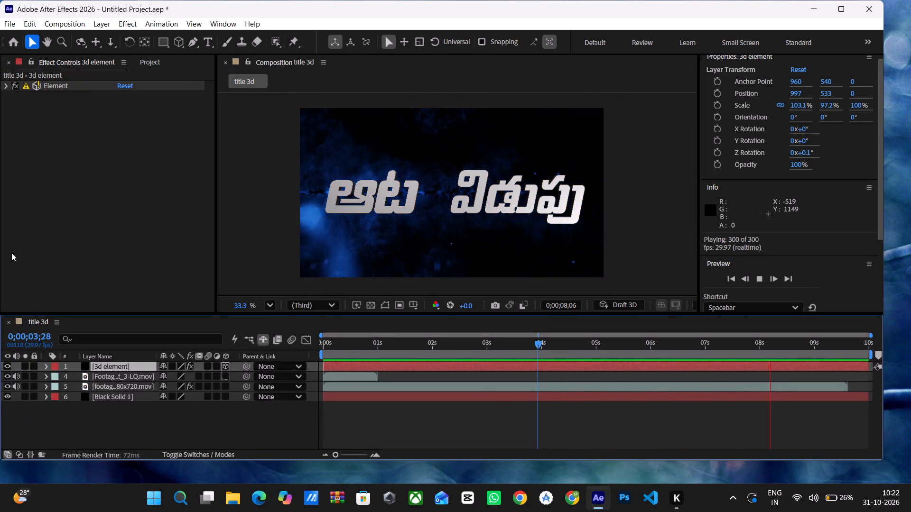
# Expand the Element settings on the 3d element layer and read the effect's camera and rendering notices.
pyautogui.click(6, 83)
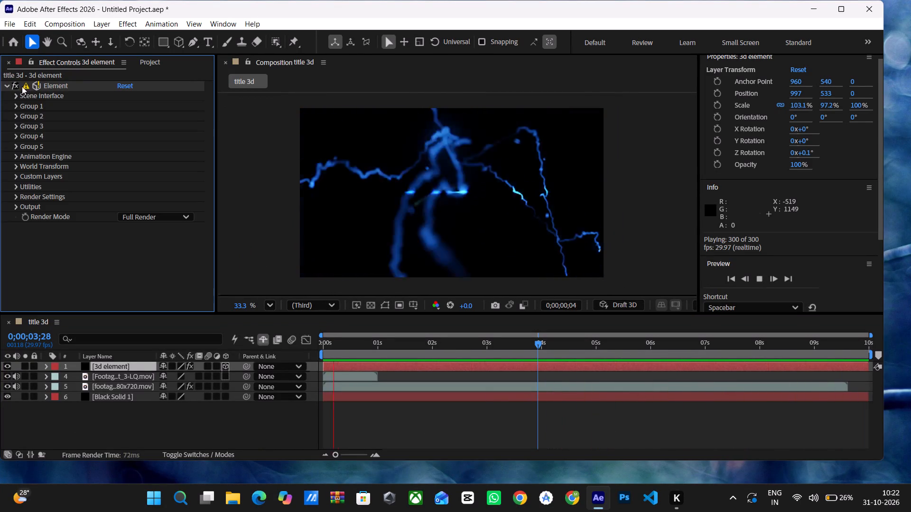
pyautogui.click(34, 85)
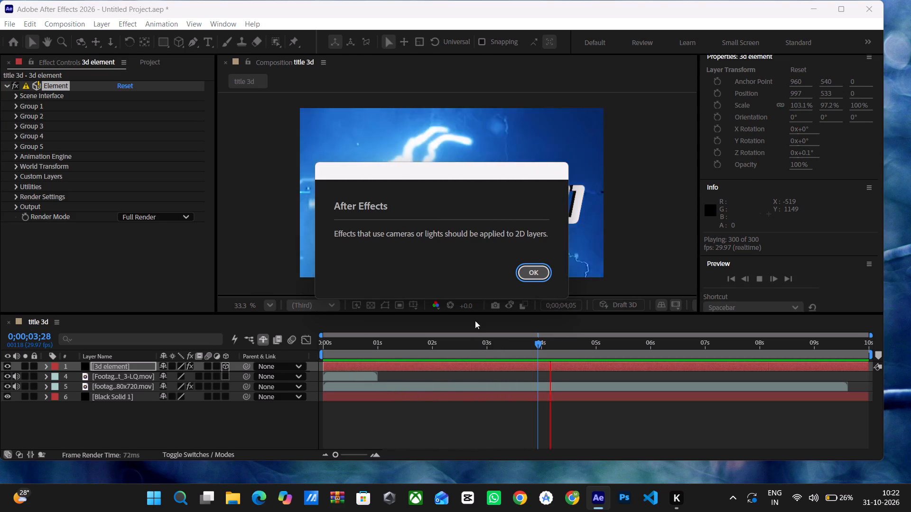
pyautogui.click(523, 271)
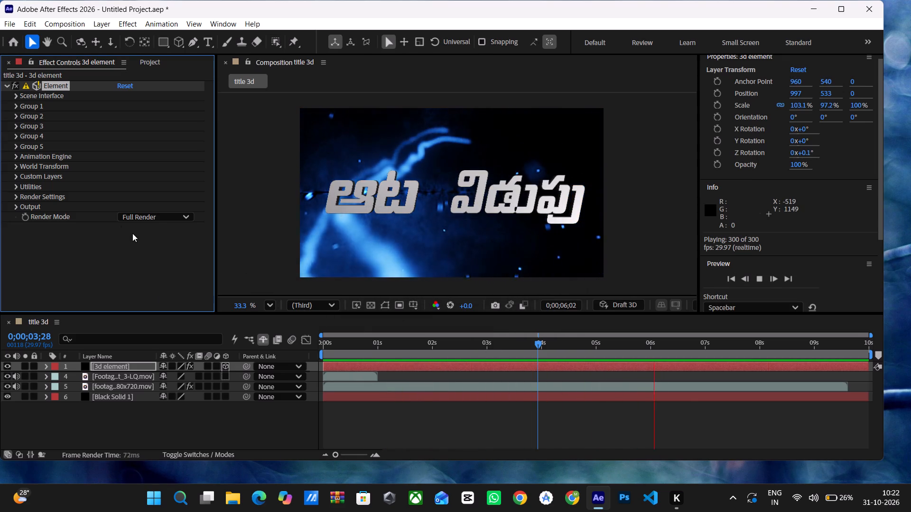
pyautogui.click(23, 83)
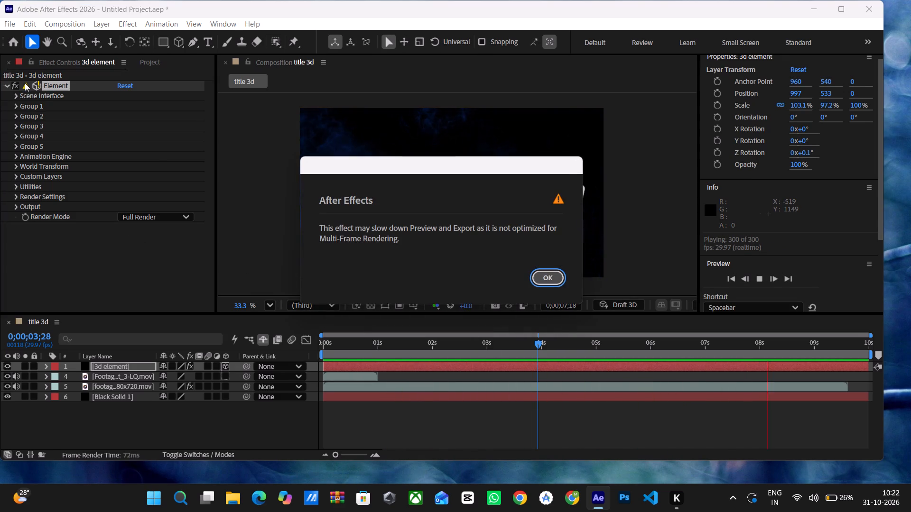
pyautogui.click(544, 275)
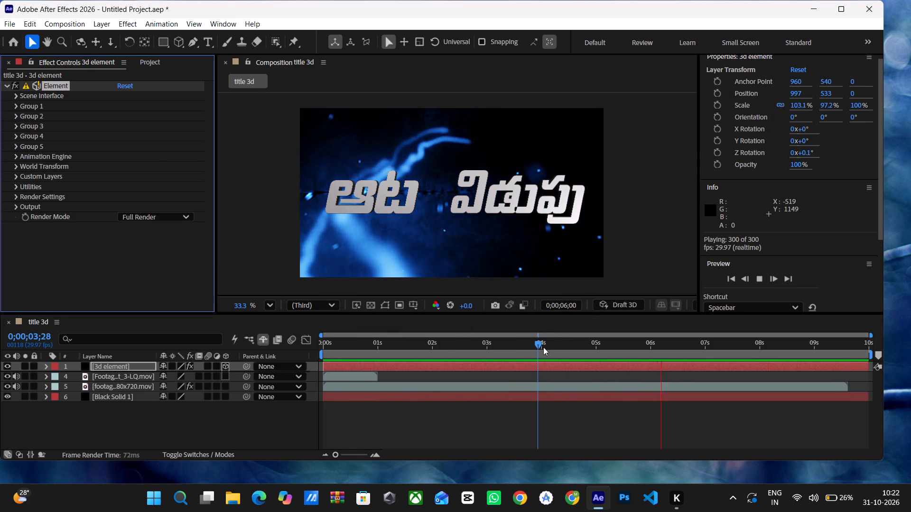
# Scrub and play the animation from the start to examine the title over the lightning, stopping at 0;00;04;04.
pyautogui.moveTo(533, 343); pyautogui.dragTo(427, 370)
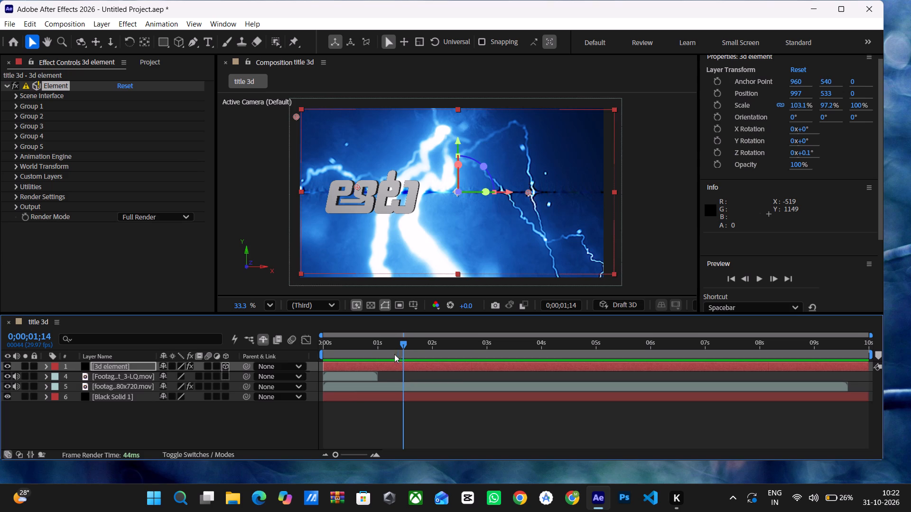
pyautogui.moveTo(400, 344); pyautogui.dragTo(275, 360)
pyautogui.press('space')
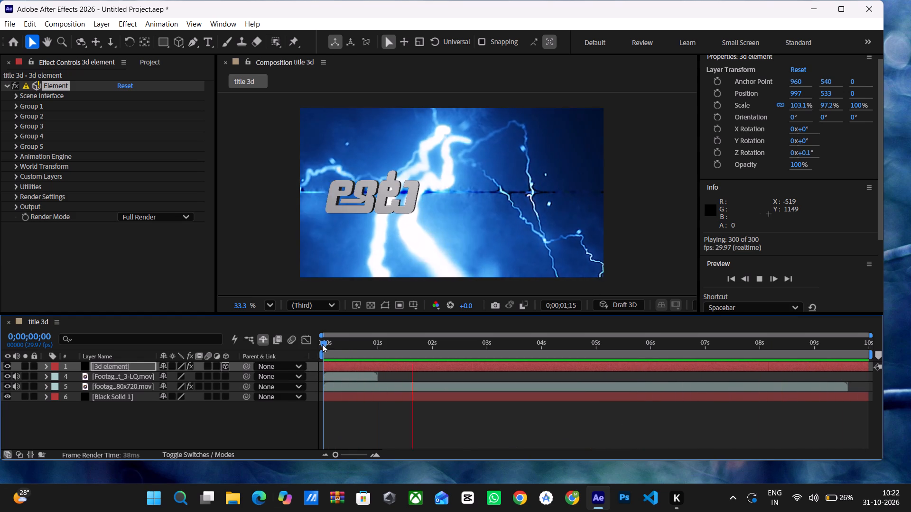
pyautogui.moveTo(324, 345); pyautogui.dragTo(425, 357)
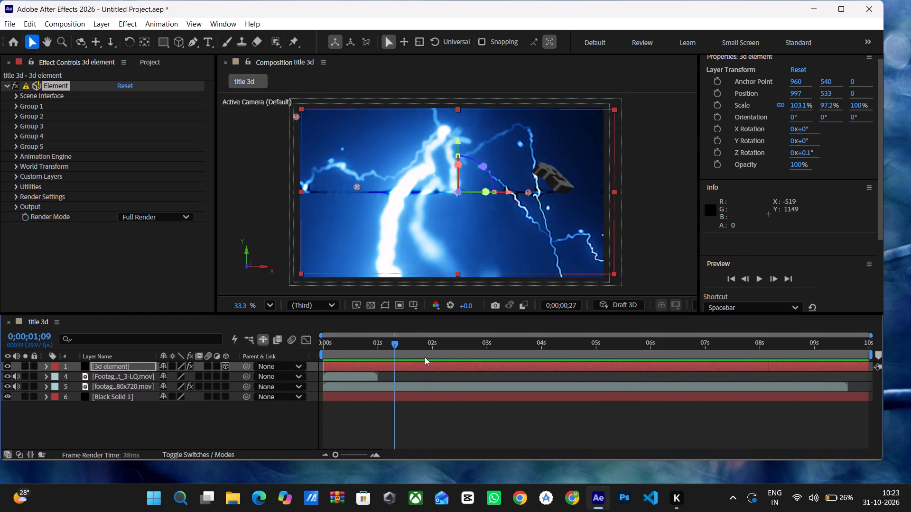
pyautogui.moveTo(425, 357); pyautogui.dragTo(548, 347)
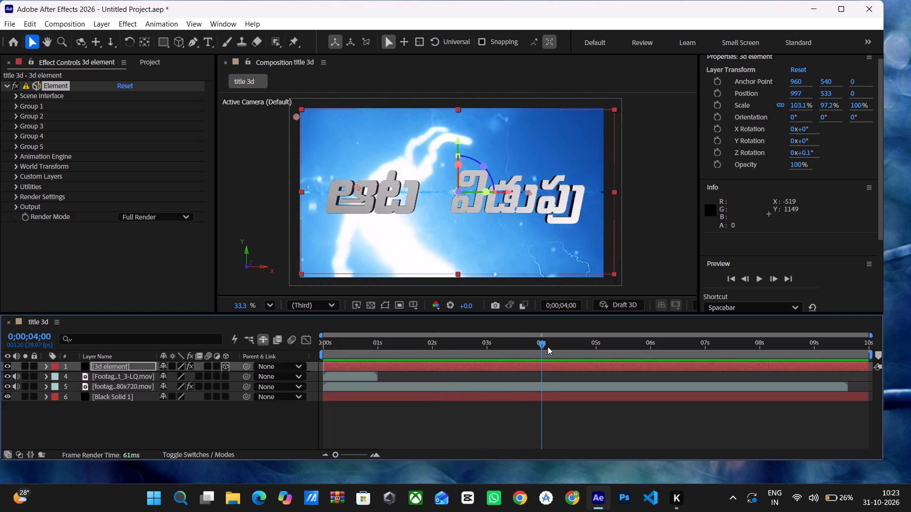
pyautogui.moveTo(548, 347); pyautogui.dragTo(550, 347)
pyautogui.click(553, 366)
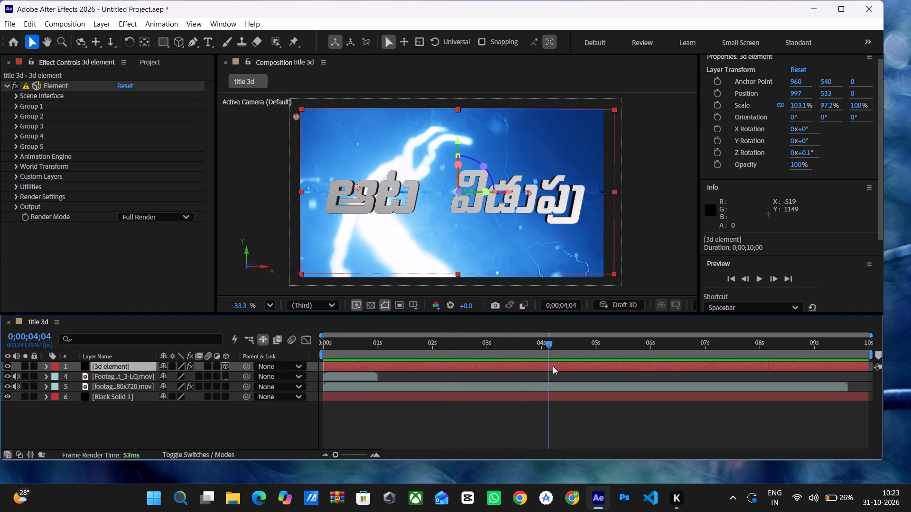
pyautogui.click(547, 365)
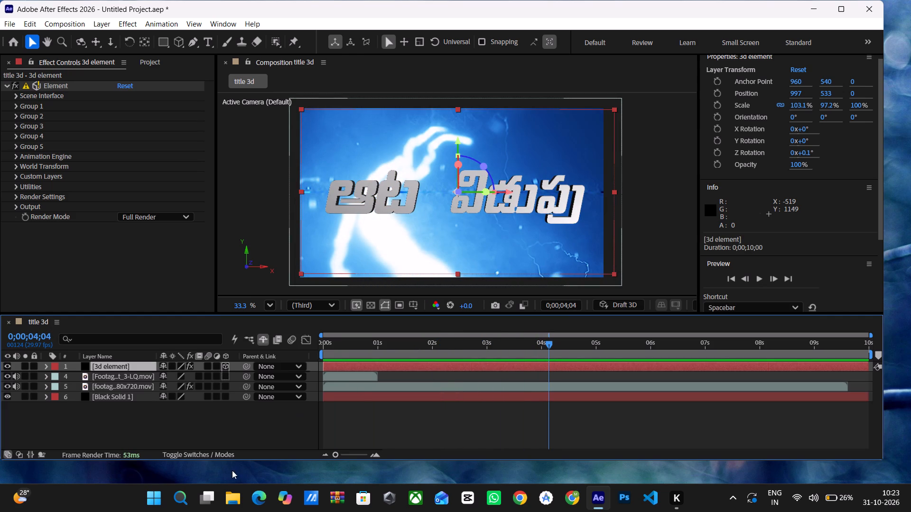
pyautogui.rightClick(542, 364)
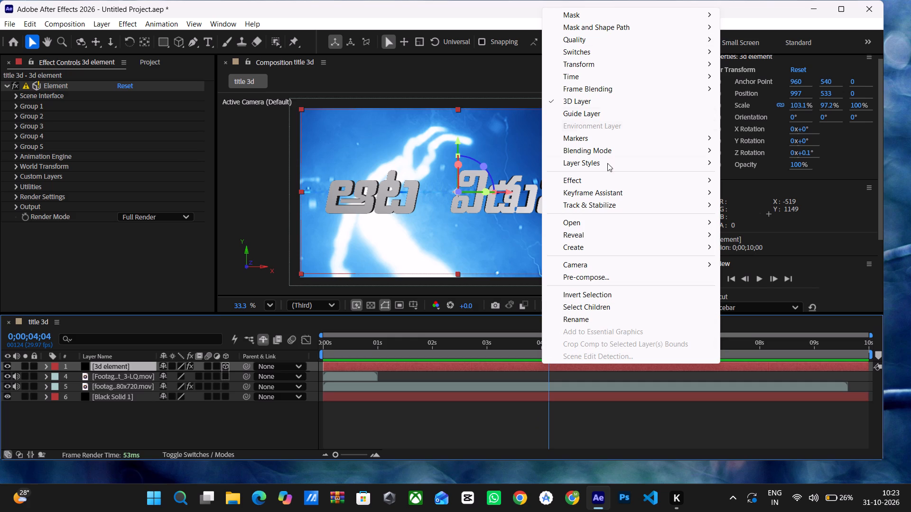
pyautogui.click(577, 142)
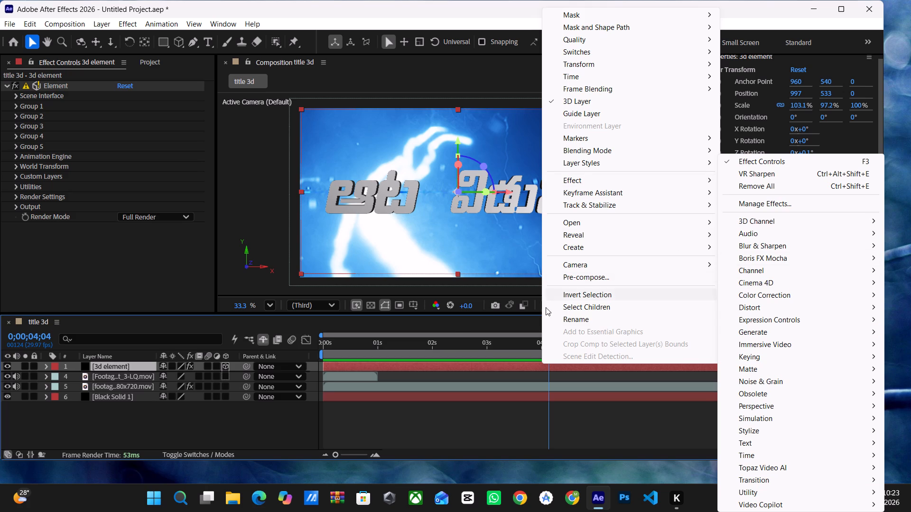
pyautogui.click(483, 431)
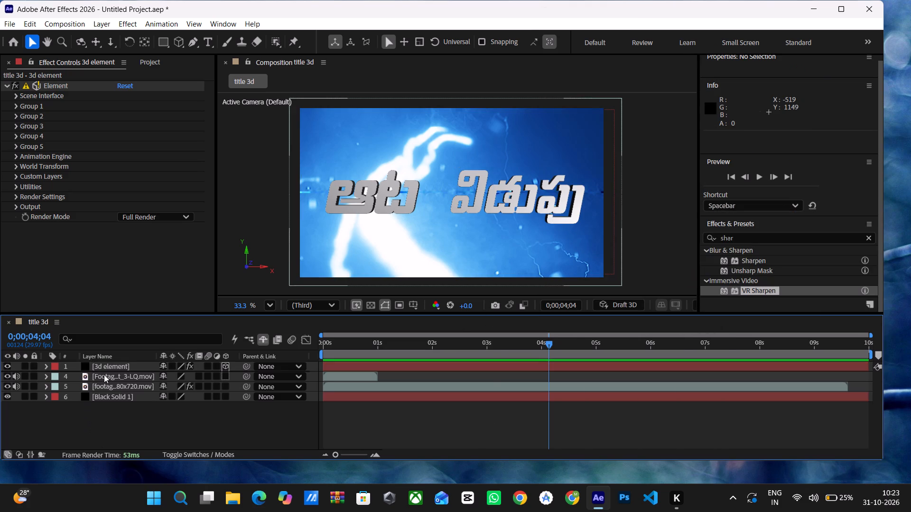
# Search the effects for "brigh" and apply Brightness & Contrast to the 3d element layer.
pyautogui.click(107, 365)
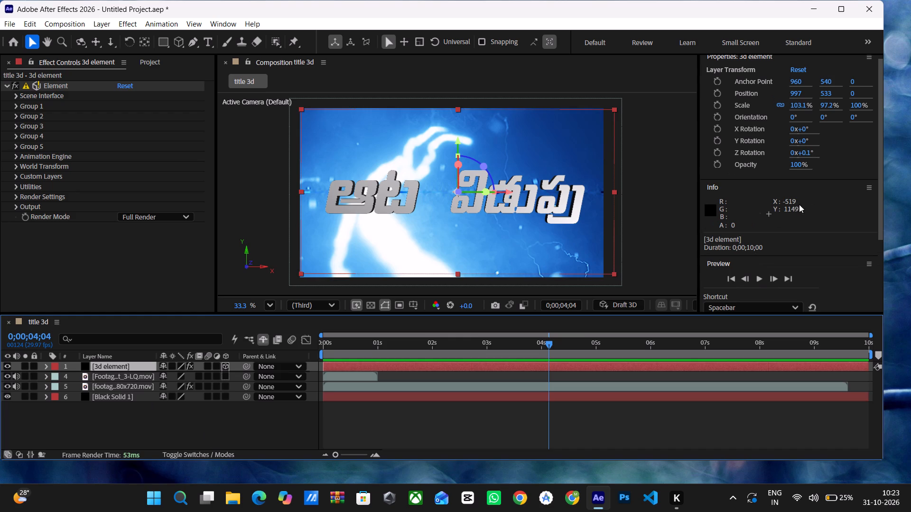
pyautogui.scroll(4, 751, 256)
pyautogui.scroll(-3, 751, 226)
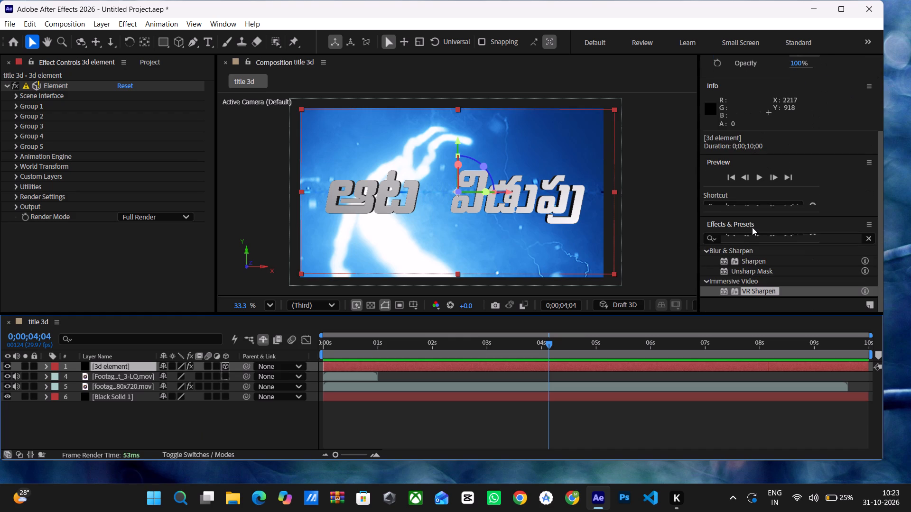
pyautogui.scroll(-2, 752, 227)
pyautogui.click(758, 235)
pyautogui.click(759, 236)
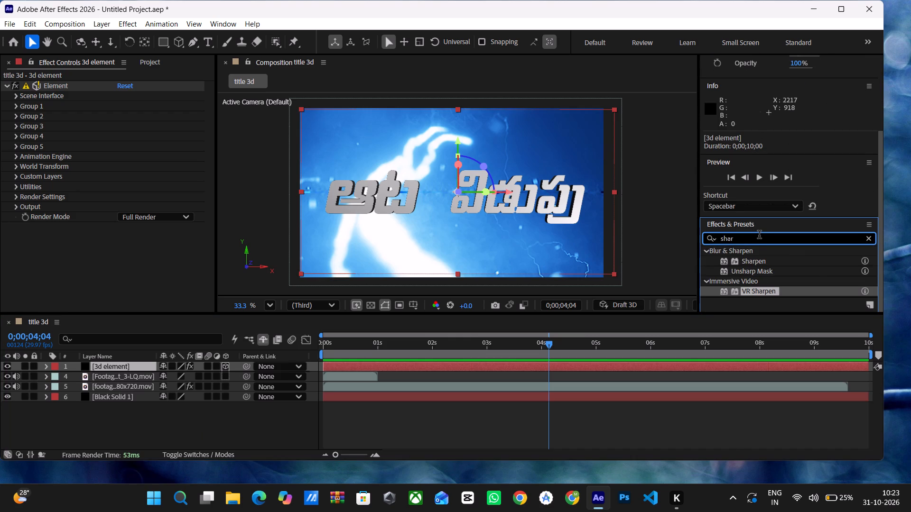
pyautogui.press('BackSpace')
pyautogui.press('BackSpace')
pyautogui.press('BackSpace')
pyautogui.press('BackSpace')
pyautogui.write('brigh')
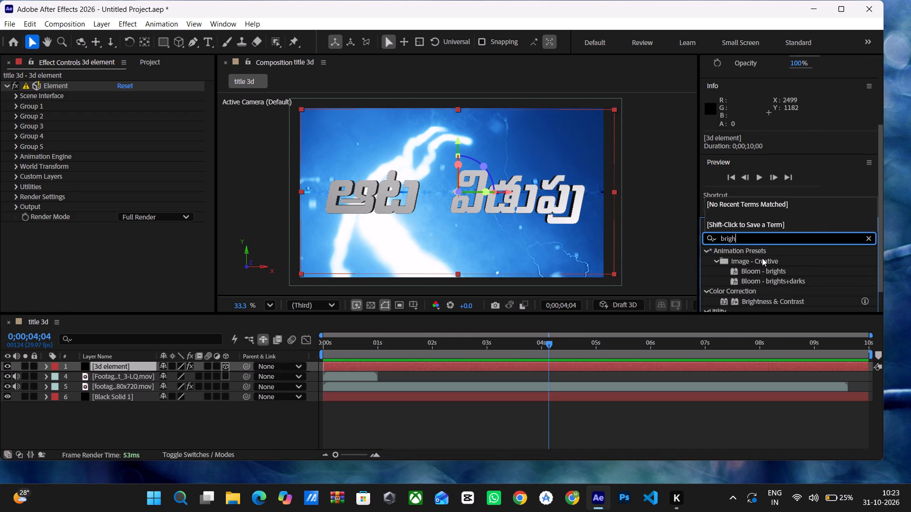
pyautogui.moveTo(769, 301); pyautogui.dragTo(441, 372)
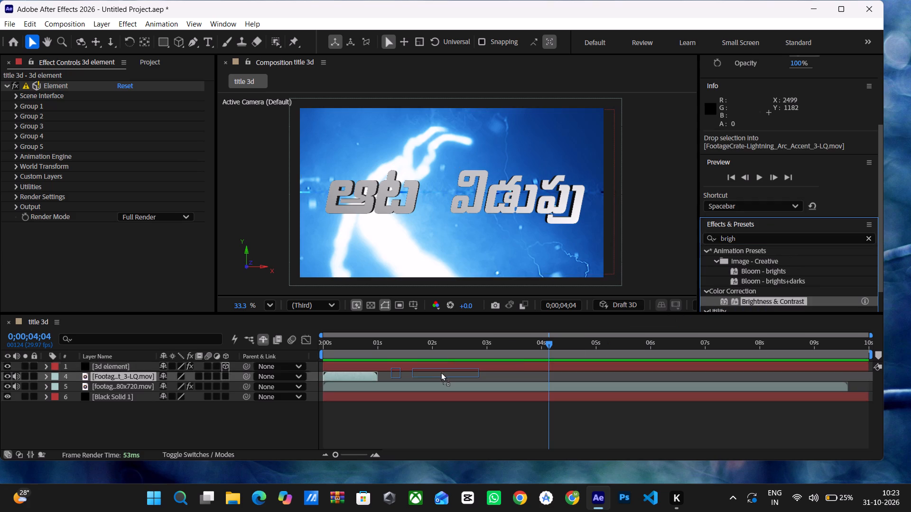
pyautogui.moveTo(441, 372); pyautogui.dragTo(424, 207)
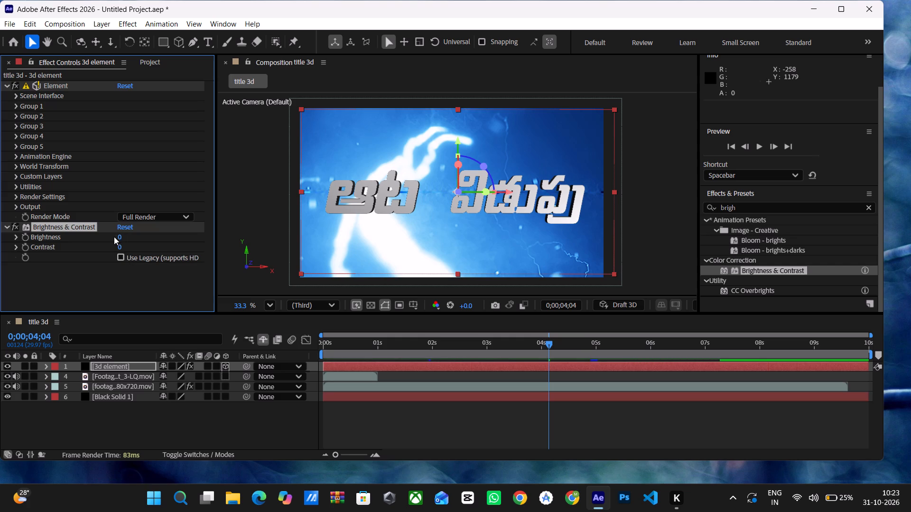
# Set the title's Brightness & Contrast effect to Brightness 26 and Contrast -35.
pyautogui.moveTo(120, 237); pyautogui.dragTo(139, 239)
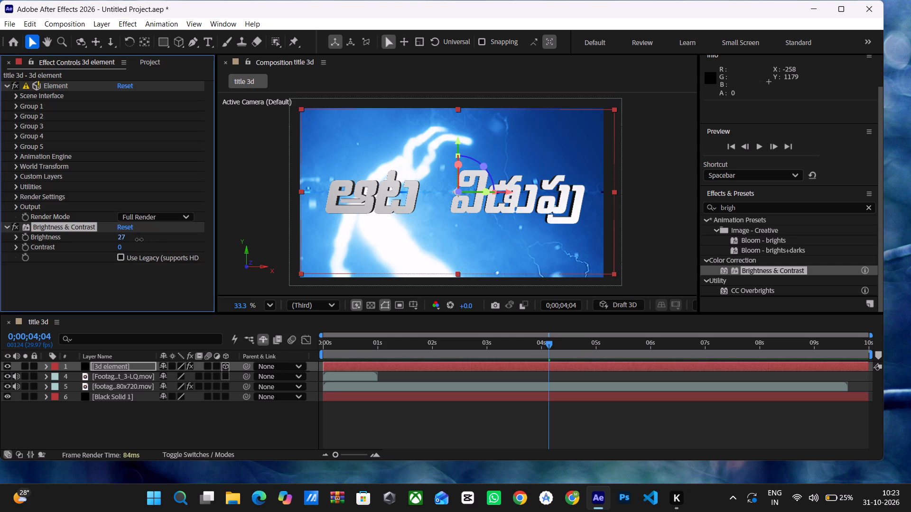
pyautogui.moveTo(139, 239); pyautogui.dragTo(139, 240)
pyautogui.click(114, 246)
pyautogui.moveTo(117, 247); pyautogui.dragTo(266, 232)
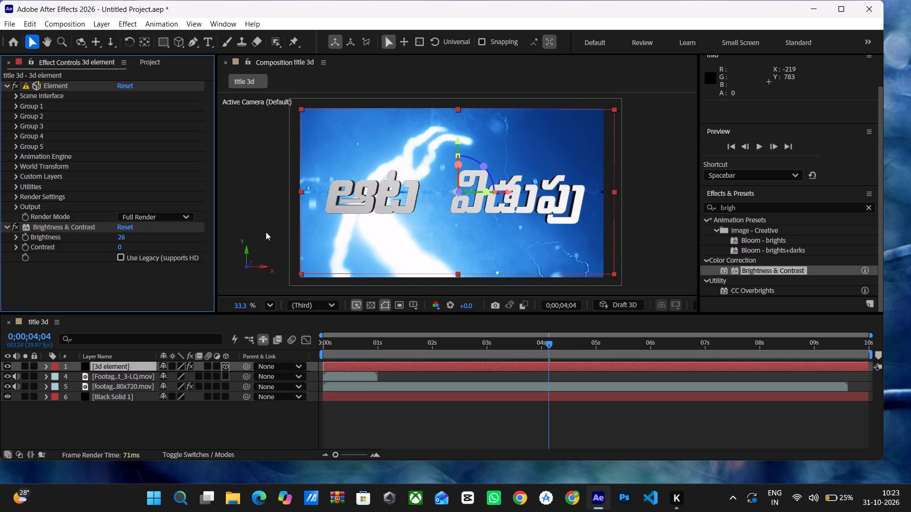
pyautogui.moveTo(266, 232); pyautogui.dragTo(273, 231)
pyautogui.click(118, 247)
pyautogui.moveTo(118, 247); pyautogui.dragTo(183, 243)
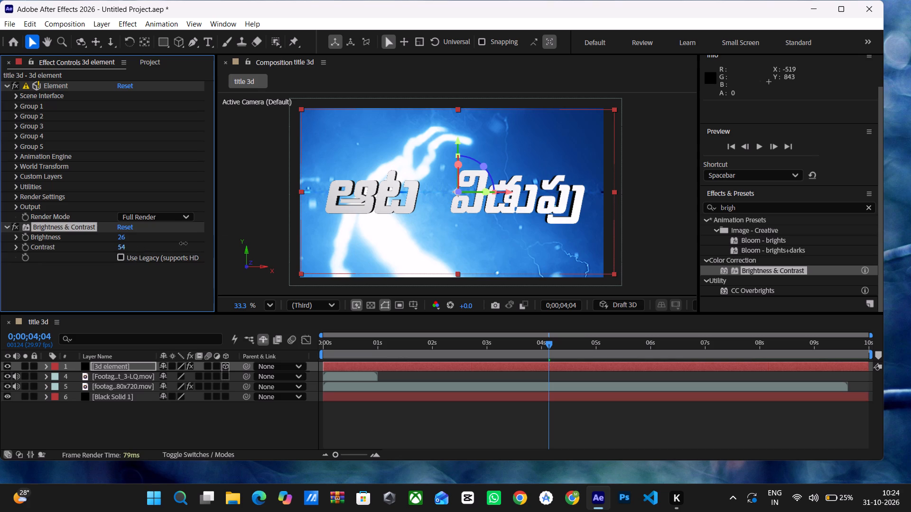
pyautogui.moveTo(183, 243); pyautogui.dragTo(160, 252)
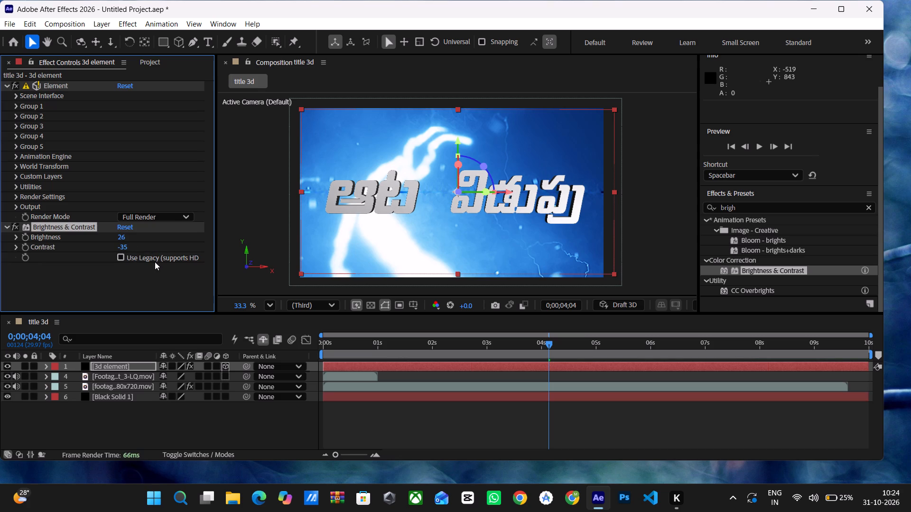
# Switch the 3d element layer back to a 2D layer and deselect it.
pyautogui.click(224, 366)
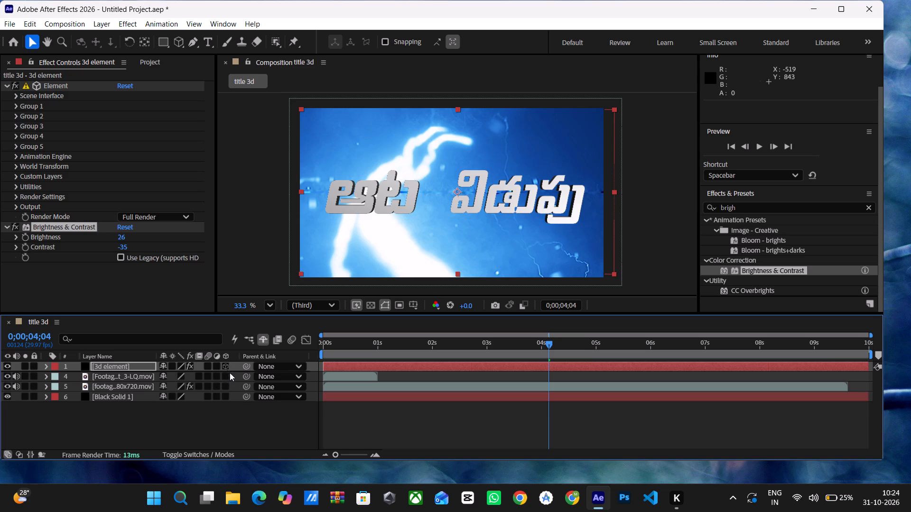
pyautogui.click(250, 425)
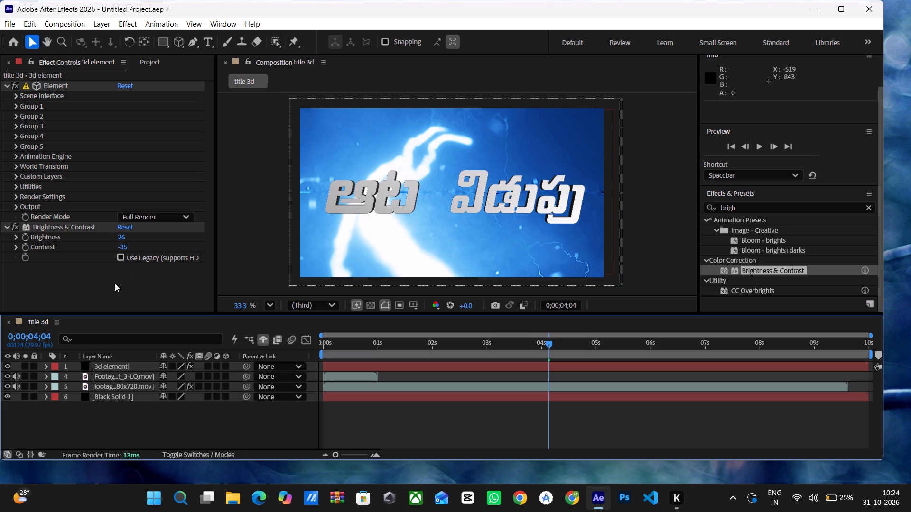
pyautogui.click(115, 283)
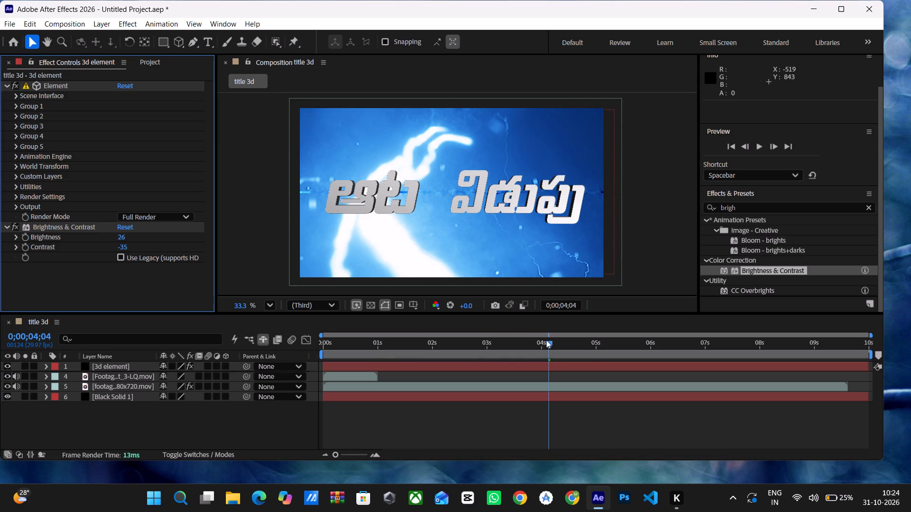
# Play the animation from the start and scrub through it to examine the brightened title, stopping at 0;00;05;02.
pyautogui.moveTo(547, 339); pyautogui.dragTo(243, 451)
pyautogui.press('space')
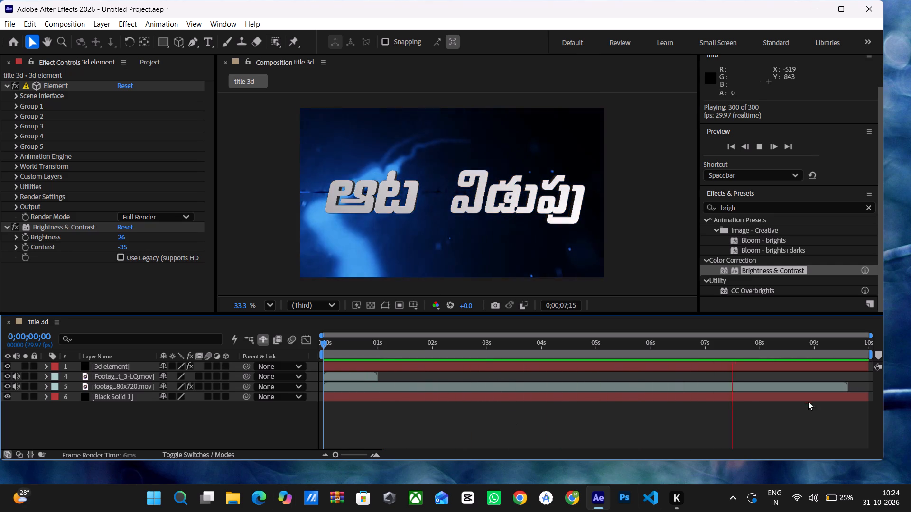
pyautogui.moveTo(323, 344); pyautogui.dragTo(500, 363)
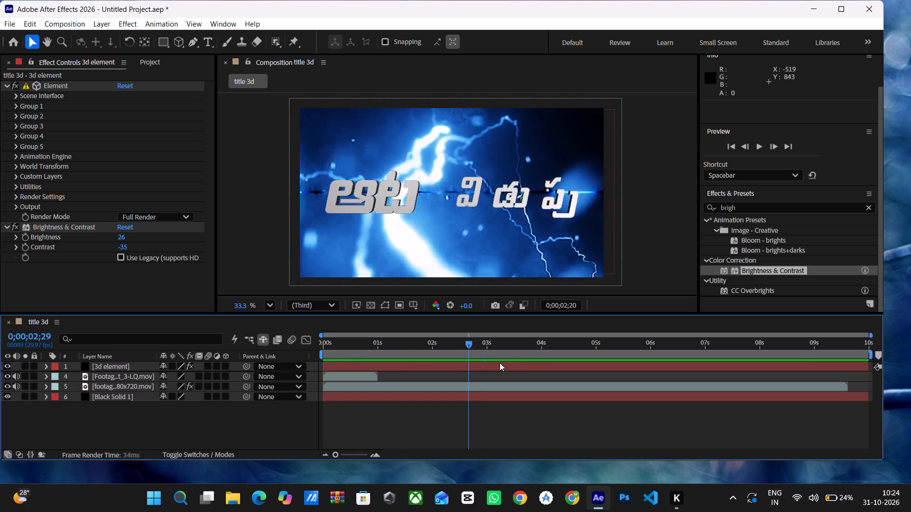
pyautogui.moveTo(500, 363); pyautogui.dragTo(541, 363)
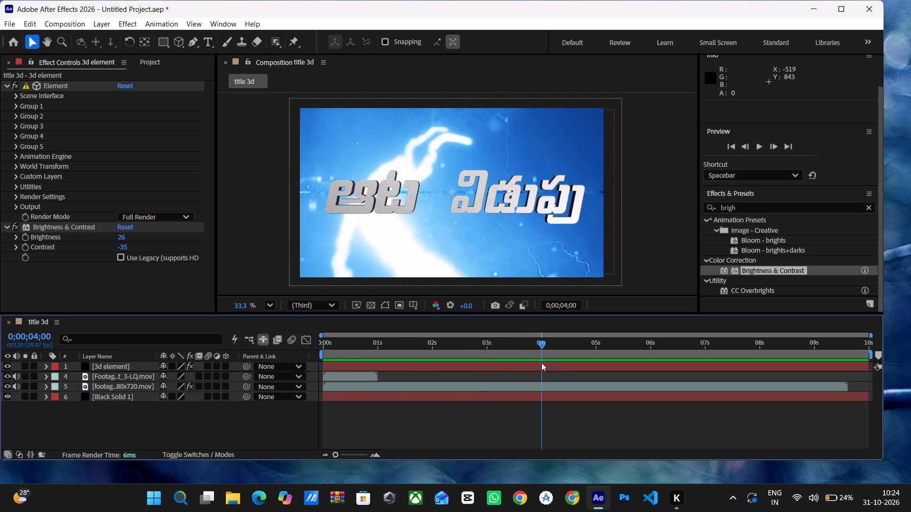
pyautogui.moveTo(541, 363); pyautogui.dragTo(578, 378)
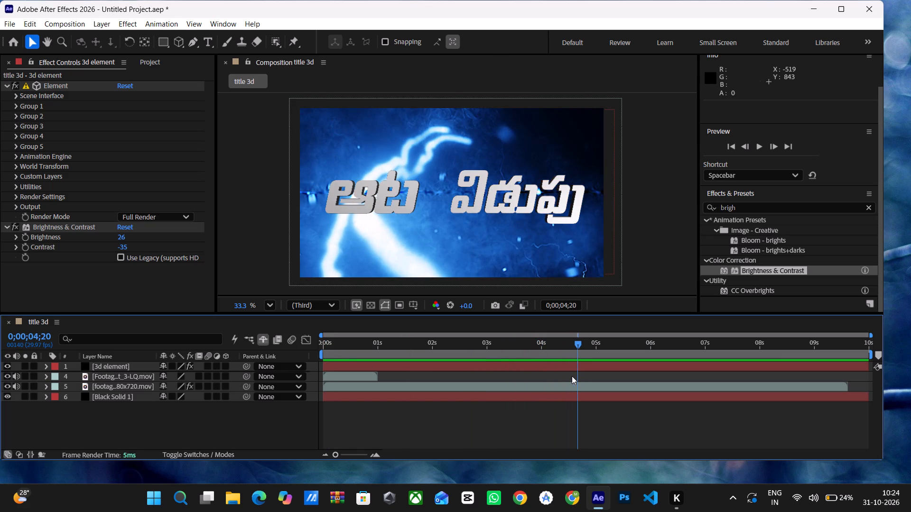
pyautogui.click(573, 375)
pyautogui.moveTo(573, 343); pyautogui.dragTo(611, 362)
pyautogui.moveTo(607, 344); pyautogui.dragTo(622, 347)
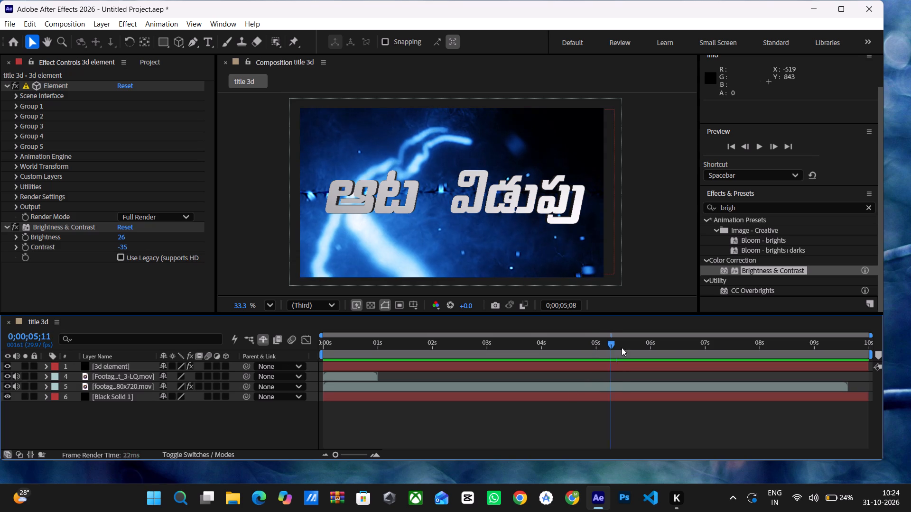
pyautogui.moveTo(622, 347); pyautogui.dragTo(615, 351)
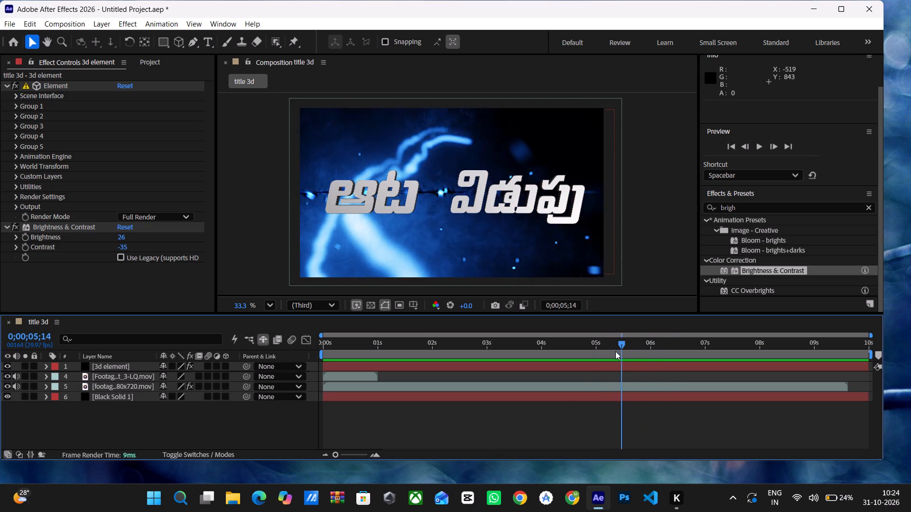
pyautogui.moveTo(615, 351); pyautogui.dragTo(600, 355)
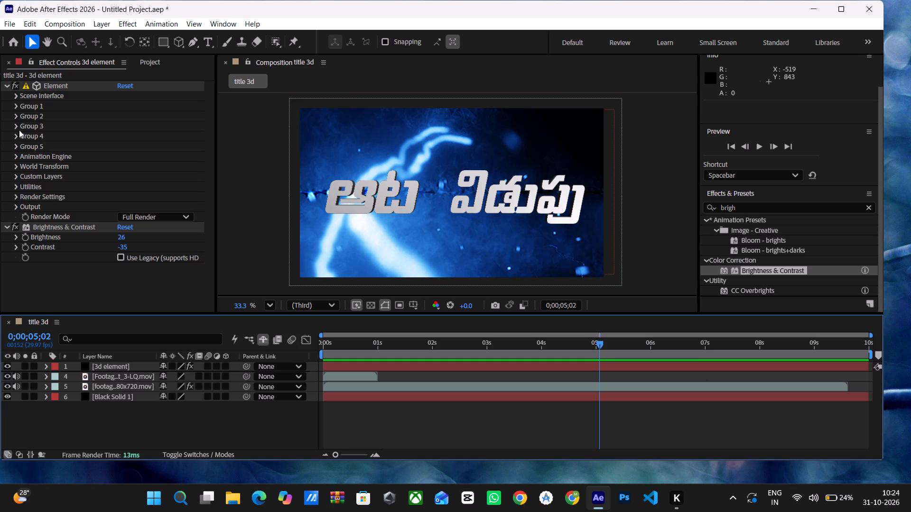
# Collapse the Brightness & Contrast settings and examine Element's Group 1 Particle Look and Multi-Object settings.
pyautogui.click(6, 226)
pyautogui.click(14, 105)
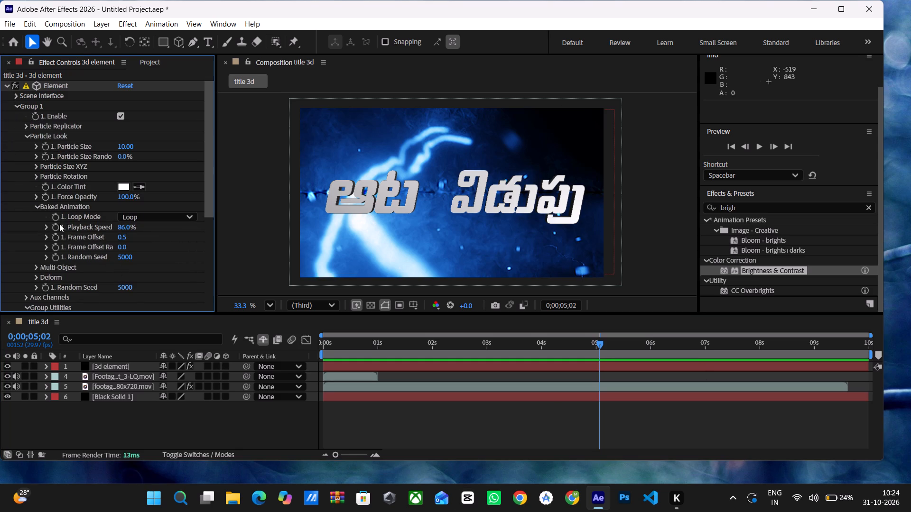
pyautogui.scroll(-2, 56, 219)
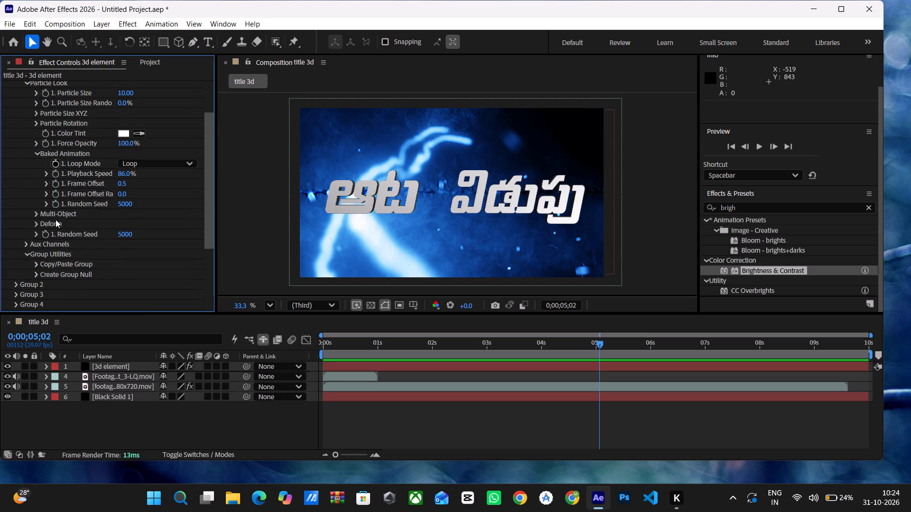
pyautogui.scroll(-1, 56, 219)
pyautogui.scroll(1, 56, 219)
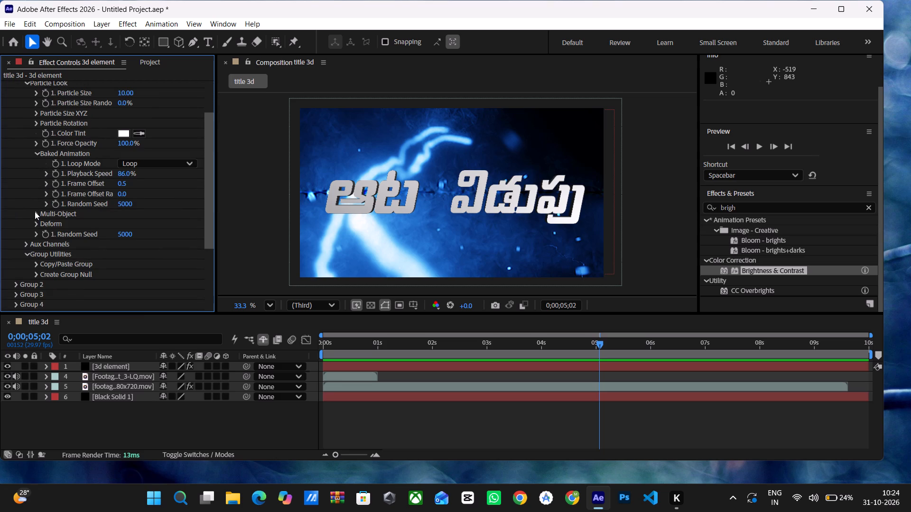
pyautogui.click(35, 211)
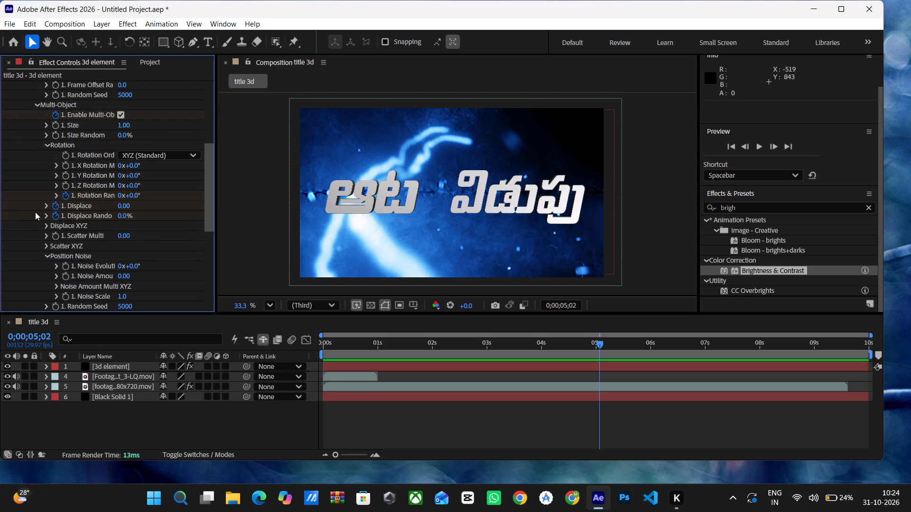
pyautogui.scroll(3, 35, 212)
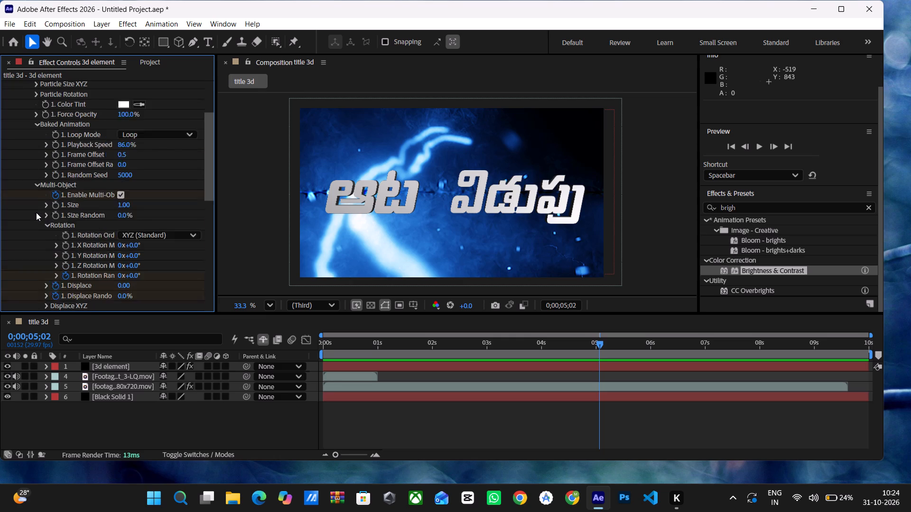
pyautogui.scroll(3, 36, 212)
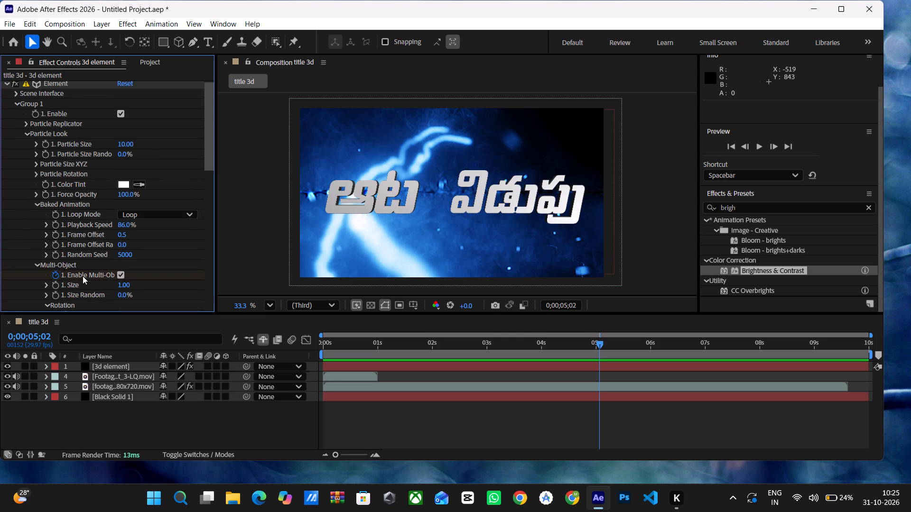
pyautogui.scroll(-3, 82, 275)
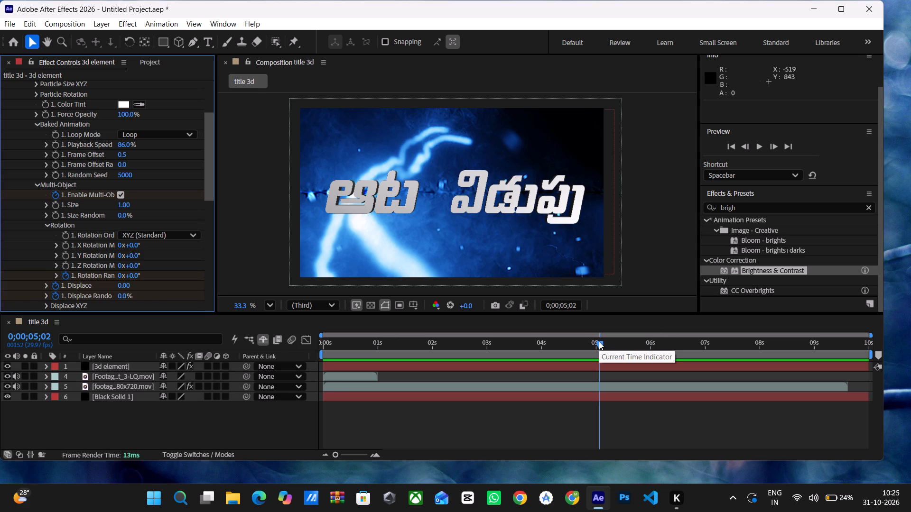
# At 0;00;04;10, set Group 1's Multi-Object Rotation Random to 11° to keyframe a new value.
pyautogui.moveTo(600, 343); pyautogui.dragTo(552, 355)
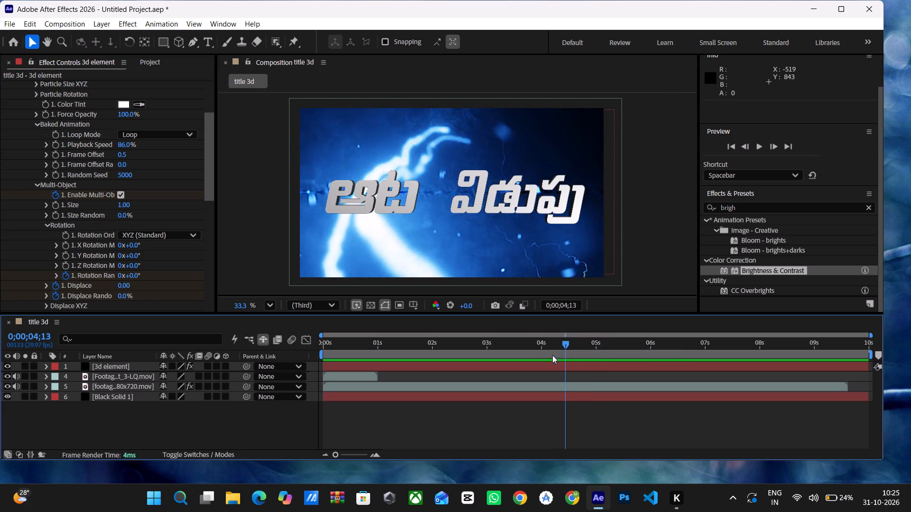
pyautogui.moveTo(552, 355); pyautogui.dragTo(548, 361)
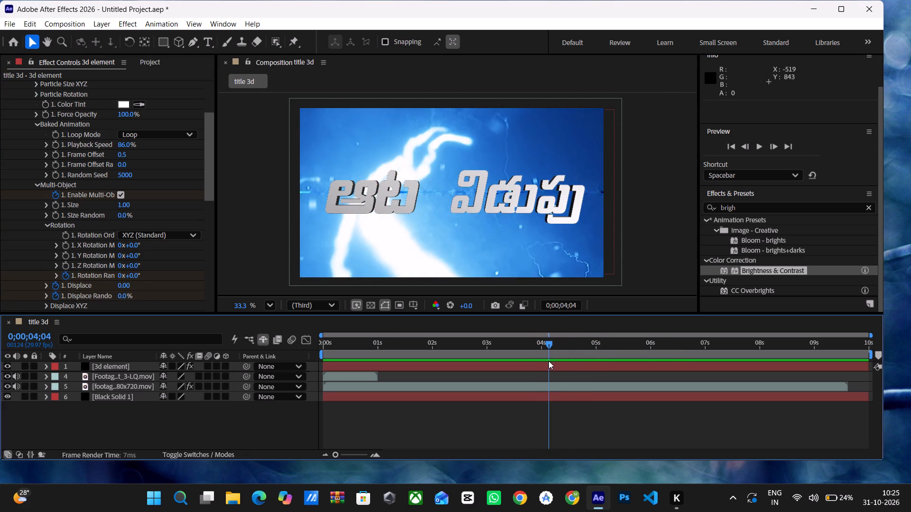
pyautogui.moveTo(548, 361); pyautogui.dragTo(560, 363)
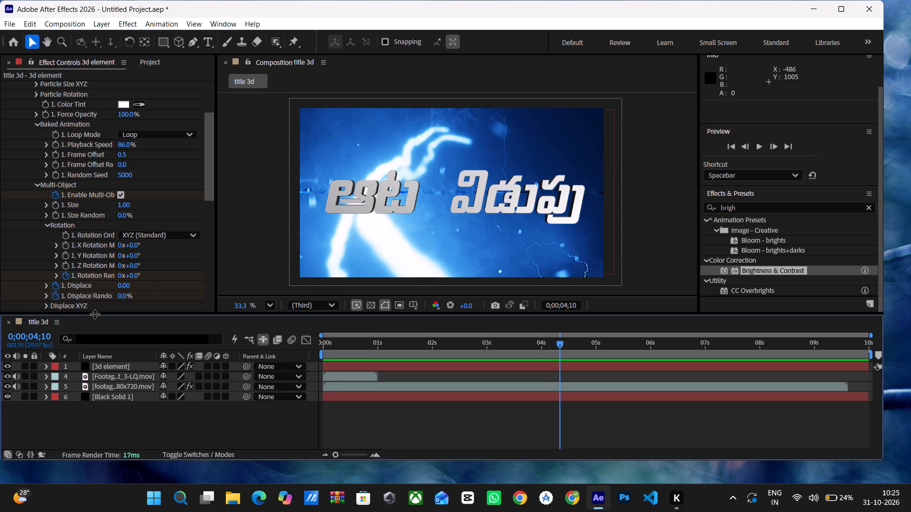
pyautogui.moveTo(132, 277); pyautogui.dragTo(147, 280)
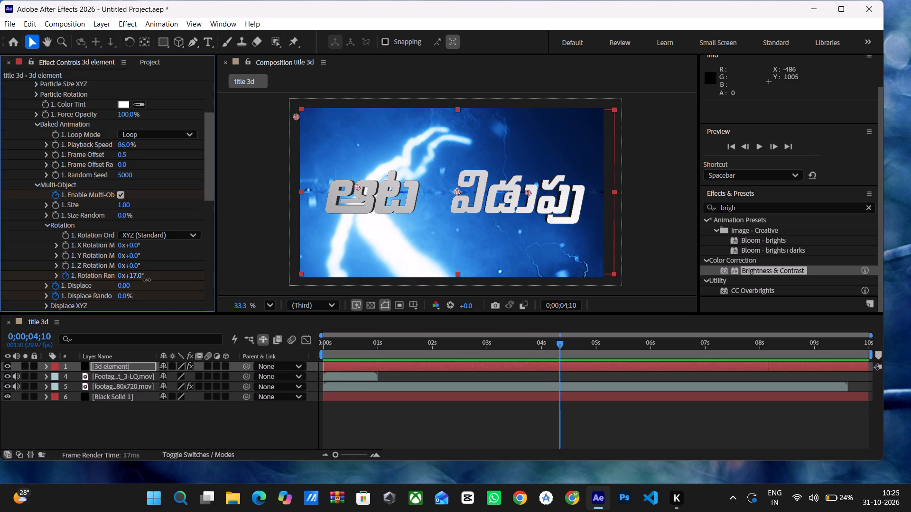
pyautogui.moveTo(147, 280); pyautogui.dragTo(143, 280)
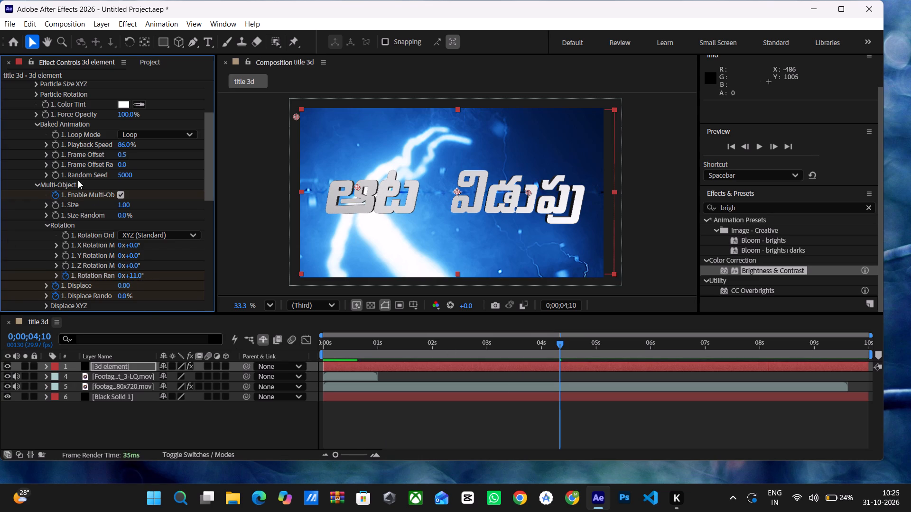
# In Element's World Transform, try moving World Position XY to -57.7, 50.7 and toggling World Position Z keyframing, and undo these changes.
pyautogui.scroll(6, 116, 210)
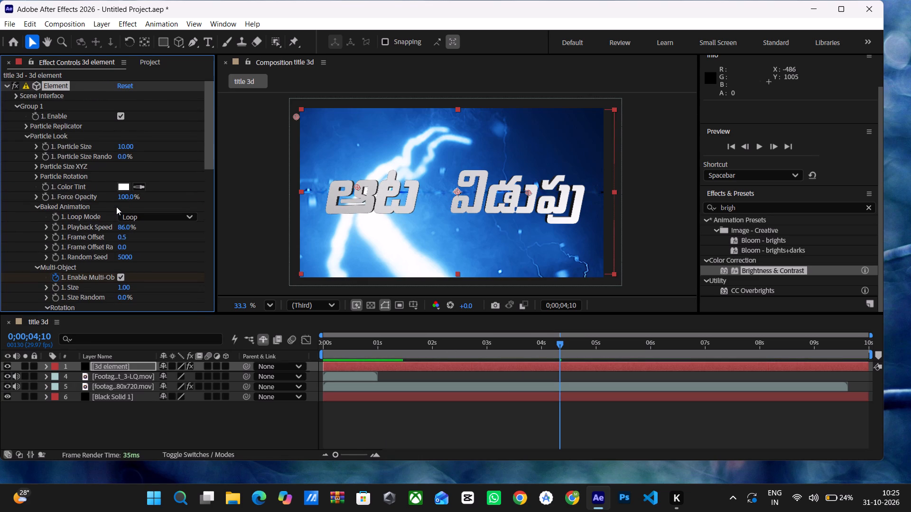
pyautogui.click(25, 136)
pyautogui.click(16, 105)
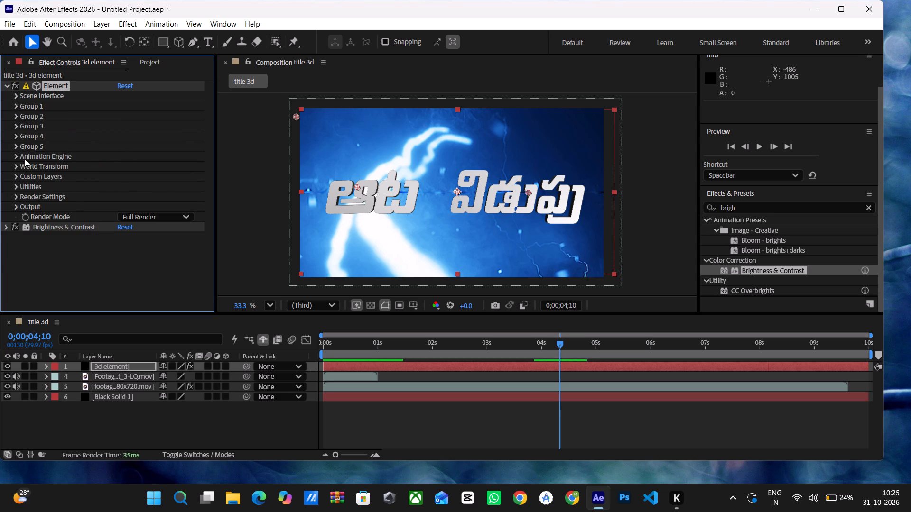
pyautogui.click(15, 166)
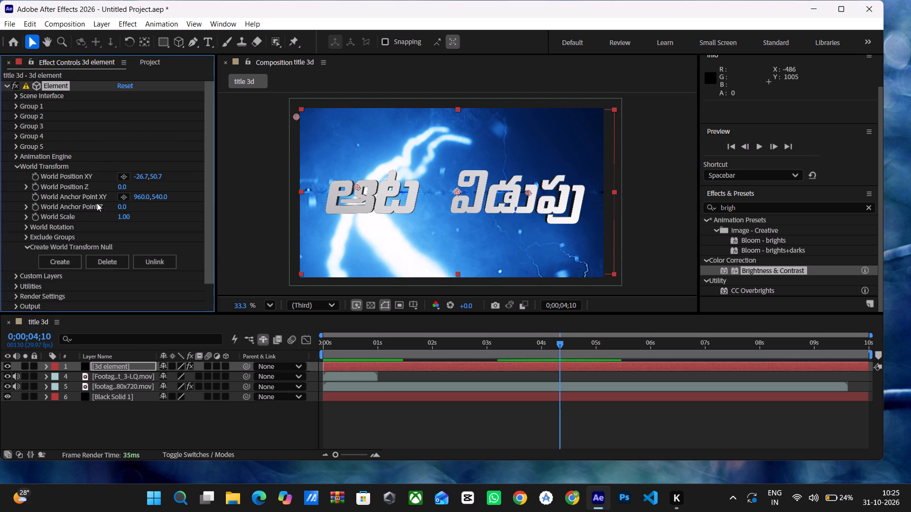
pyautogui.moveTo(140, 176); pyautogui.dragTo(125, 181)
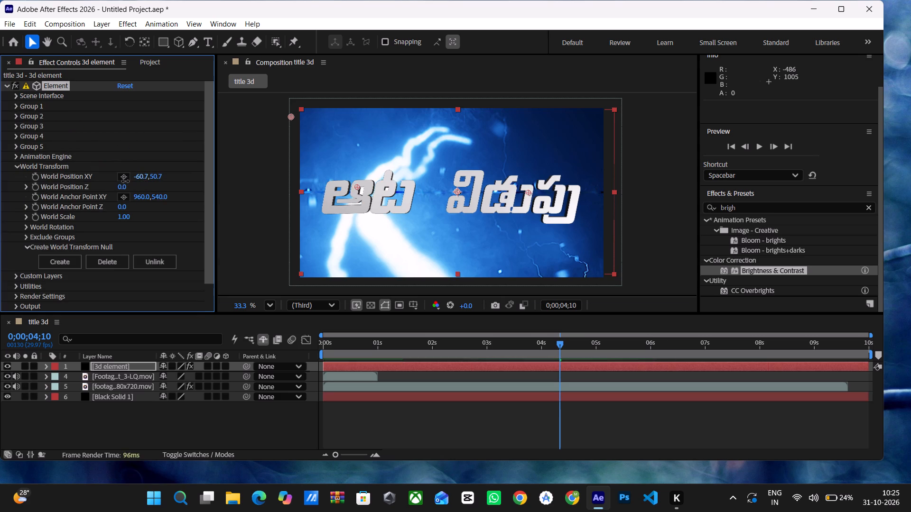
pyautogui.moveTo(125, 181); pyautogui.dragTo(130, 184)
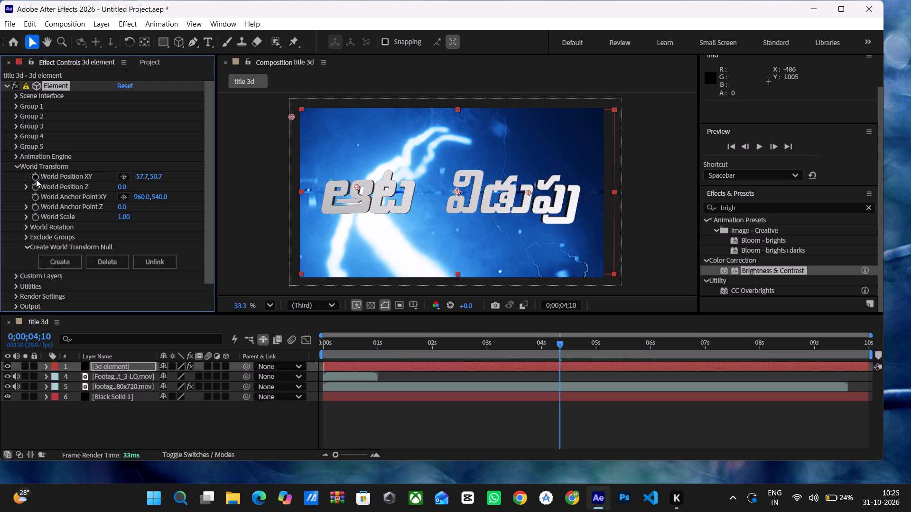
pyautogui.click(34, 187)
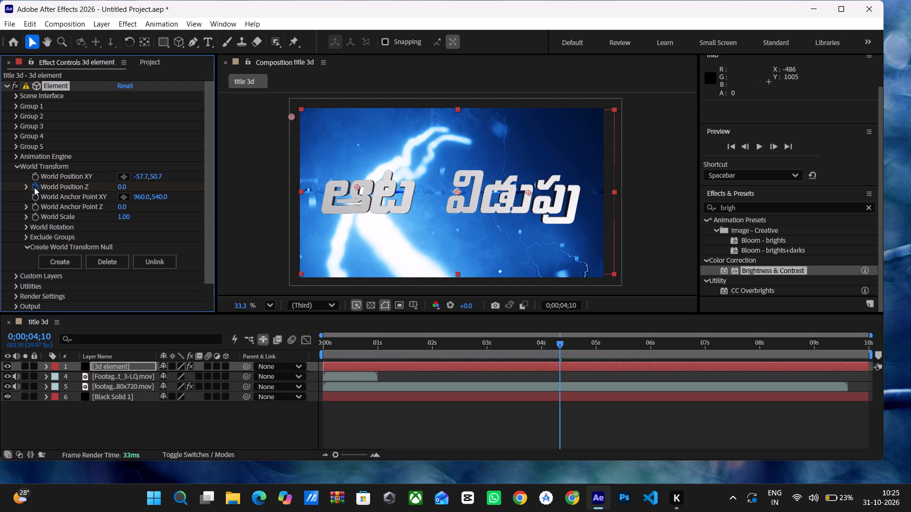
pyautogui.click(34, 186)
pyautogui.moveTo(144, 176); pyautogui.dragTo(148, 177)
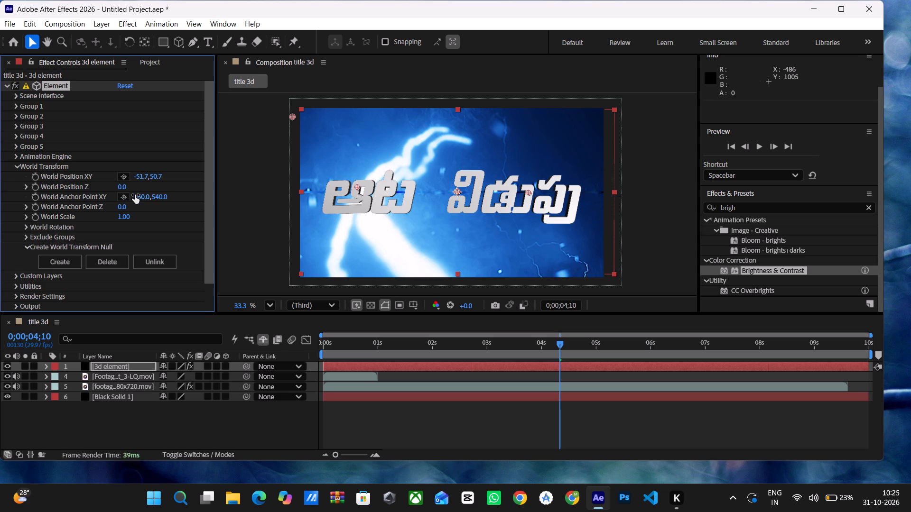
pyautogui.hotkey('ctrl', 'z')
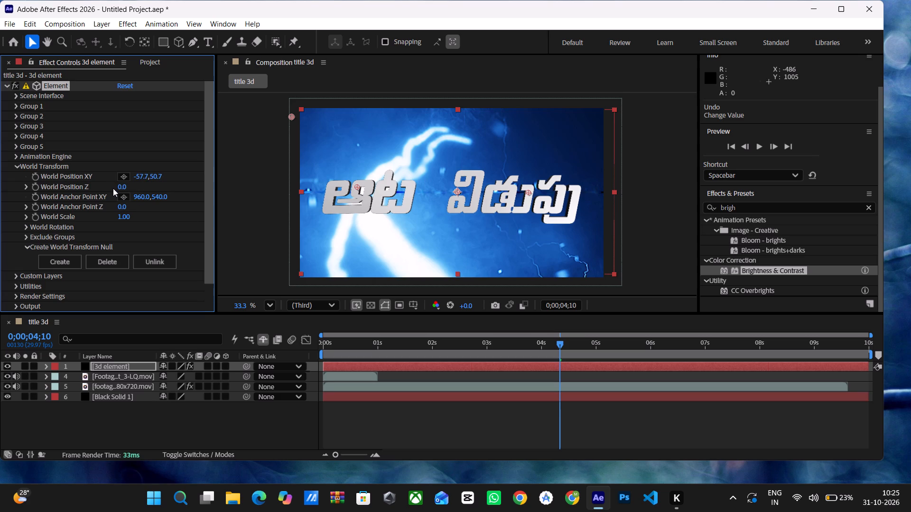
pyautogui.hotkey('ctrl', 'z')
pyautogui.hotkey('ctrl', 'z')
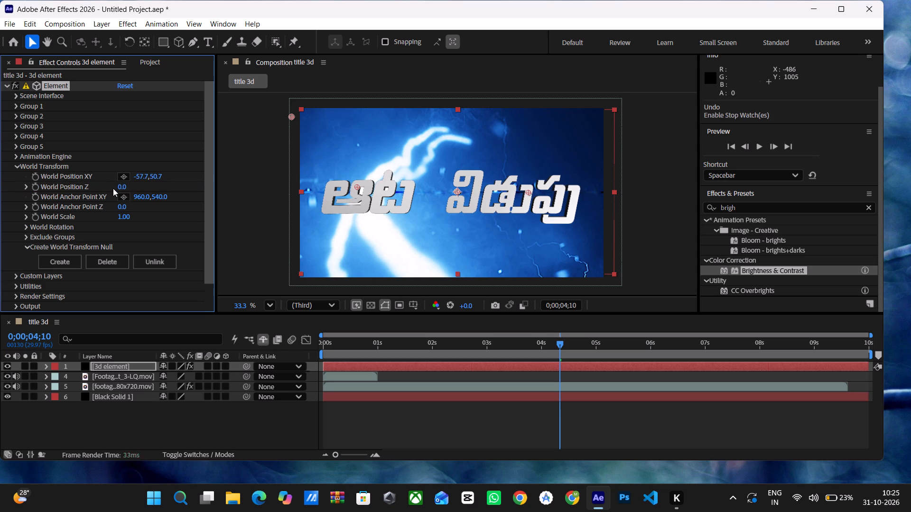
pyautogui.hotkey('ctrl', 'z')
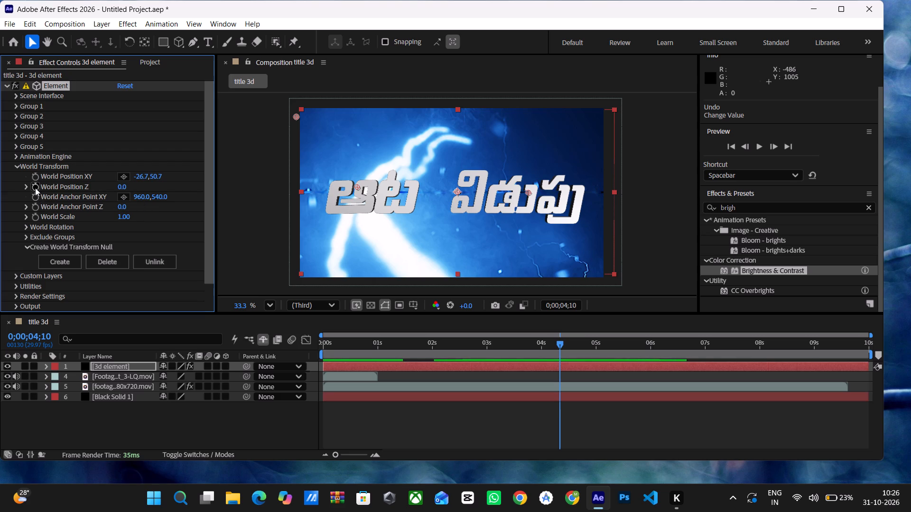
# Enable keyframing for Element's X Rotation World at 0;00;04;10 and set it to -13°.
pyautogui.click(26, 228)
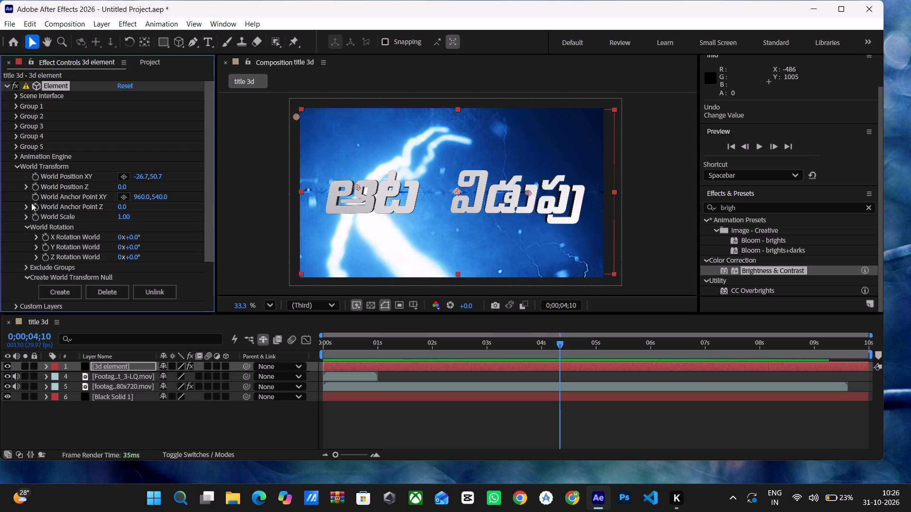
pyautogui.scroll(-2, 57, 249)
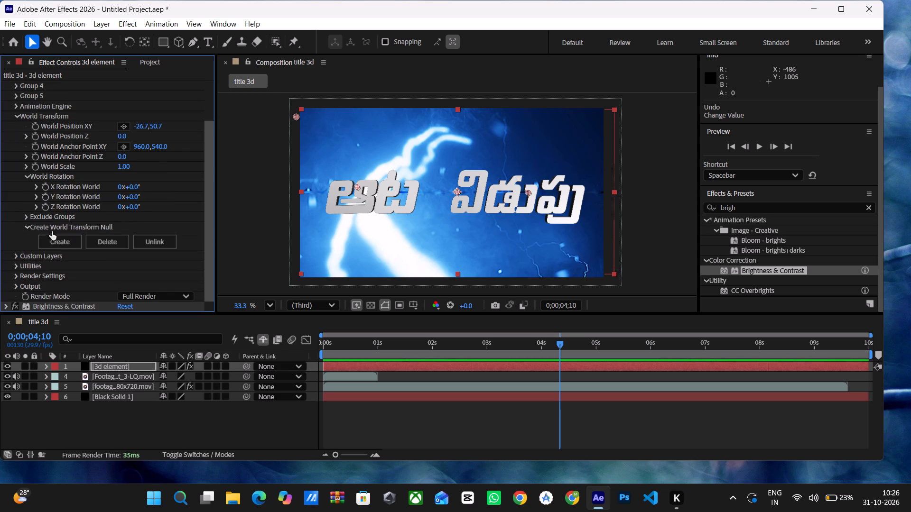
pyautogui.click(26, 215)
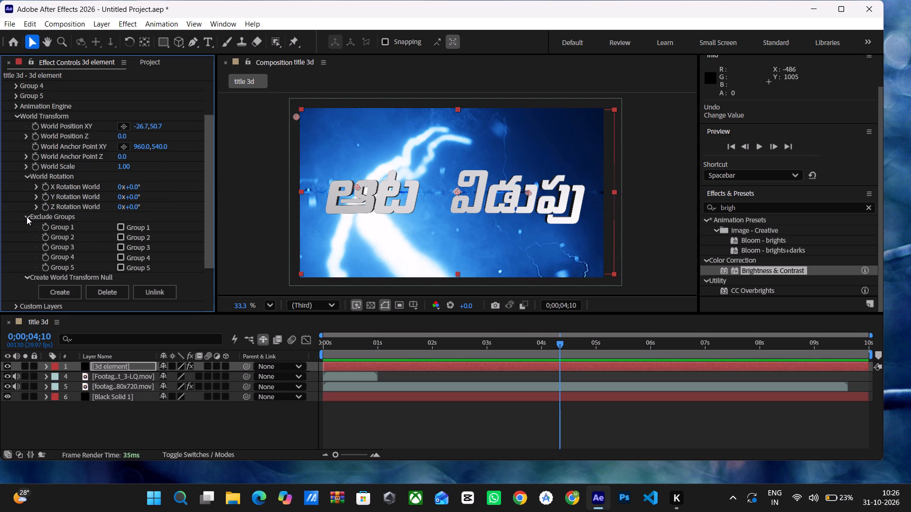
pyautogui.click(27, 217)
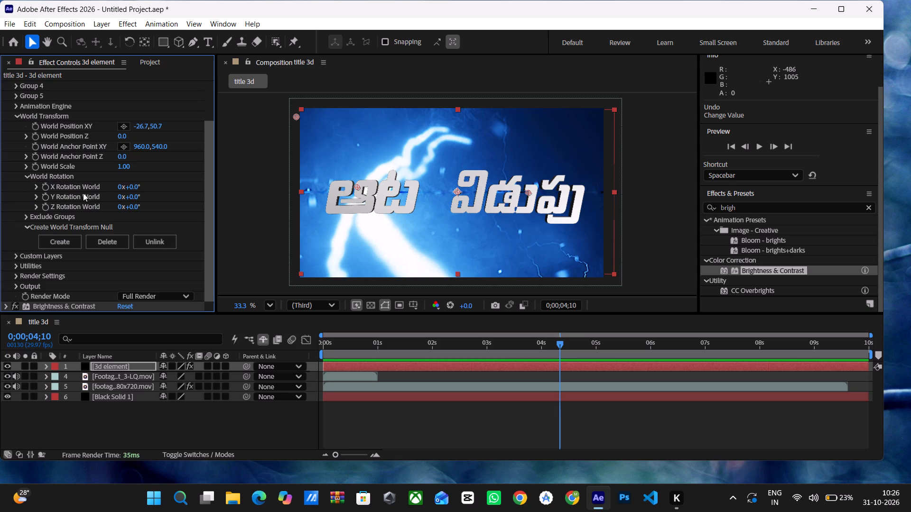
pyautogui.click(45, 189)
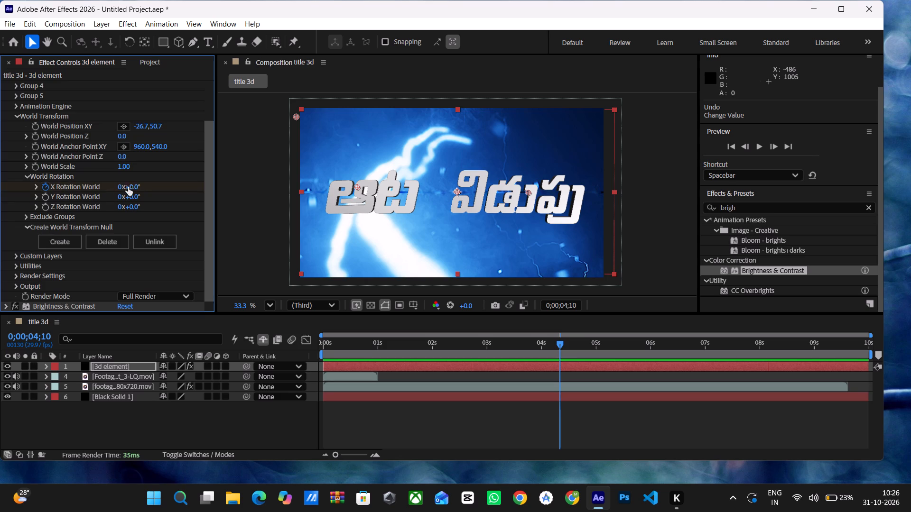
pyautogui.moveTo(130, 187); pyautogui.dragTo(194, 209)
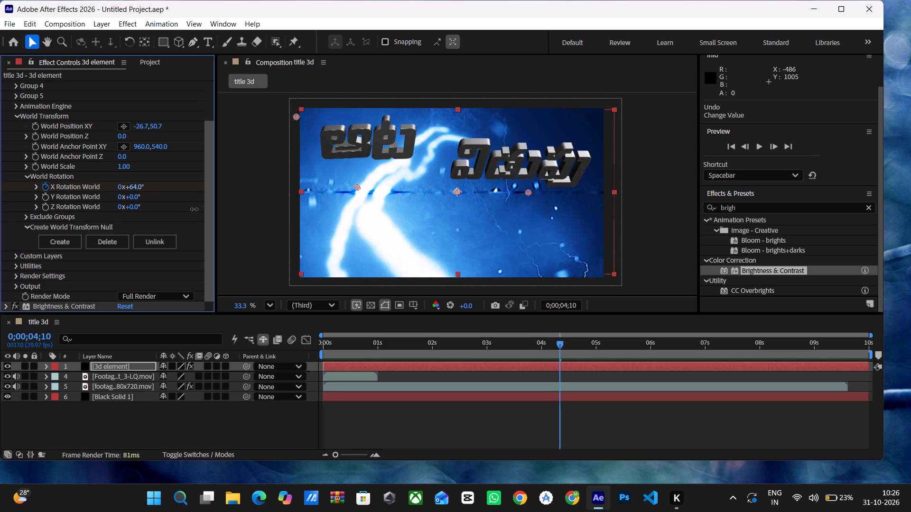
pyautogui.moveTo(194, 209); pyautogui.dragTo(144, 208)
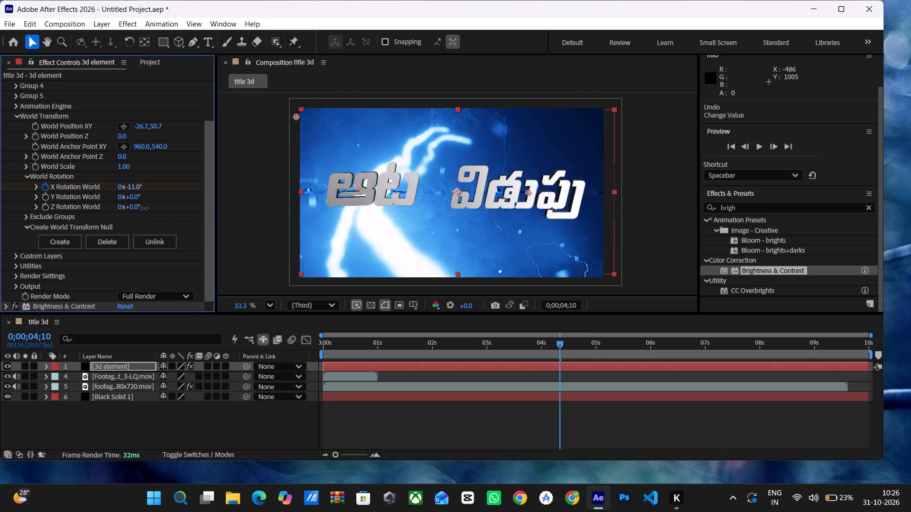
pyautogui.moveTo(144, 208); pyautogui.dragTo(144, 208)
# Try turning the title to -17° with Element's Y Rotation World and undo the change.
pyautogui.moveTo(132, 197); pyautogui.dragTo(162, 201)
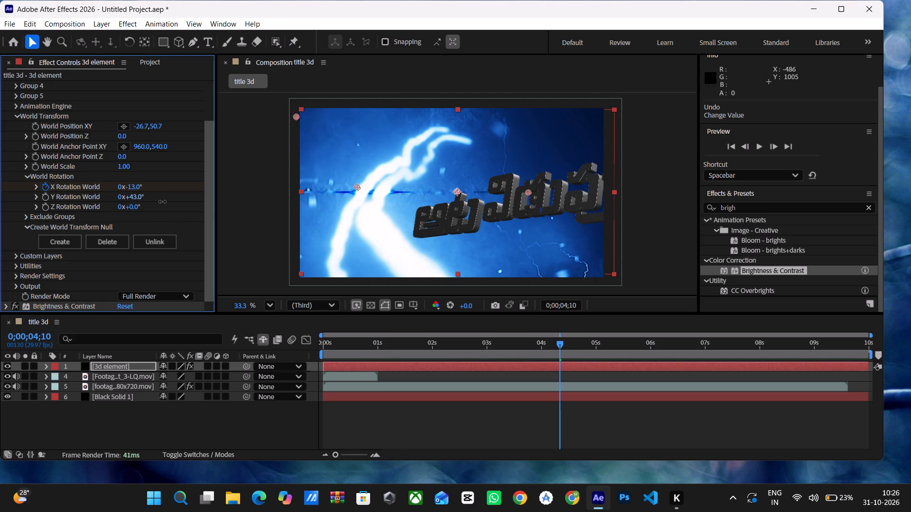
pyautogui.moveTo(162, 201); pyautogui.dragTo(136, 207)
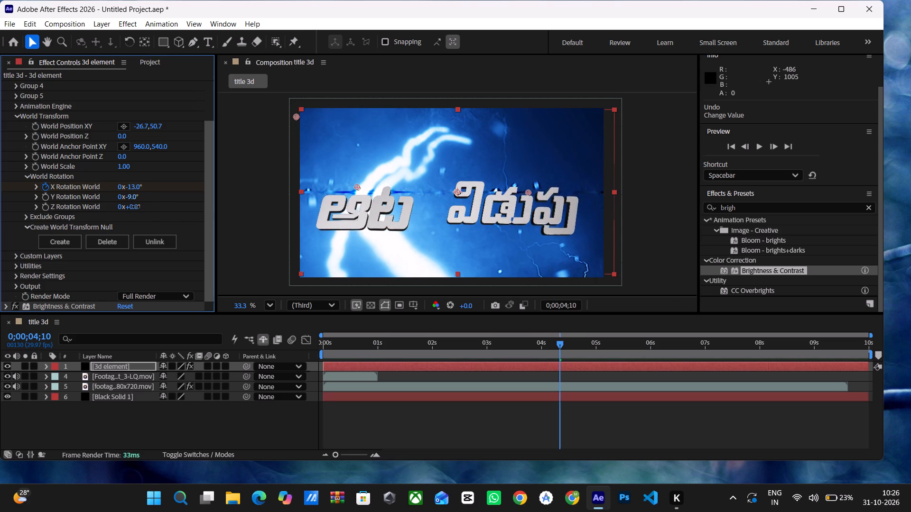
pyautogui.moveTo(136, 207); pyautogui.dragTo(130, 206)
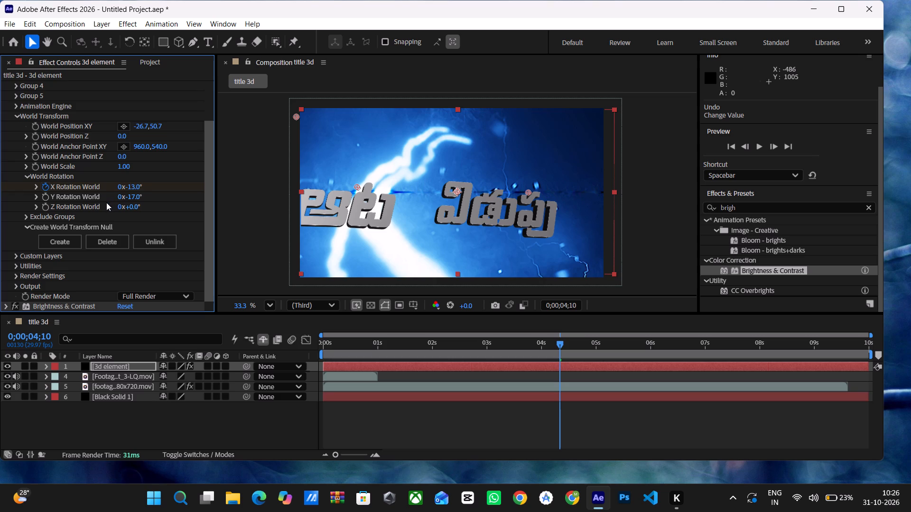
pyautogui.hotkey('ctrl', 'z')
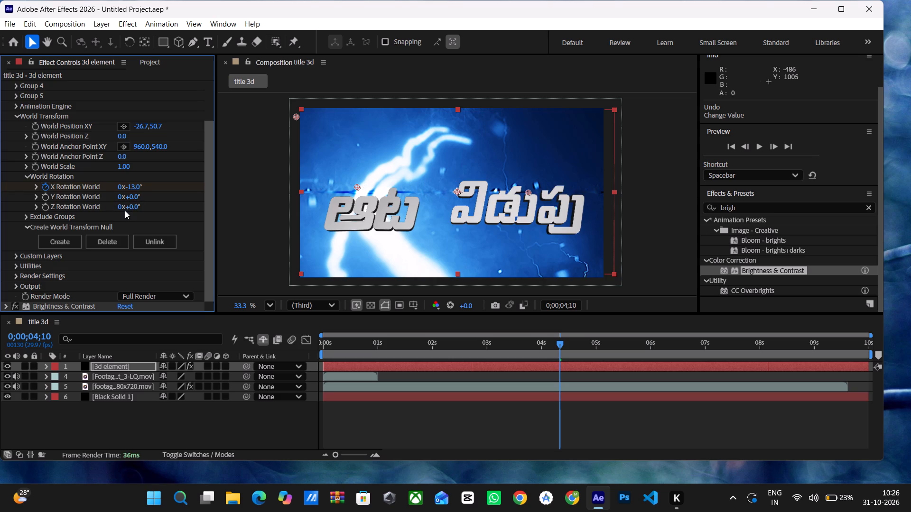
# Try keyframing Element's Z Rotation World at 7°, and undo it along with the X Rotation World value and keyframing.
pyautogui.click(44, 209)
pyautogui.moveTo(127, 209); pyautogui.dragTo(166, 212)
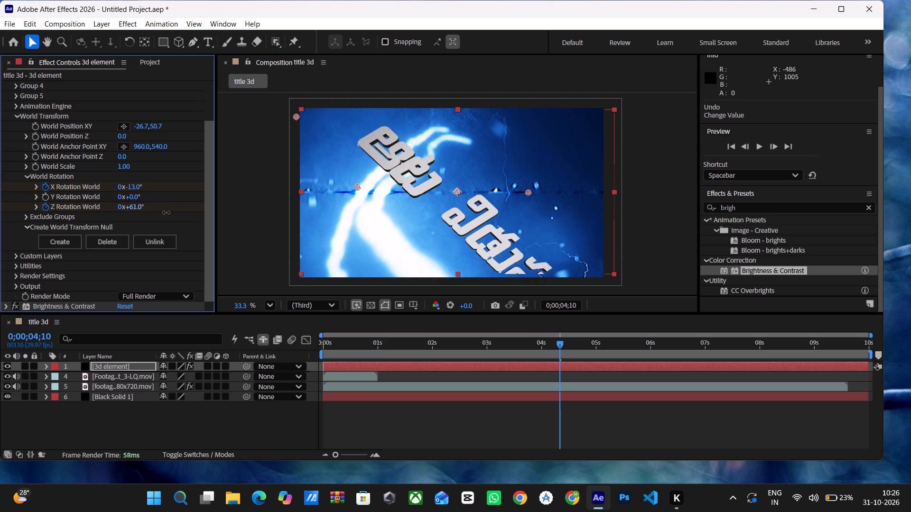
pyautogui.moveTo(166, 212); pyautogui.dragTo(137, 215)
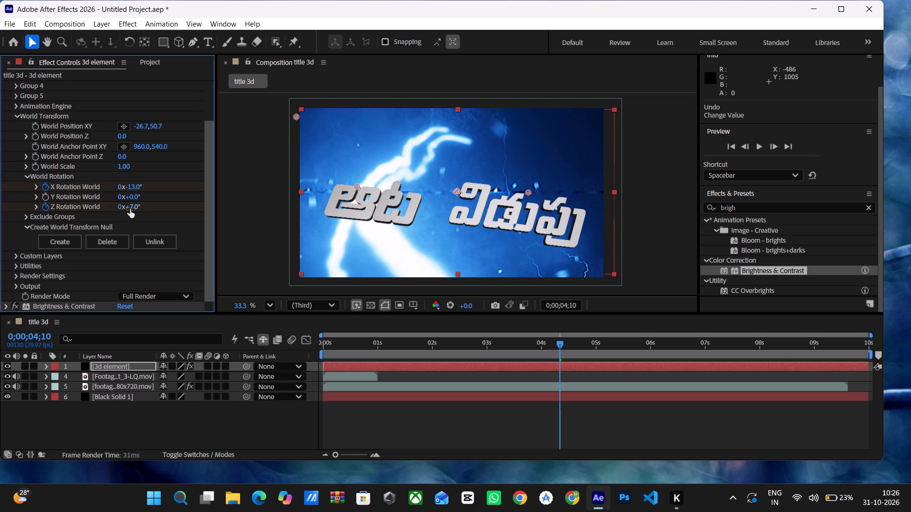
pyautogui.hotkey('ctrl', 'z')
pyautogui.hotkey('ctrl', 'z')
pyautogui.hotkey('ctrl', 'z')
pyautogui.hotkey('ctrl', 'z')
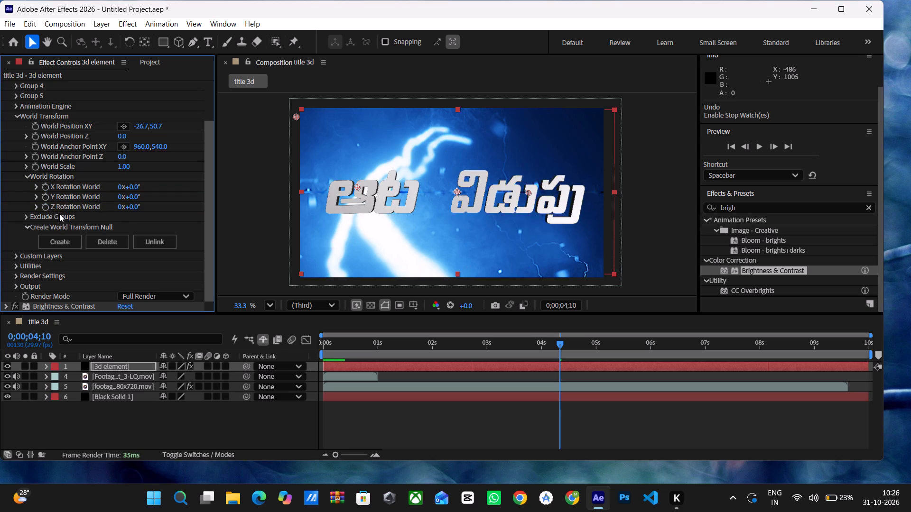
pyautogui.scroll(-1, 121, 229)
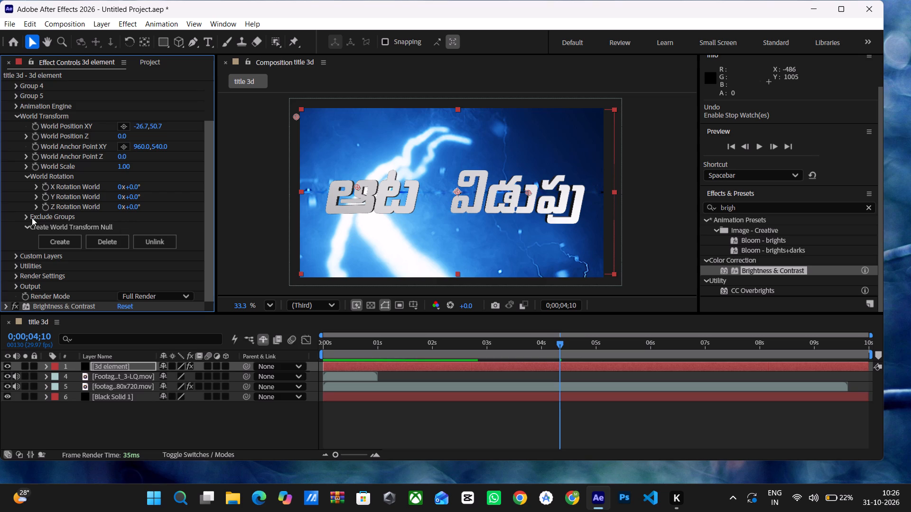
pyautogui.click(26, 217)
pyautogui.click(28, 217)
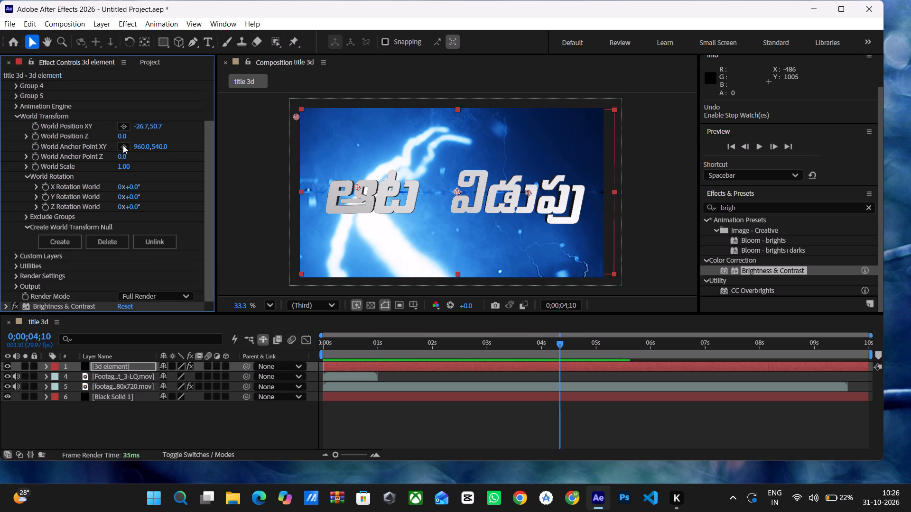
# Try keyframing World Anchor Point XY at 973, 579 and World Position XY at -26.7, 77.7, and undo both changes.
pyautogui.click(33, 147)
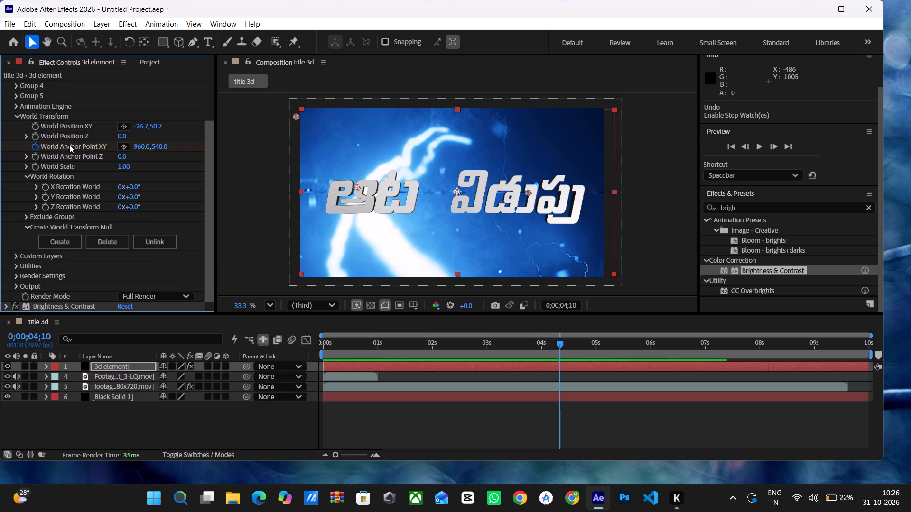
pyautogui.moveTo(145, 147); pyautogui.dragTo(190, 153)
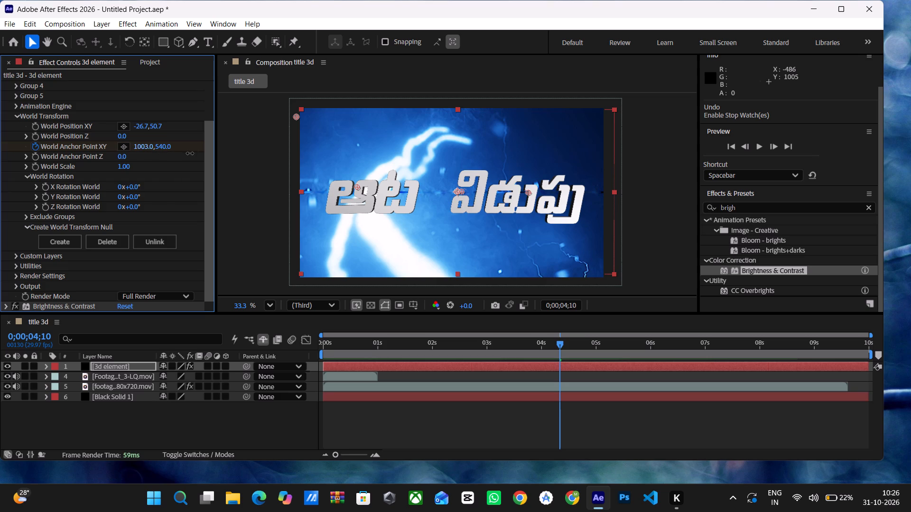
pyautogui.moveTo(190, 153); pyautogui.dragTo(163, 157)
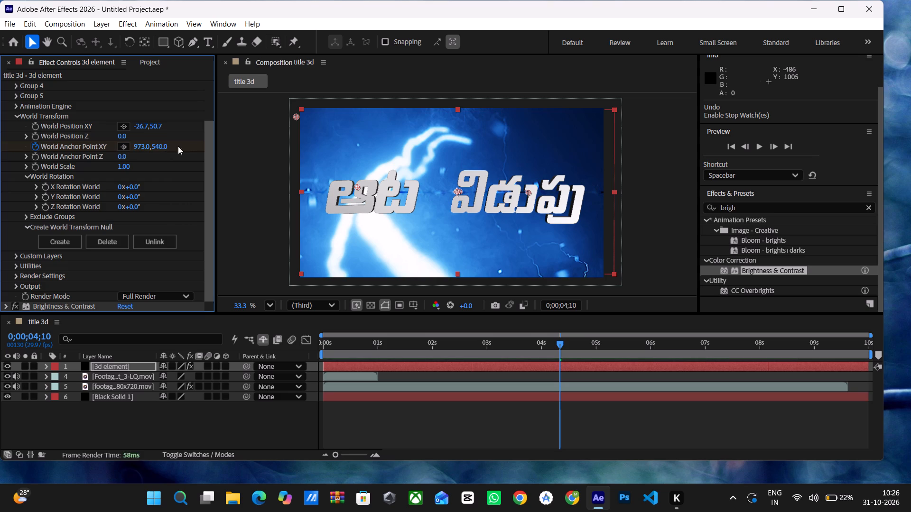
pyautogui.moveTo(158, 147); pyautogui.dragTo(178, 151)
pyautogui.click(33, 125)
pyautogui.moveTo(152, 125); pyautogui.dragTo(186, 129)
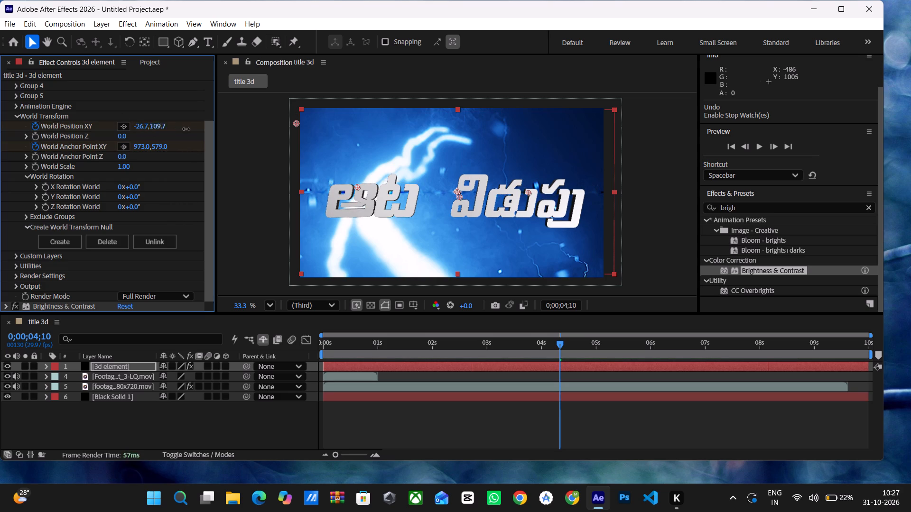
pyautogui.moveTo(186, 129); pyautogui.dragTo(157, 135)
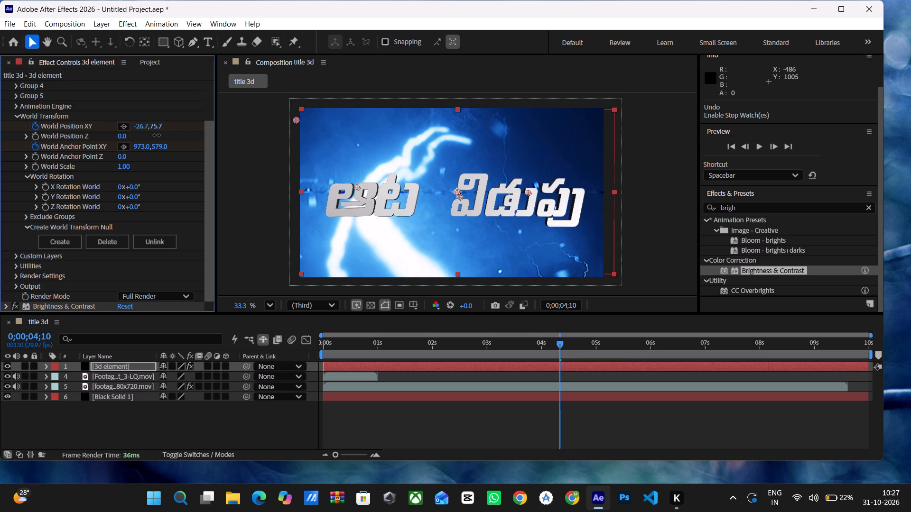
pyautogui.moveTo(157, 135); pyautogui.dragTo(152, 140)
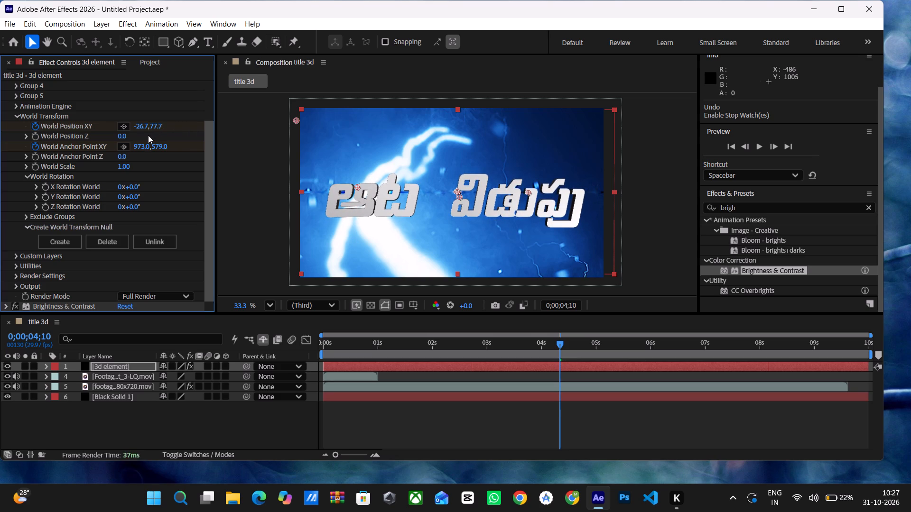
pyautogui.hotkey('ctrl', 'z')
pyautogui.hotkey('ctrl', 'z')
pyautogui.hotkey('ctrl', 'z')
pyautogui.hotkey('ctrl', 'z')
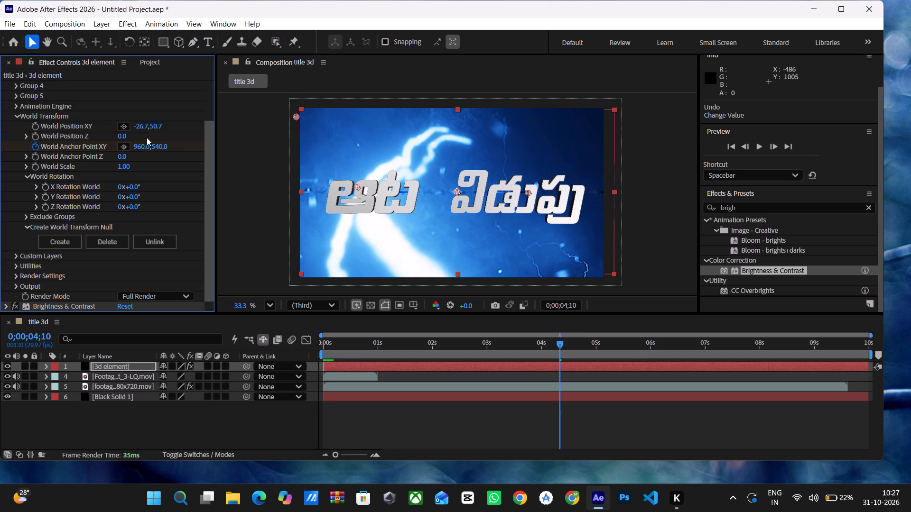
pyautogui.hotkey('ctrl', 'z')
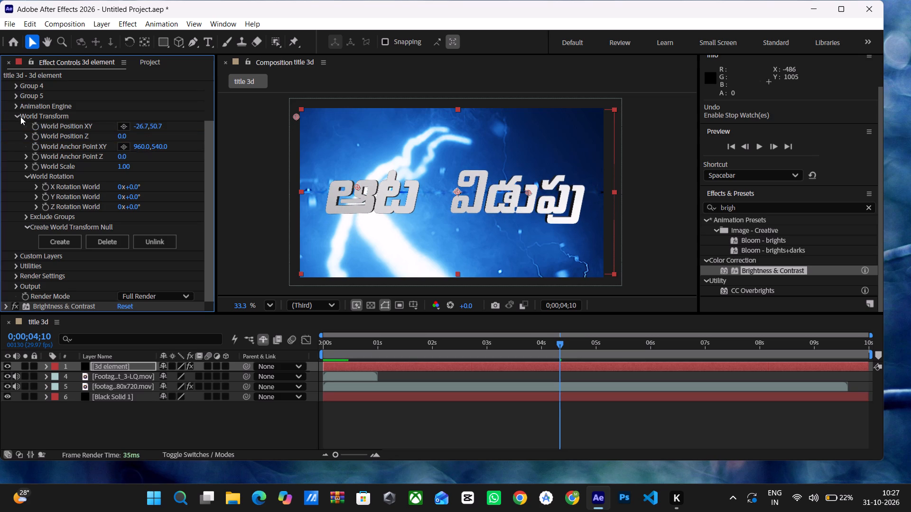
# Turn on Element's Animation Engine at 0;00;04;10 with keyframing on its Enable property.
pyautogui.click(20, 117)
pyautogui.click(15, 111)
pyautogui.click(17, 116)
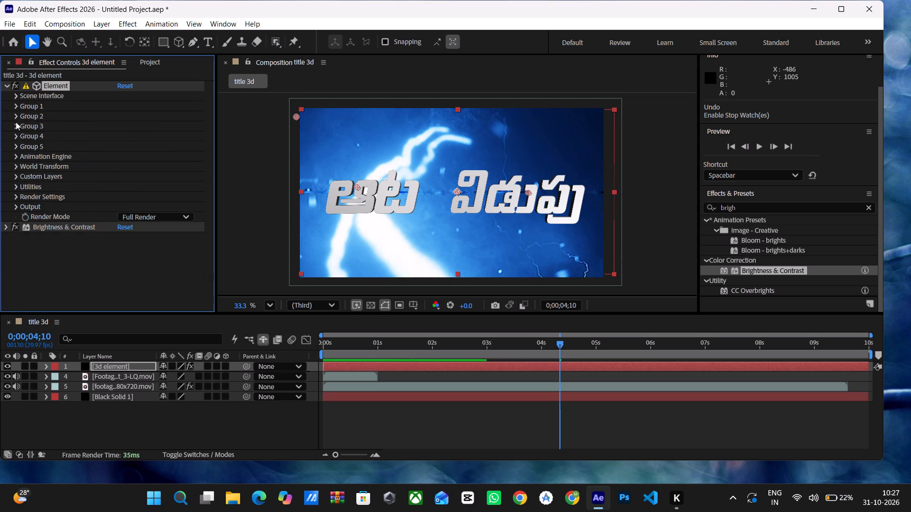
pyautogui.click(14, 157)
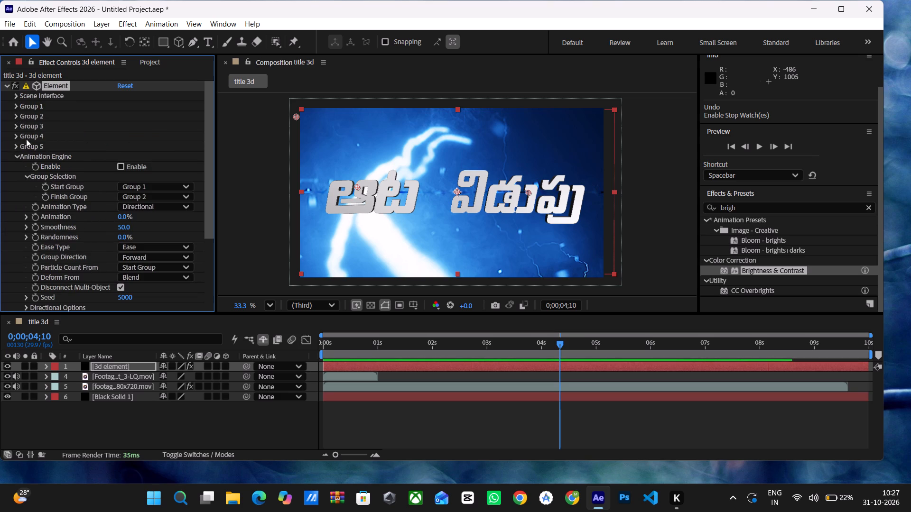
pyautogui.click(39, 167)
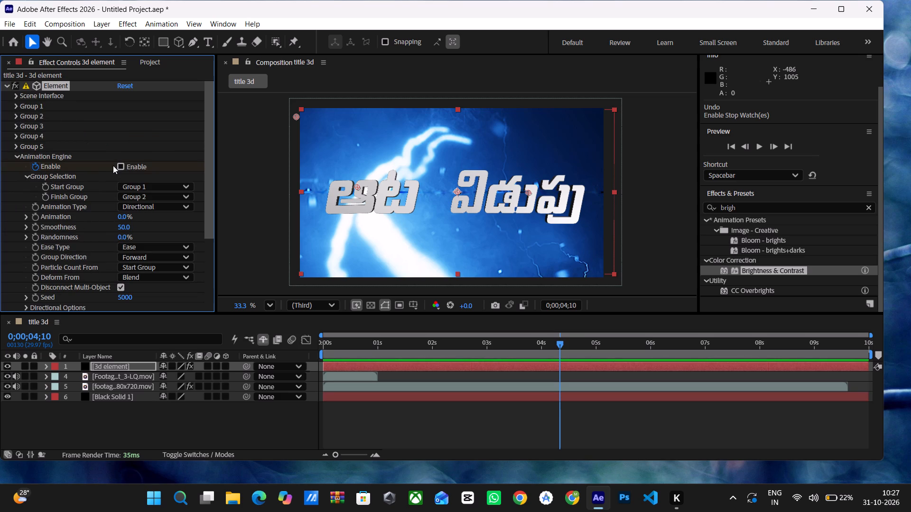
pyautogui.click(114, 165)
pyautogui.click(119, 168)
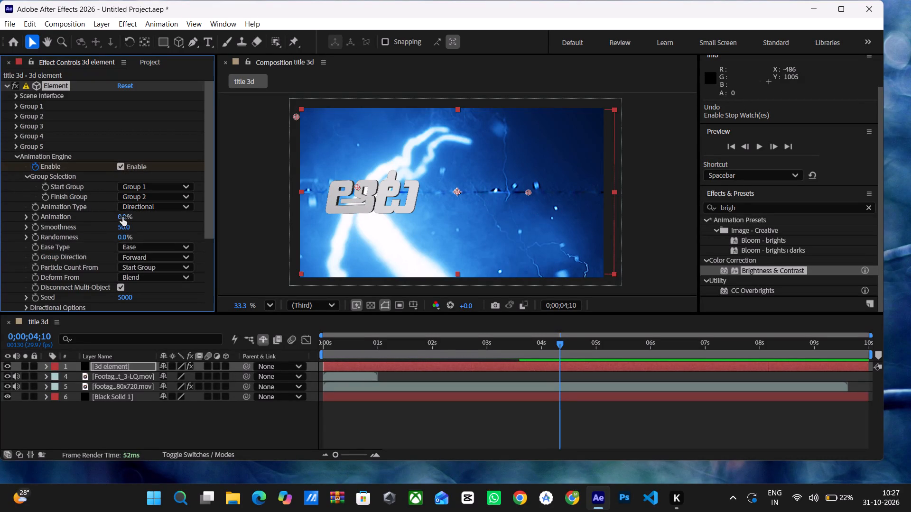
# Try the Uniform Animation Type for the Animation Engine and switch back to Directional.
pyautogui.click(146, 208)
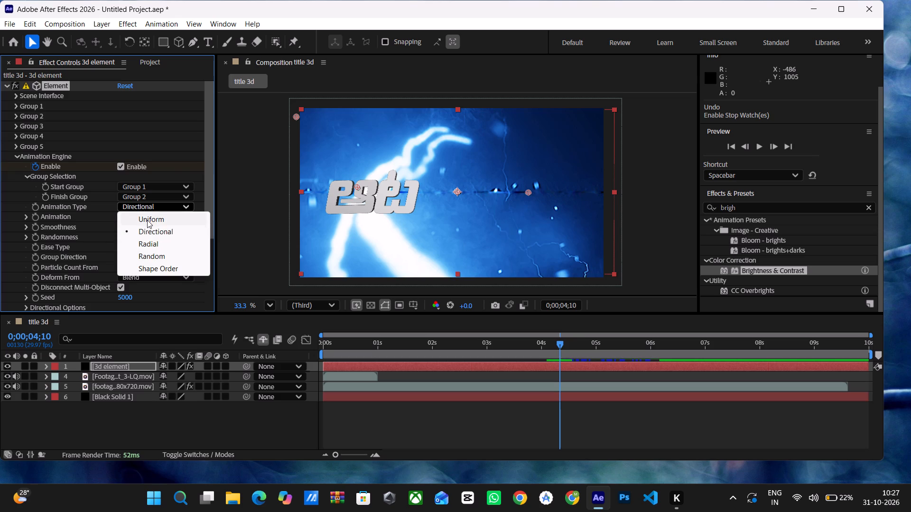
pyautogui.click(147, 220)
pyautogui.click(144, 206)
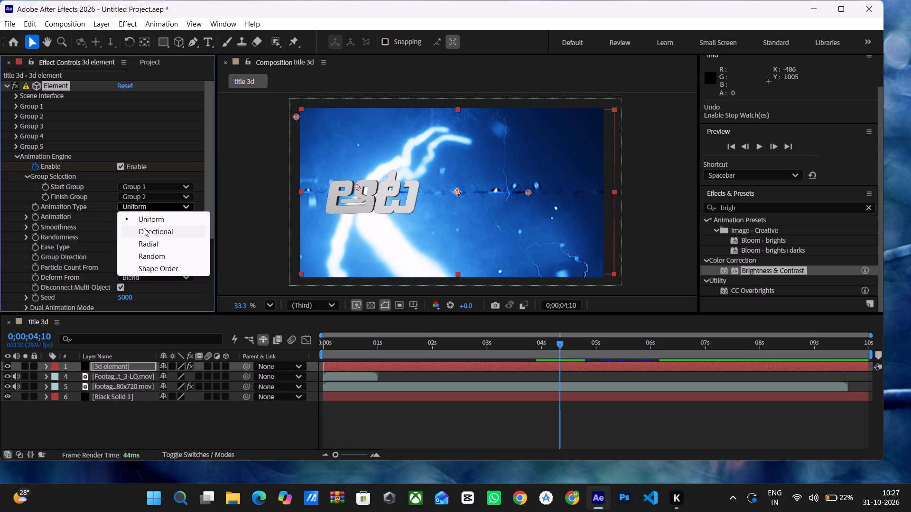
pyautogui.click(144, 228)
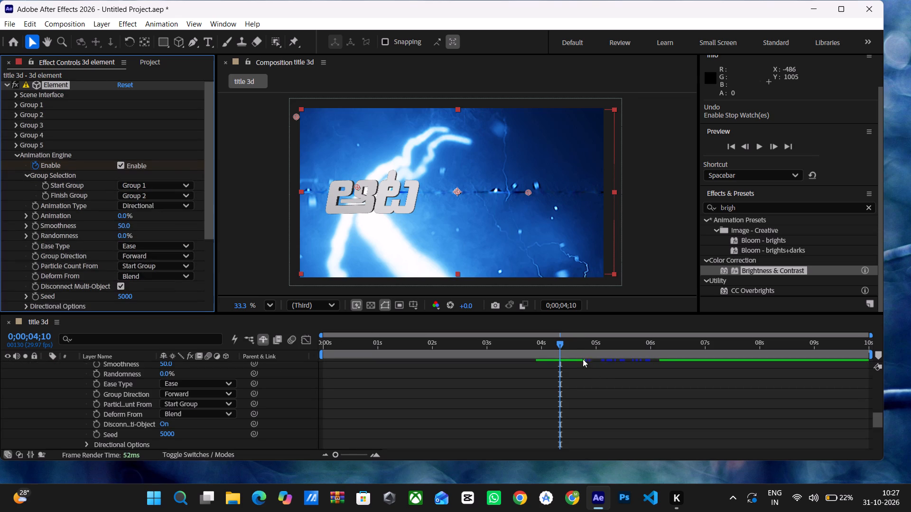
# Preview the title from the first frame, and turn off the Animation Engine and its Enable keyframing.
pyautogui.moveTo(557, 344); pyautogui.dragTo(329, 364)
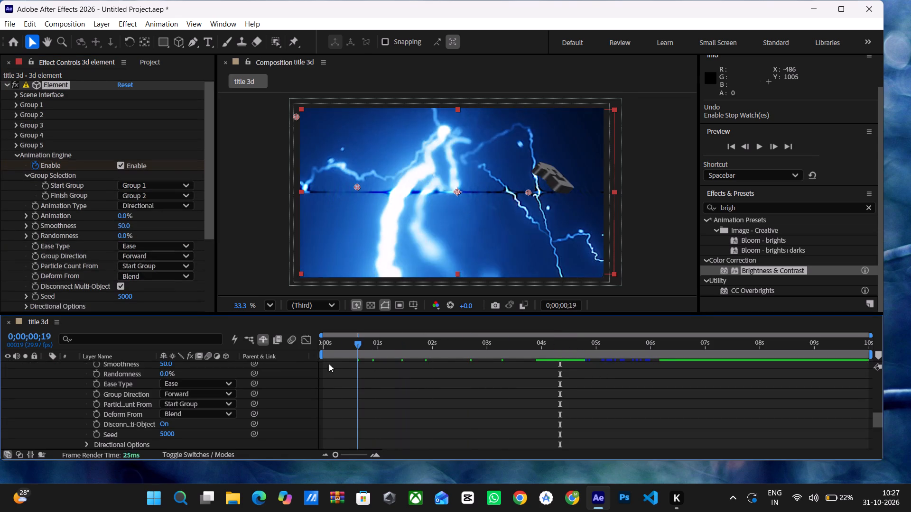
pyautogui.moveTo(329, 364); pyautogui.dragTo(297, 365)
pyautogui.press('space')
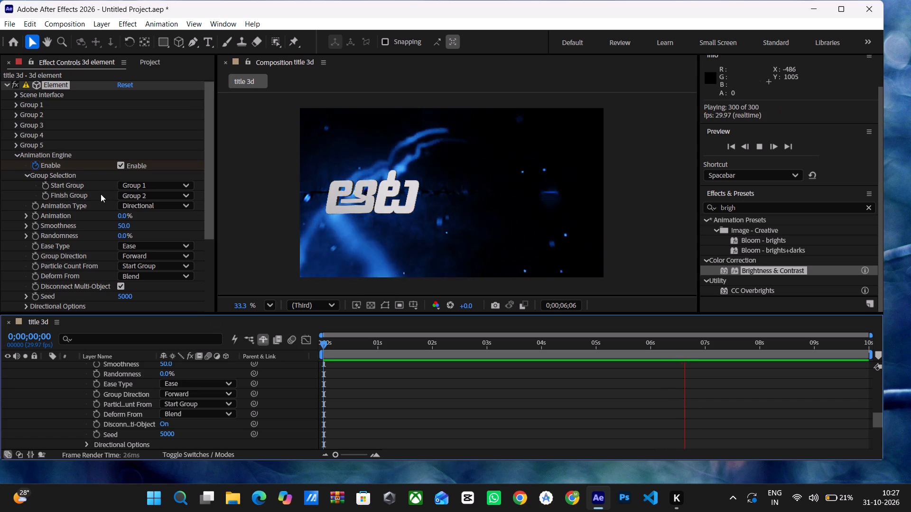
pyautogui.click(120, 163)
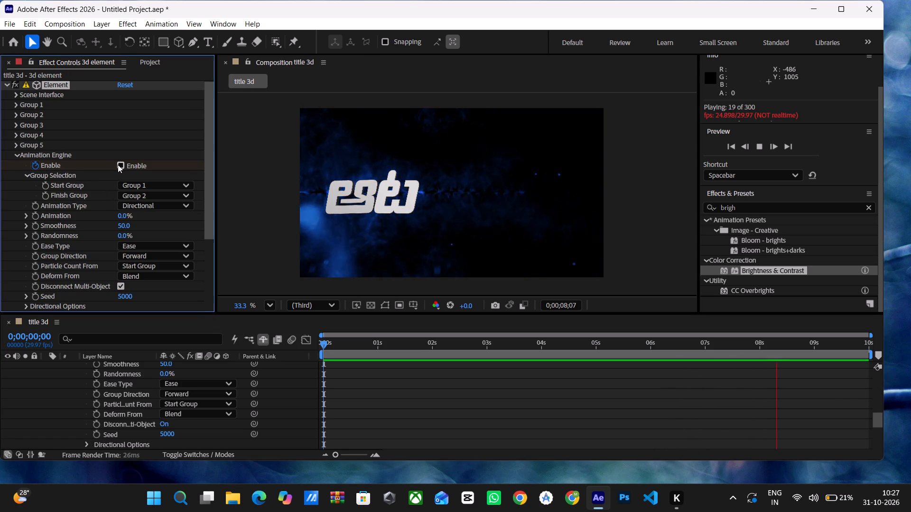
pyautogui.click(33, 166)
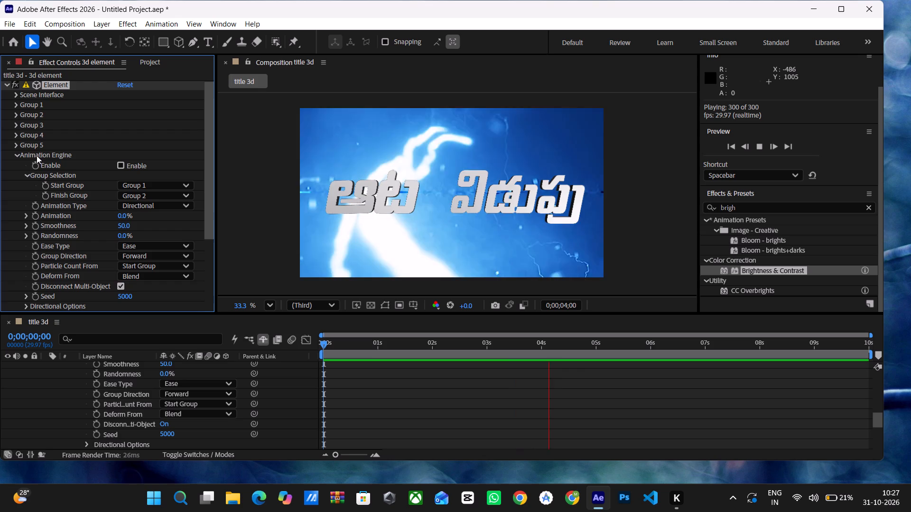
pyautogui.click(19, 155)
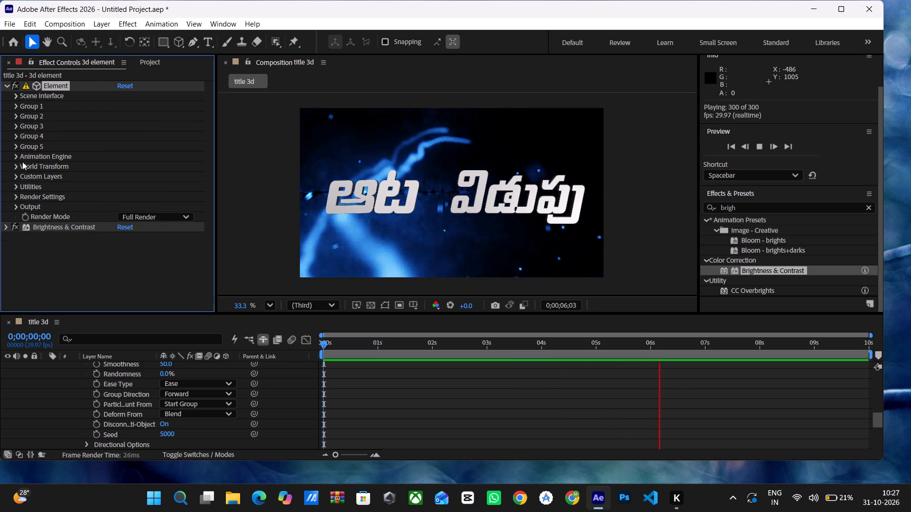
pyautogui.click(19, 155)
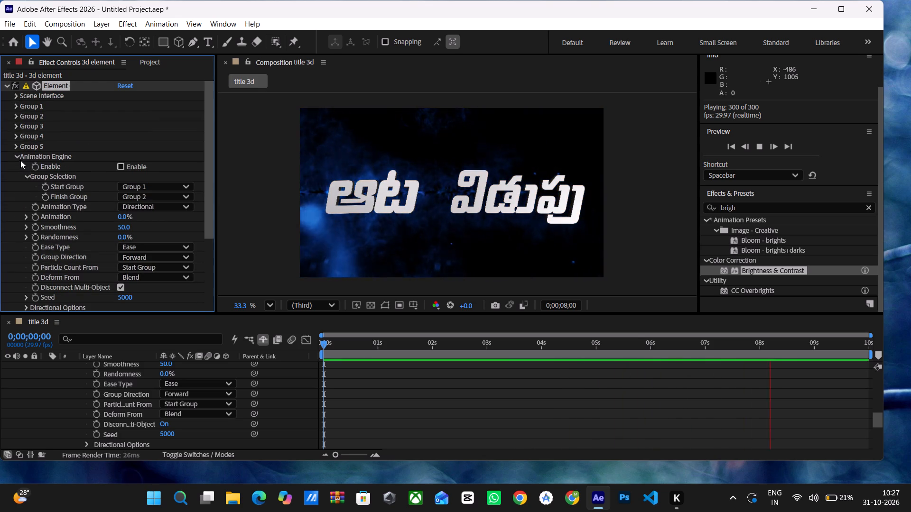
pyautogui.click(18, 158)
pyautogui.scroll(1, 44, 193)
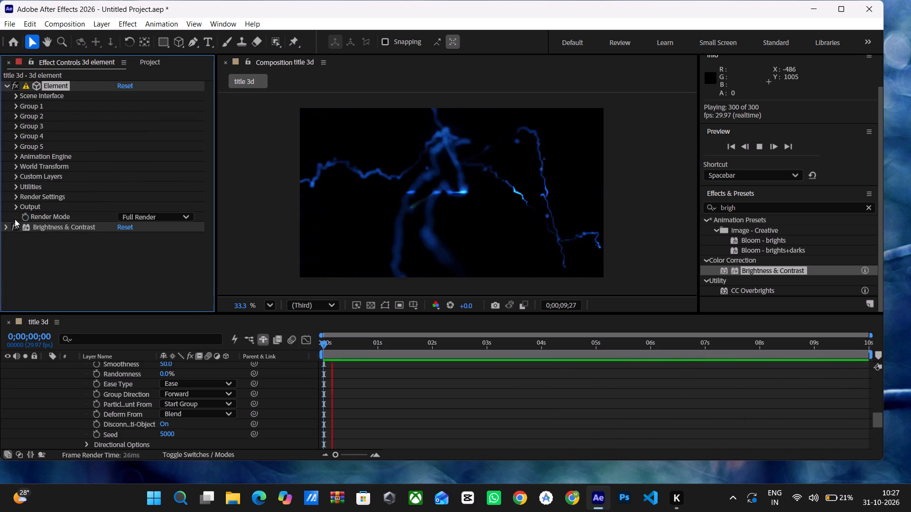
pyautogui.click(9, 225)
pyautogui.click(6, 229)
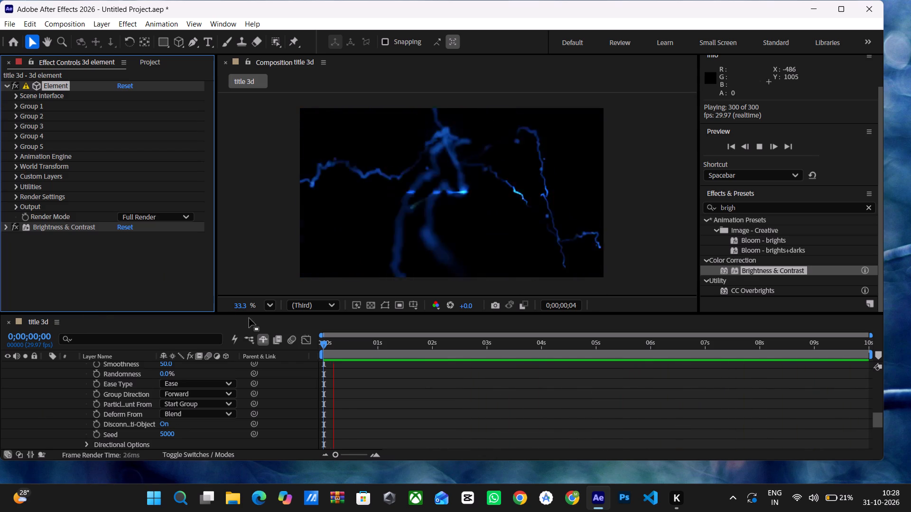
# Preview the title animation from 0;00;02;22 and scrub the timeline to about 0;00;03;28.
pyautogui.moveTo(452, 350); pyautogui.dragTo(485, 352, button='right')
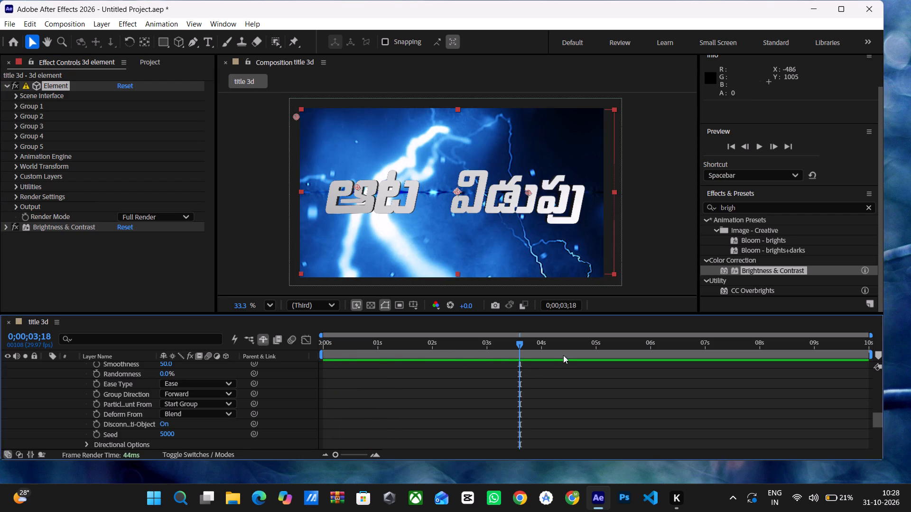
pyautogui.moveTo(519, 344); pyautogui.dragTo(471, 357)
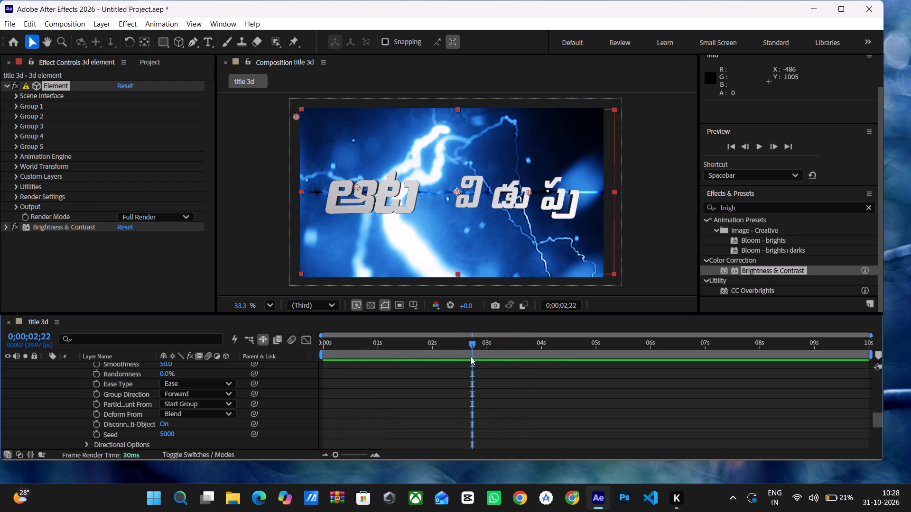
pyautogui.press('space')
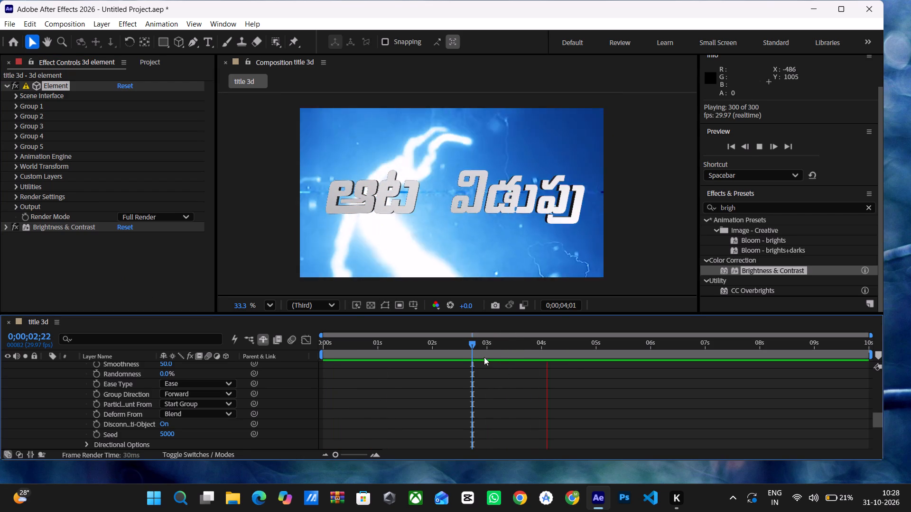
pyautogui.moveTo(473, 343); pyautogui.dragTo(545, 361)
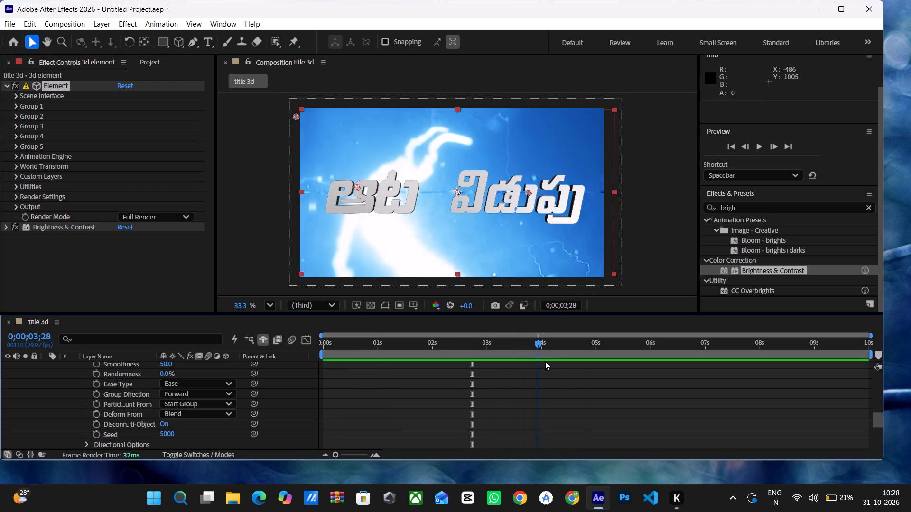
# At 0;00;05;00, keyframe the Multi-Object Rotation Random of Element's Group 1 at -308°.
pyautogui.moveTo(545, 361); pyautogui.dragTo(544, 363)
pyautogui.click(542, 346)
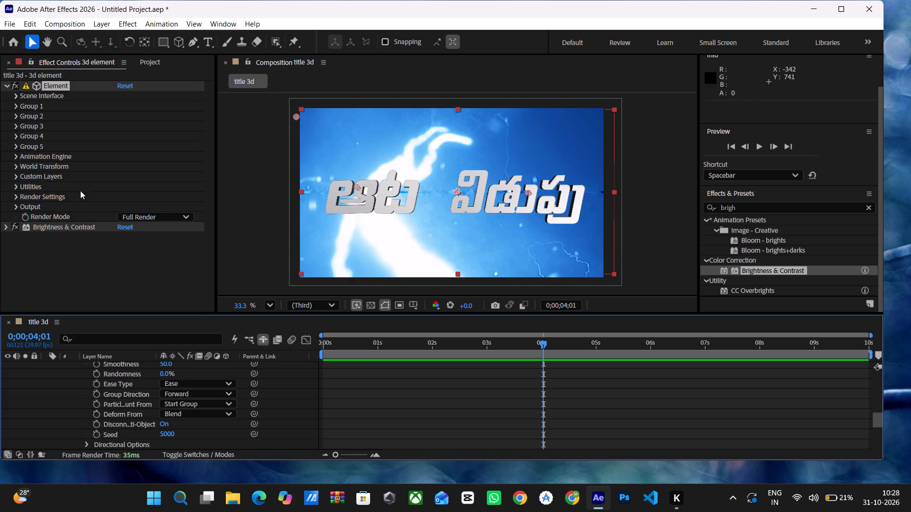
pyautogui.click(540, 345)
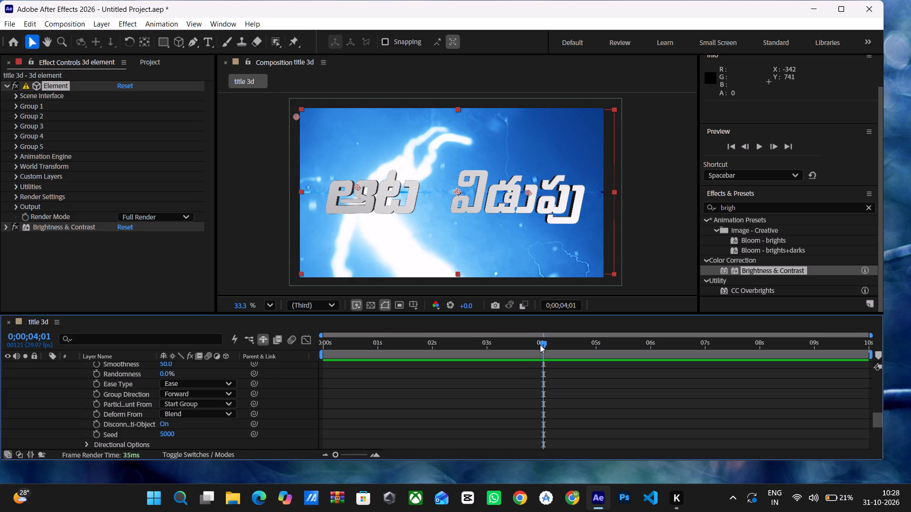
pyautogui.click(544, 345)
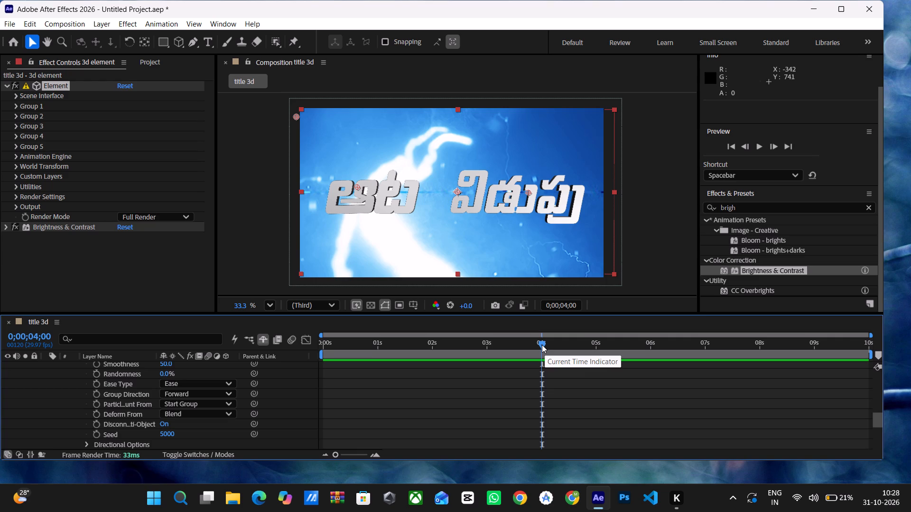
pyautogui.moveTo(542, 345); pyautogui.dragTo(597, 354)
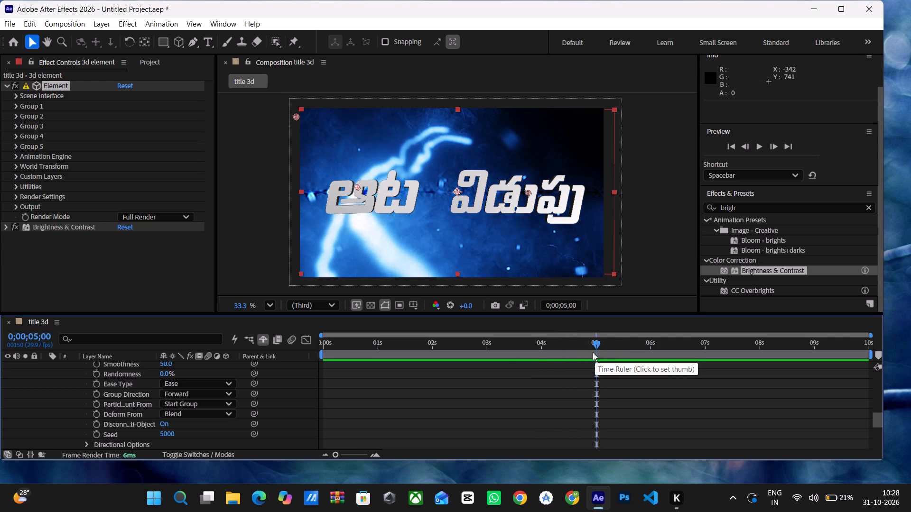
pyautogui.click(14, 104)
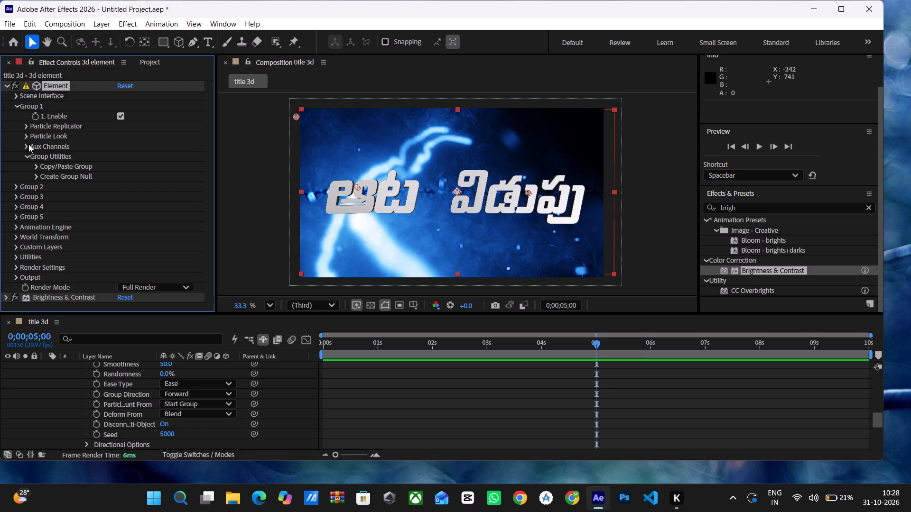
pyautogui.click(23, 133)
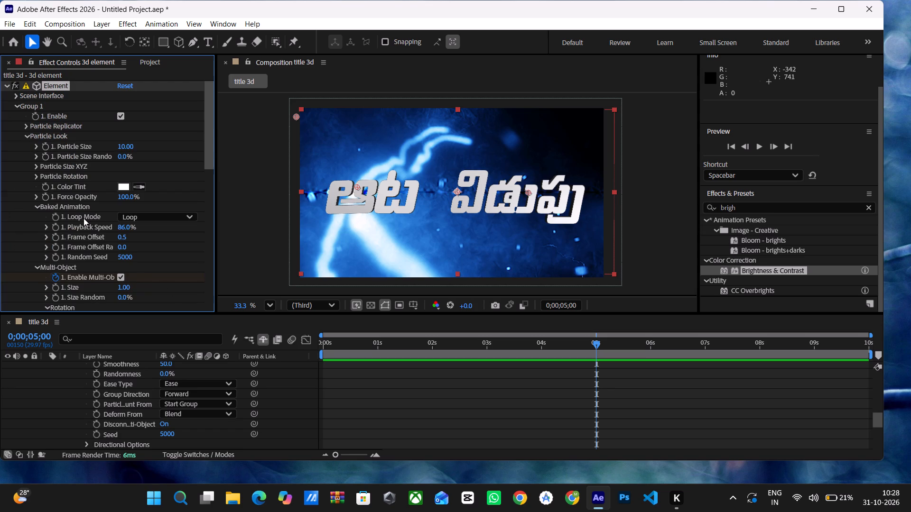
pyautogui.scroll(-5, 84, 218)
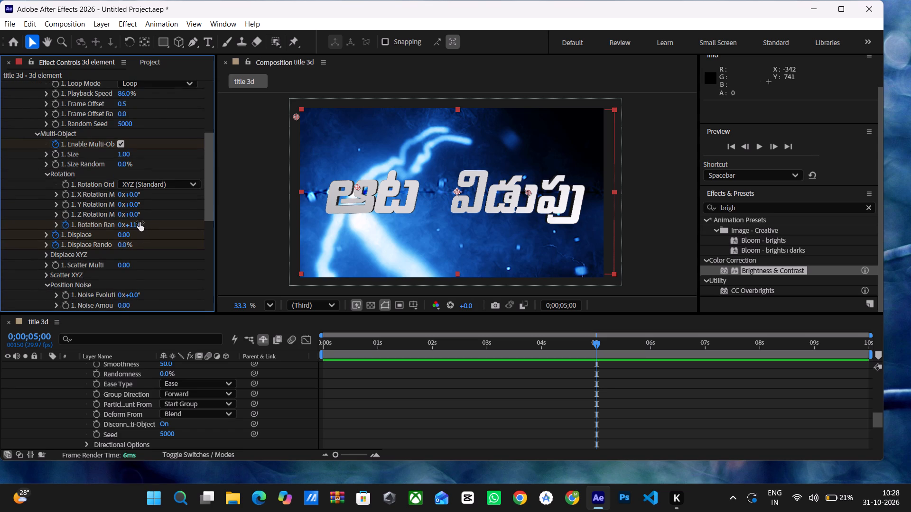
pyautogui.moveTo(137, 224); pyautogui.dragTo(120, 233)
pyautogui.moveTo(120, 233); pyautogui.dragTo(92, 245)
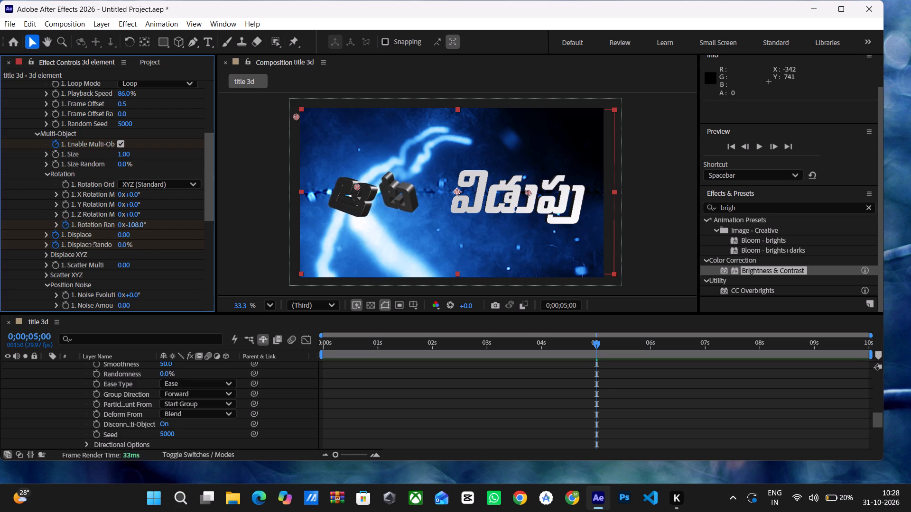
pyautogui.moveTo(92, 245); pyautogui.dragTo(137, 232)
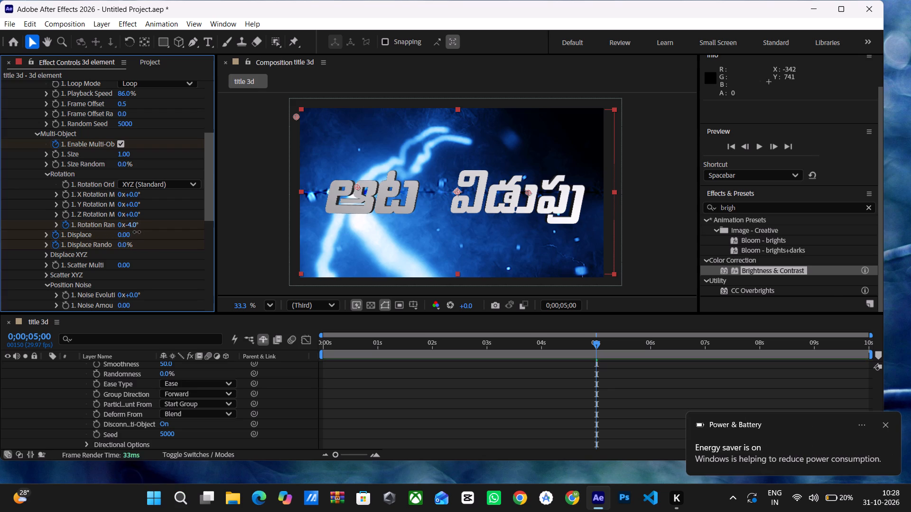
pyautogui.moveTo(137, 232); pyautogui.dragTo(20, 271)
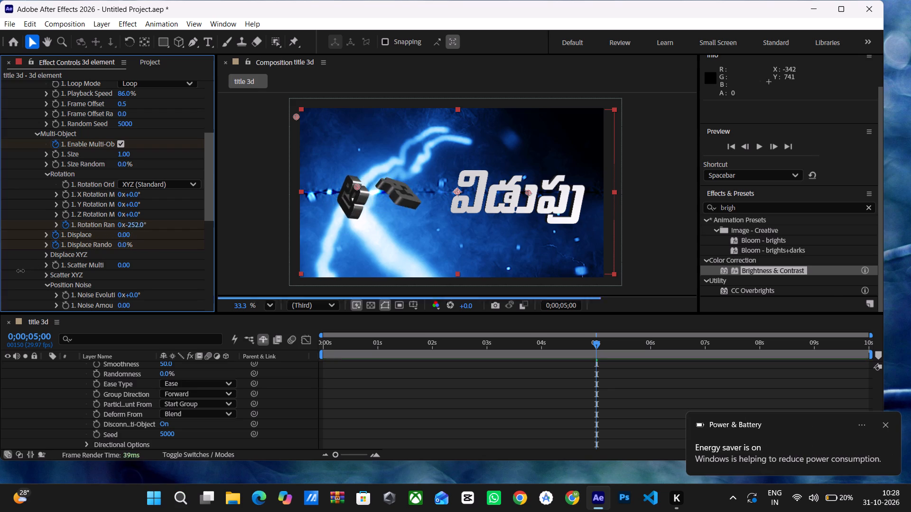
pyautogui.moveTo(20, 271); pyautogui.dragTo(0, 276)
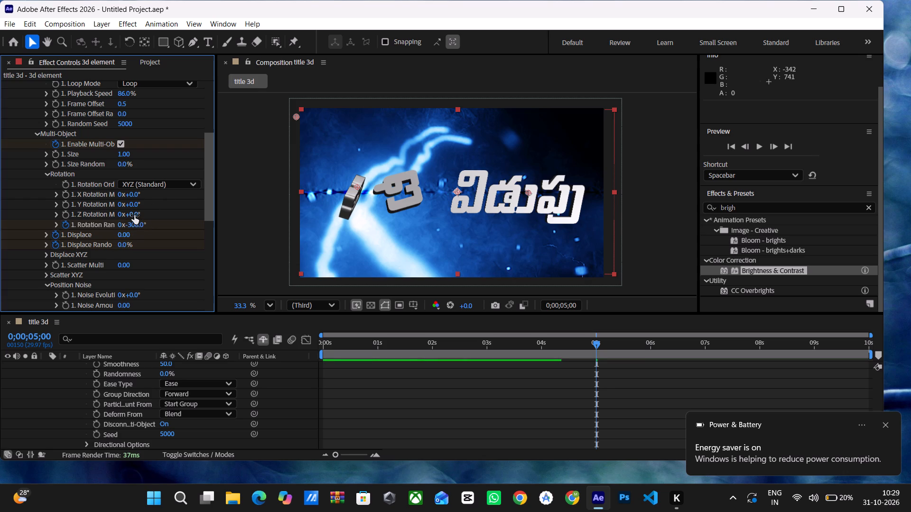
# Turn on keyframing for Group 1's Multi-Object X, Y and Z Rotation, with X set to -259° and Z to -120°.
pyautogui.moveTo(134, 215); pyautogui.dragTo(94, 235)
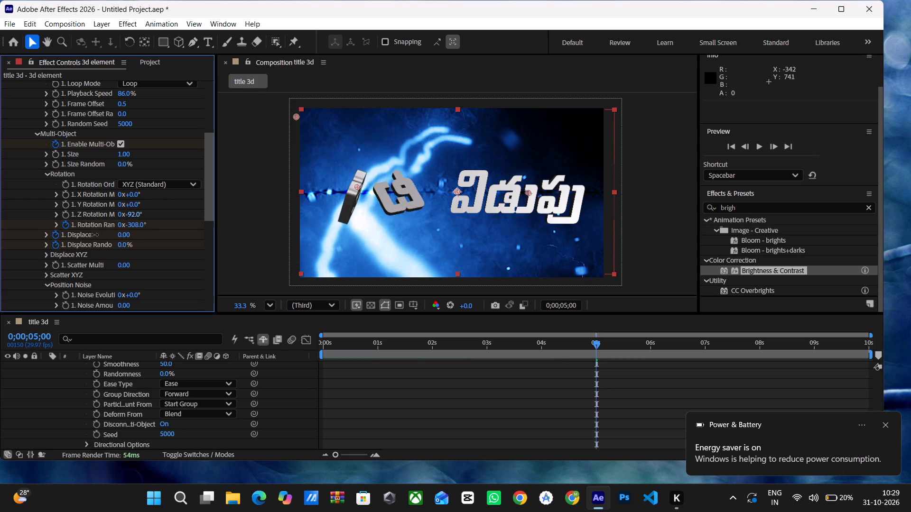
pyautogui.moveTo(94, 235); pyautogui.dragTo(87, 239)
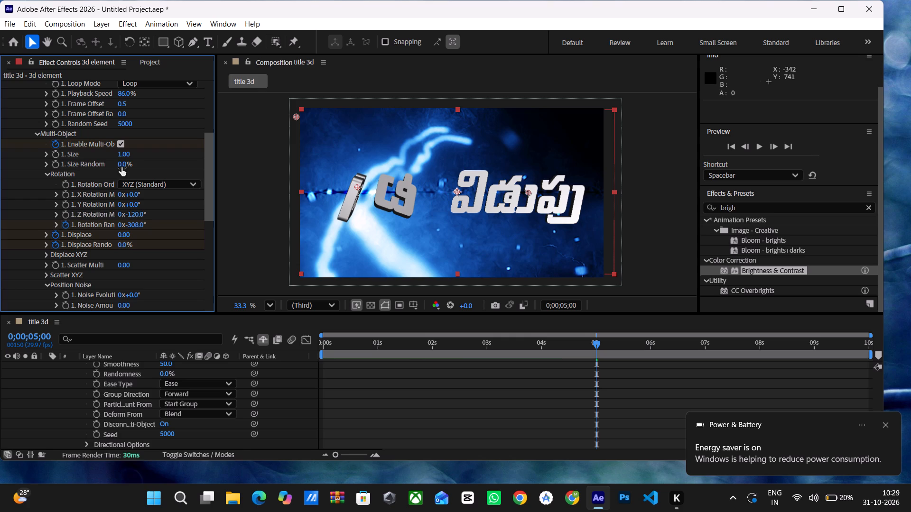
pyautogui.moveTo(130, 195); pyautogui.dragTo(73, 208)
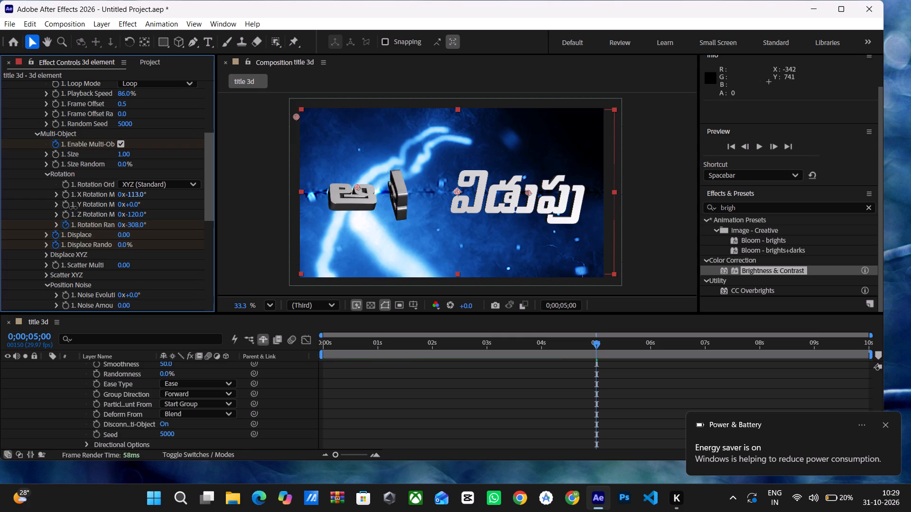
pyautogui.moveTo(73, 208); pyautogui.dragTo(44, 215)
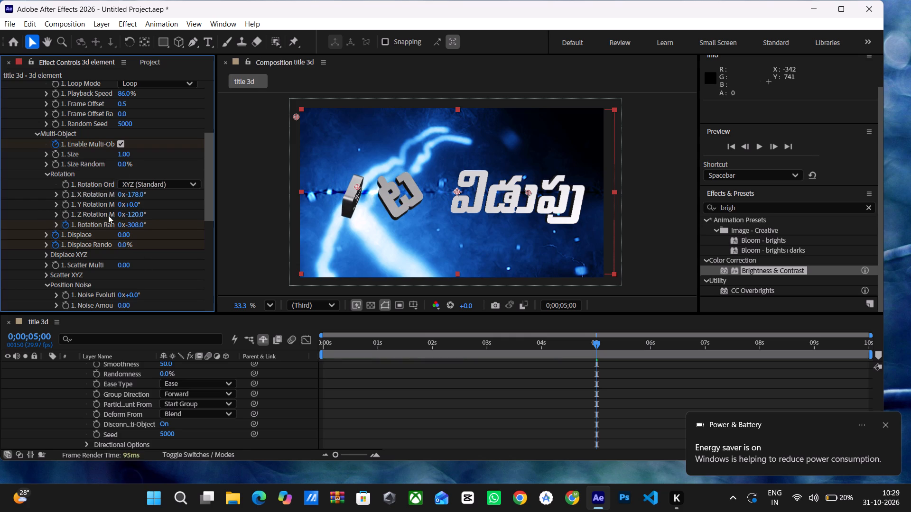
pyautogui.click(67, 215)
pyautogui.click(64, 204)
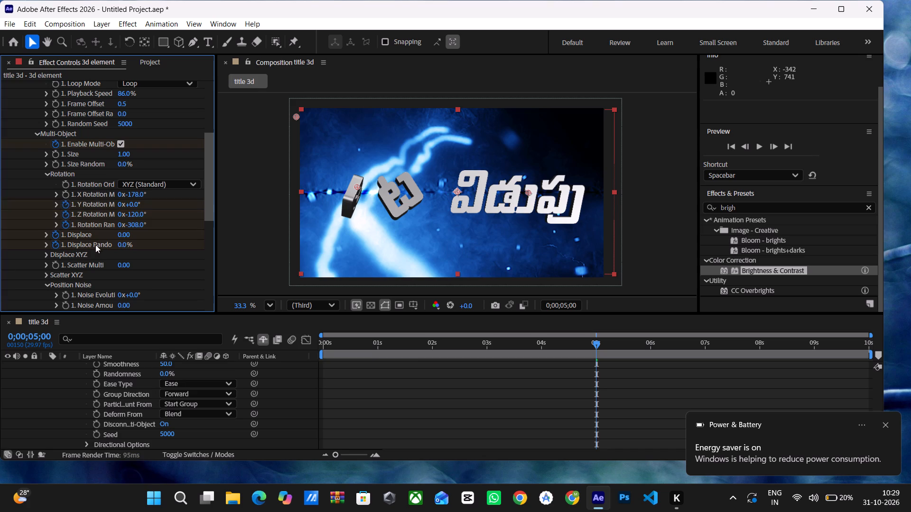
pyautogui.click(69, 192)
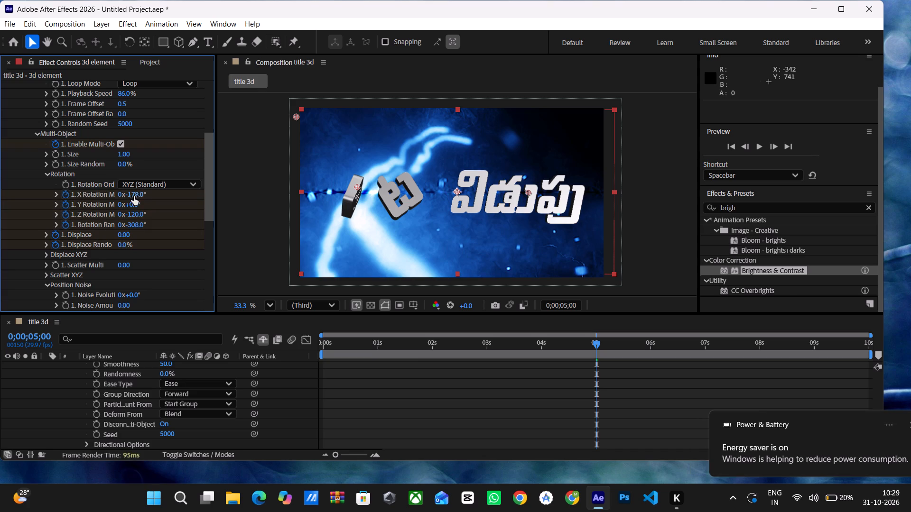
pyautogui.moveTo(134, 195); pyautogui.dragTo(98, 207)
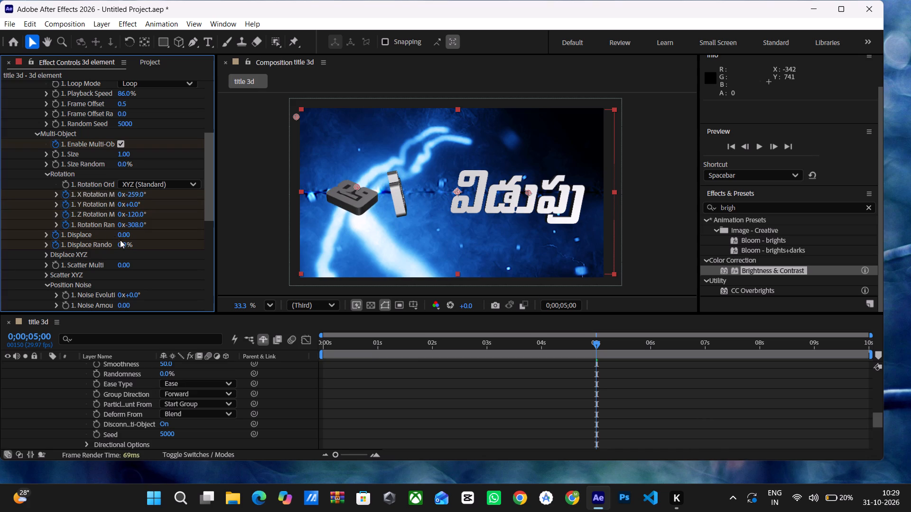
# Set Group 1's Multi-Object Displace to -1.30 and Displace Random to 42%.
pyautogui.moveTo(123, 238); pyautogui.dragTo(72, 238)
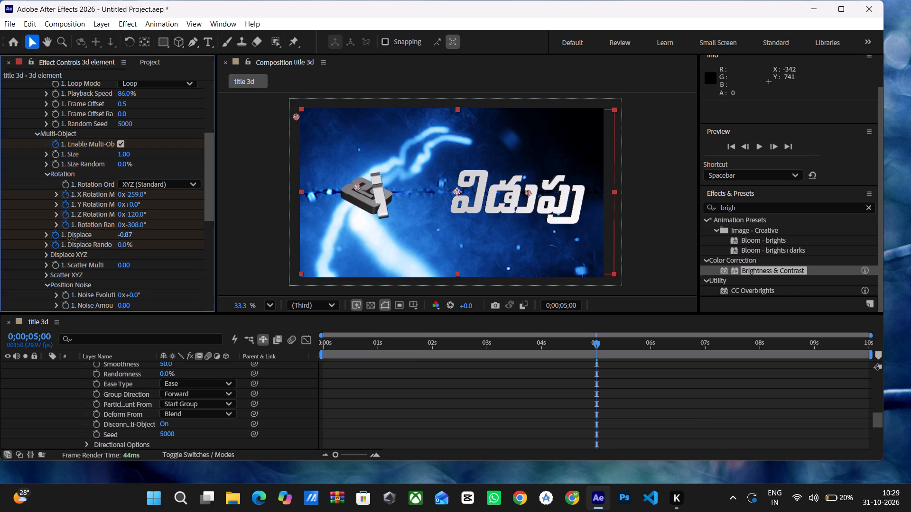
pyautogui.moveTo(72, 238); pyautogui.dragTo(71, 238)
pyautogui.moveTo(130, 233); pyautogui.dragTo(111, 236)
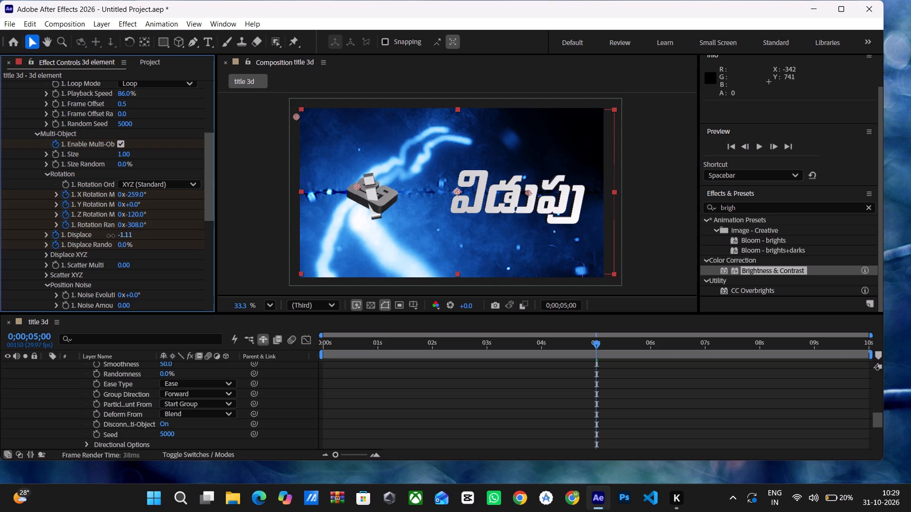
pyautogui.moveTo(111, 236); pyautogui.dragTo(108, 237)
pyautogui.moveTo(122, 246); pyautogui.dragTo(121, 247)
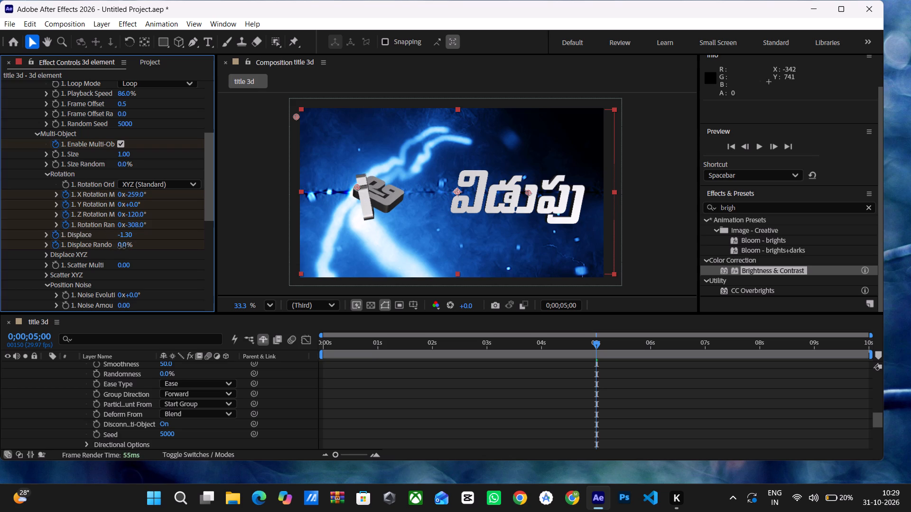
pyautogui.moveTo(121, 247); pyautogui.dragTo(102, 250)
pyautogui.moveTo(120, 245); pyautogui.dragTo(121, 245)
pyautogui.moveTo(121, 245); pyautogui.dragTo(150, 249)
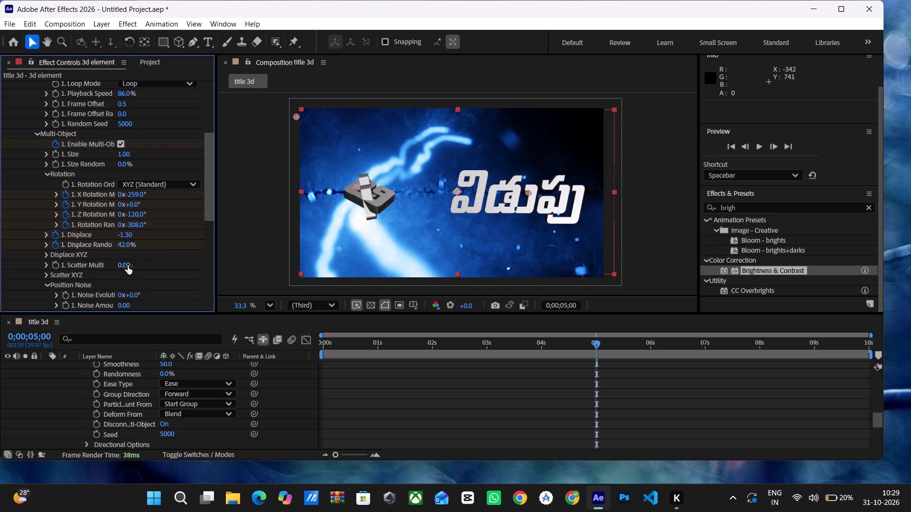
# Turn on keyframing for Group 1's Scatter Multi and try adjusting it below 0.00.
pyautogui.click(53, 265)
pyautogui.moveTo(119, 265); pyautogui.dragTo(58, 277)
pyautogui.moveTo(58, 277); pyautogui.dragTo(52, 276)
# Turn on keyframing for Group 1's Particle Size and set it to 0.00 at 0;00;05;00.
pyautogui.scroll(2, 93, 192)
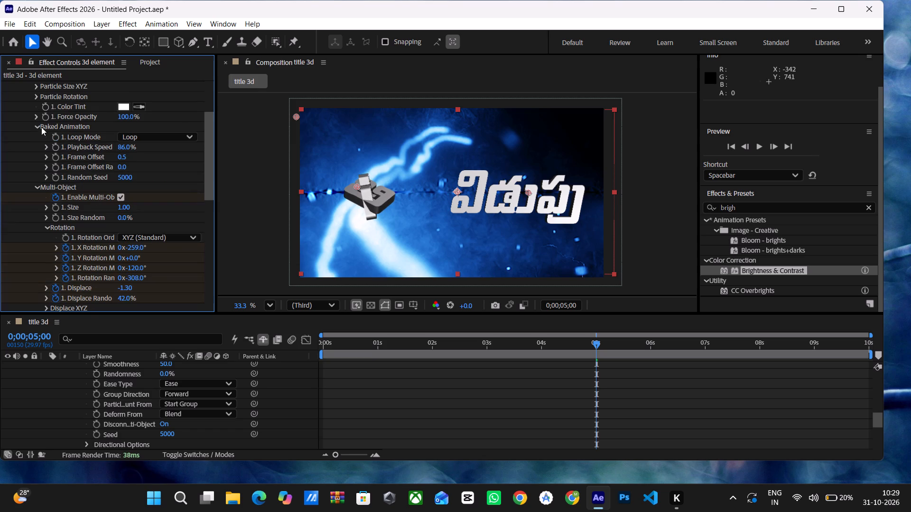
pyautogui.click(36, 127)
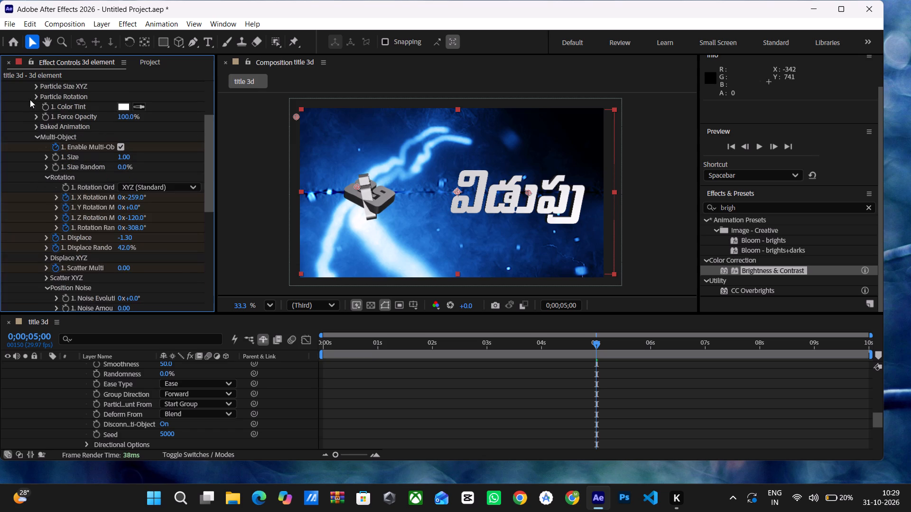
pyautogui.scroll(2, 72, 150)
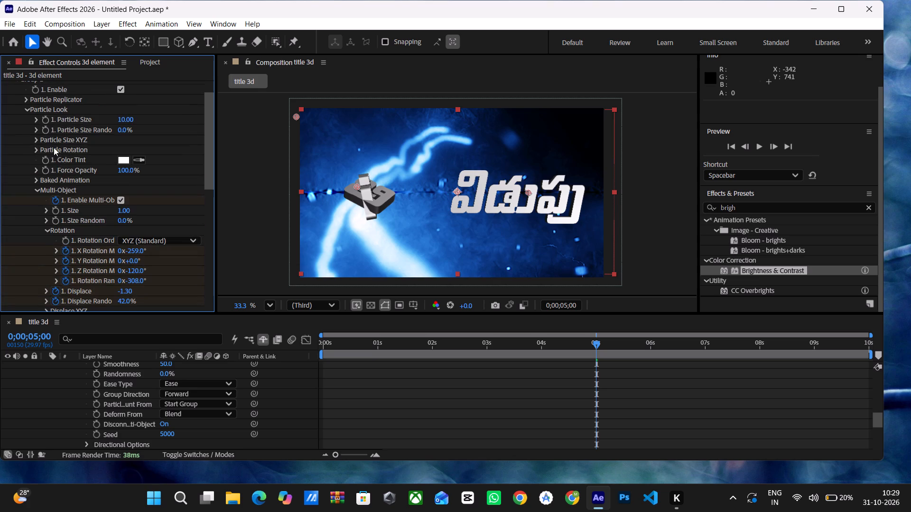
pyautogui.click(44, 122)
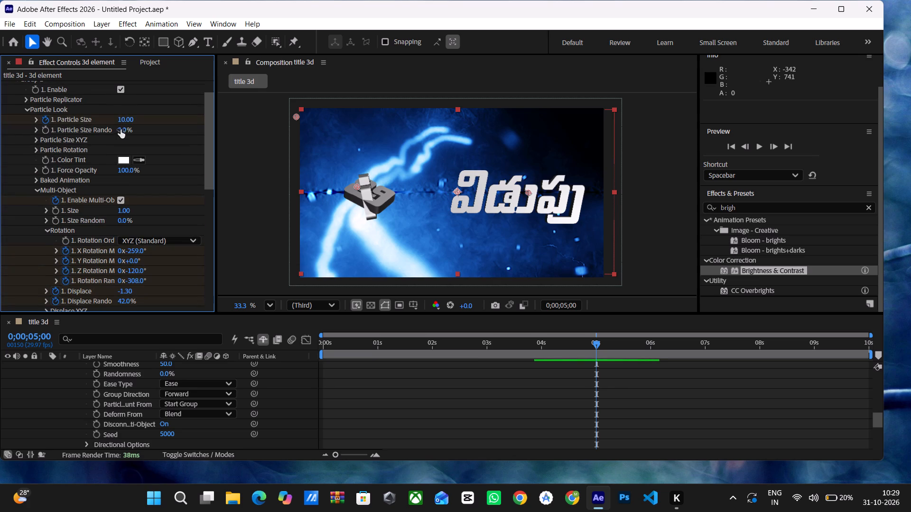
pyautogui.moveTo(123, 121); pyautogui.dragTo(60, 137)
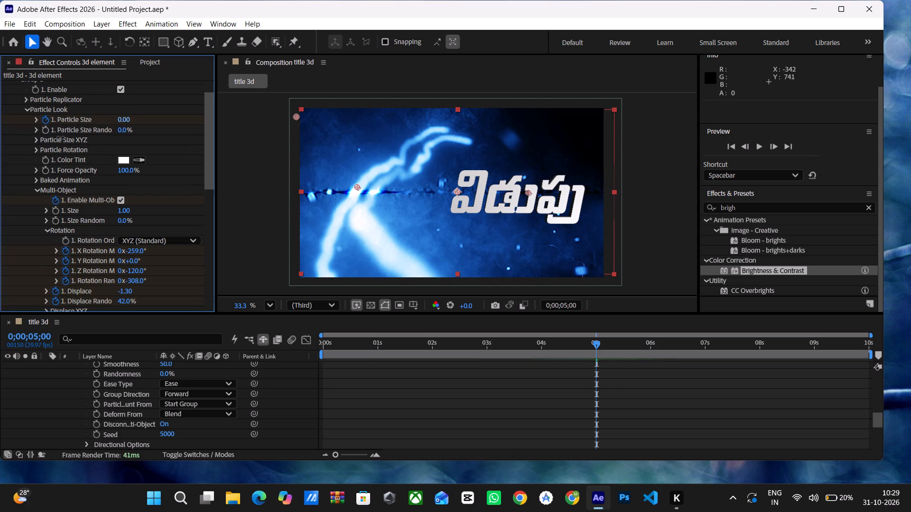
pyautogui.moveTo(60, 137); pyautogui.dragTo(60, 137)
pyautogui.click(27, 108)
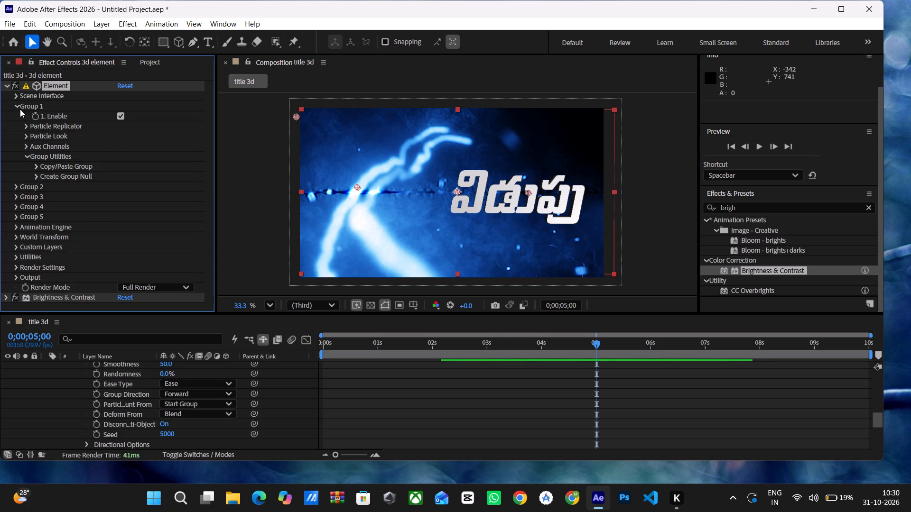
pyautogui.click(18, 107)
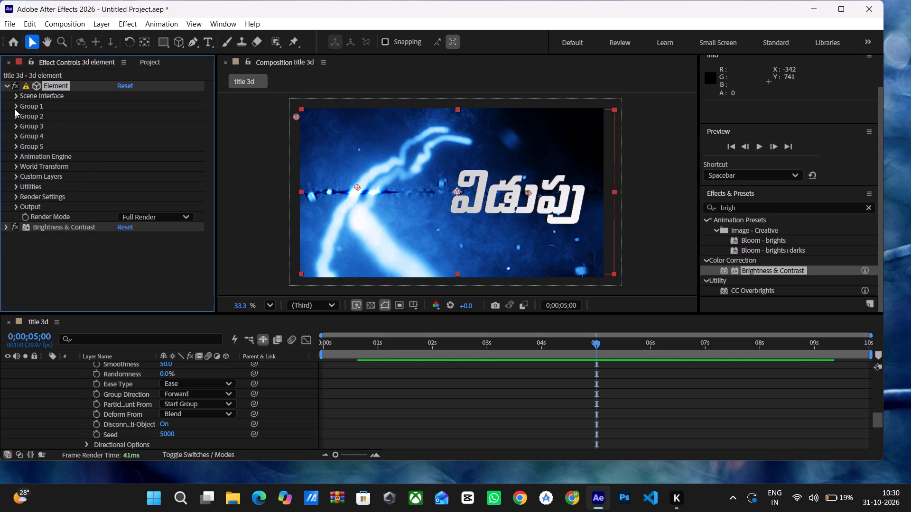
pyautogui.click(15, 108)
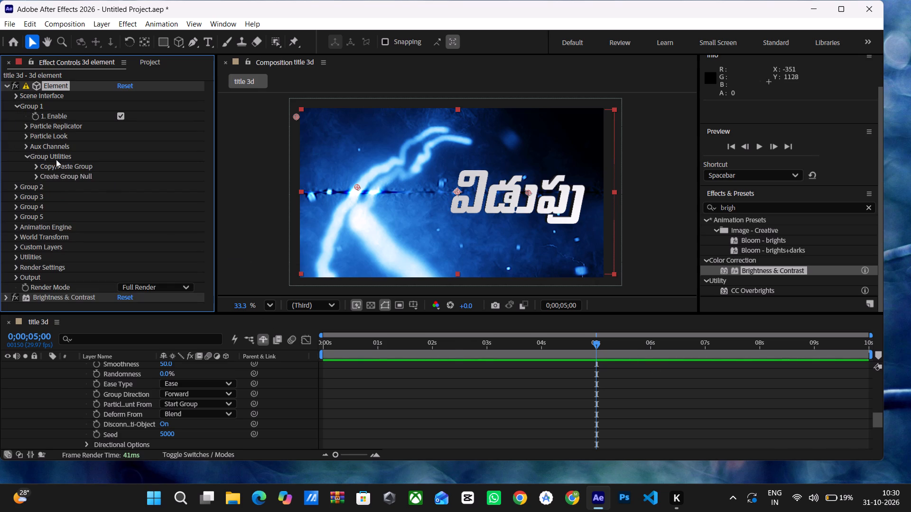
# At 0;00;04;00, set Group 1's Multi-Object X Rotation to 0°.
pyautogui.click(27, 134)
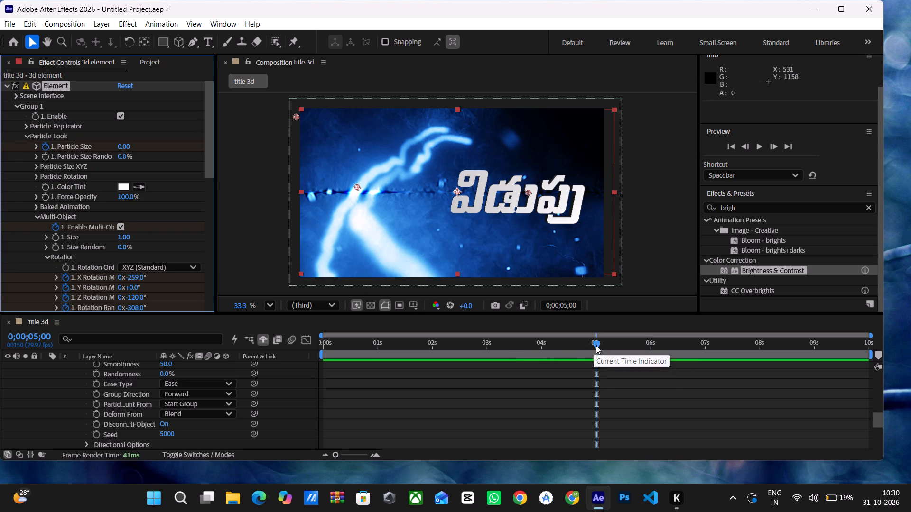
pyautogui.moveTo(596, 345); pyautogui.dragTo(540, 355)
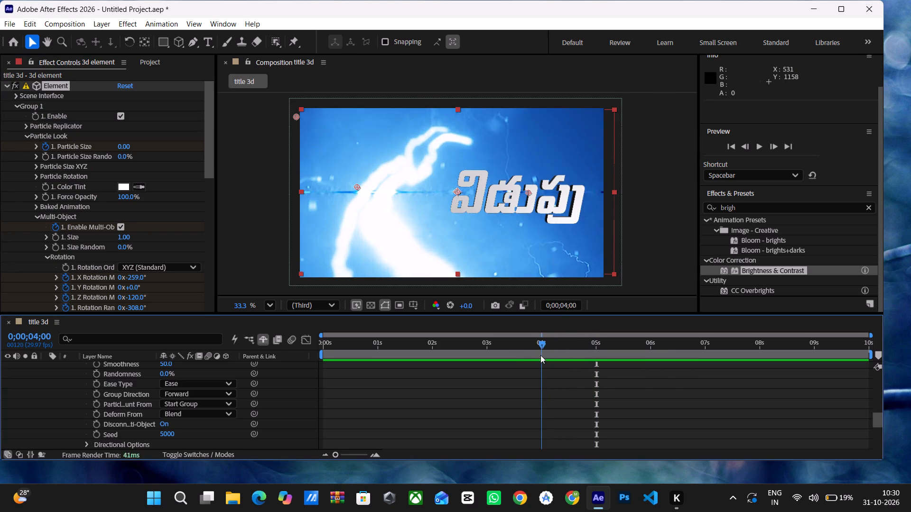
pyautogui.moveTo(540, 355); pyautogui.dragTo(542, 357)
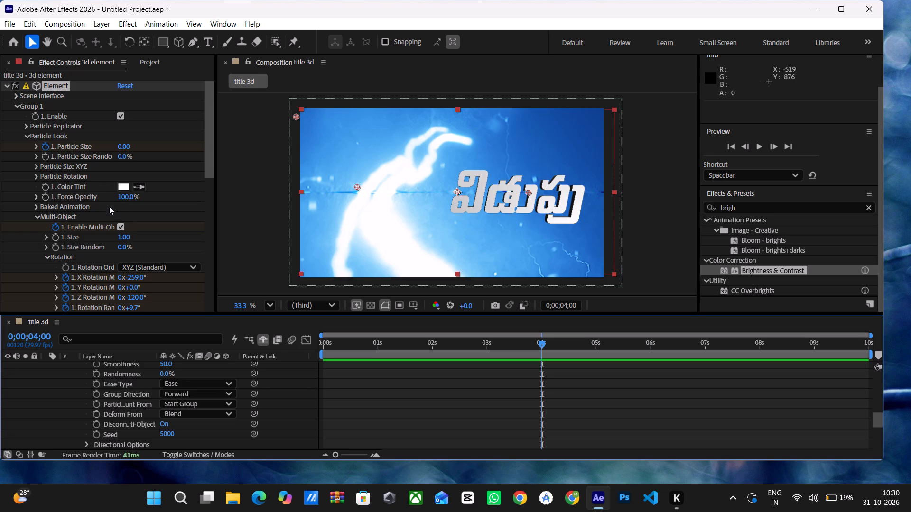
pyautogui.scroll(-1, 127, 240)
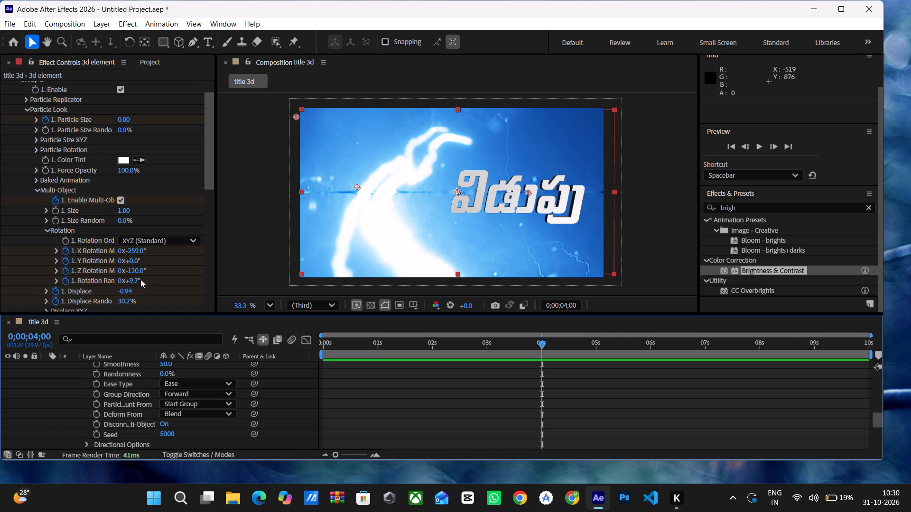
pyautogui.doubleClick(133, 252)
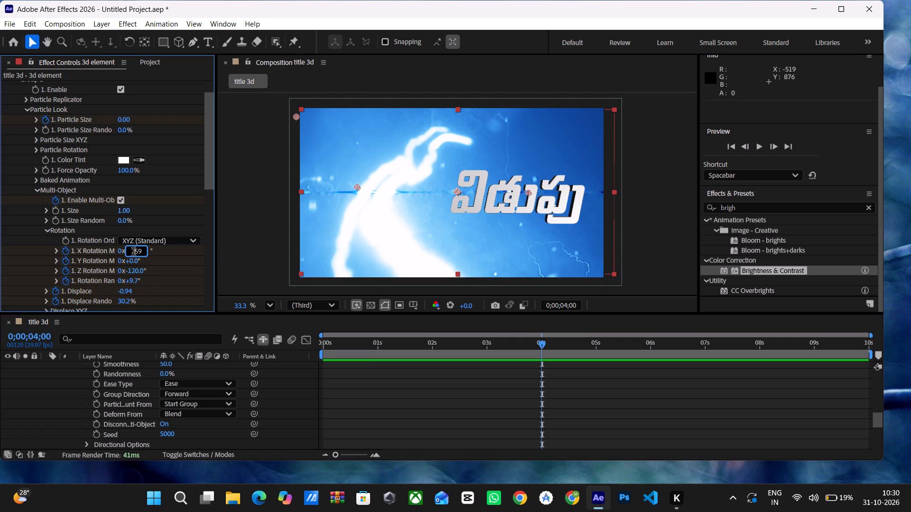
pyautogui.press('Right')
pyautogui.press('Right')
pyautogui.press('Right')
pyautogui.press('Right')
pyautogui.press('BackSpace')
pyautogui.press('BackSpace')
pyautogui.press('BackSpace')
pyautogui.write('00')
pyautogui.press('Return')
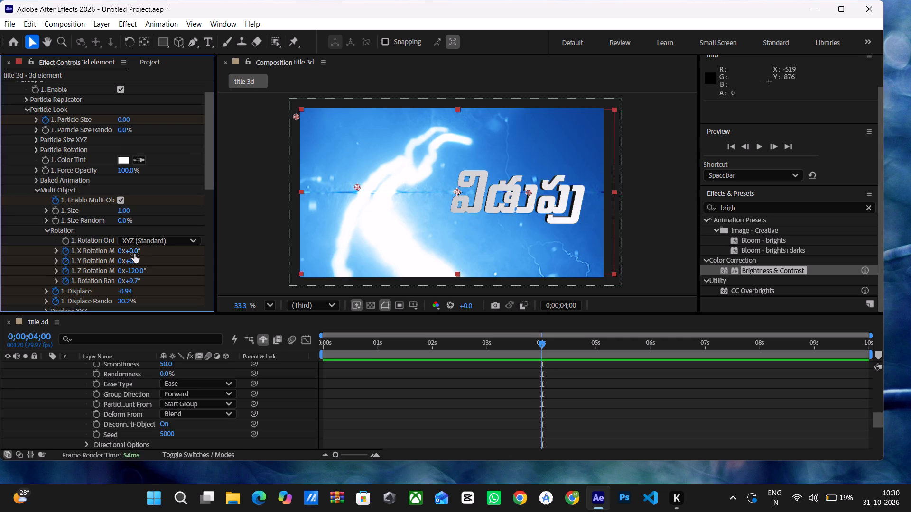
# Set Group 1's Multi-Object Z Rotation to 0° at 0;00;04;00.
pyautogui.doubleClick(139, 270)
pyautogui.press('Right')
pyautogui.press('BackSpace')
pyautogui.press('BackSpace')
pyautogui.press('BackSpace')
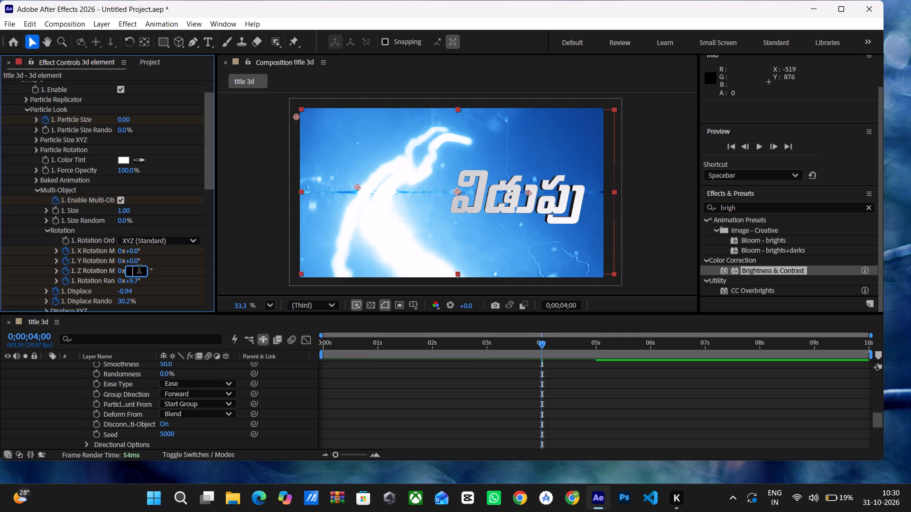
pyautogui.press('0')
pyautogui.press('Return')
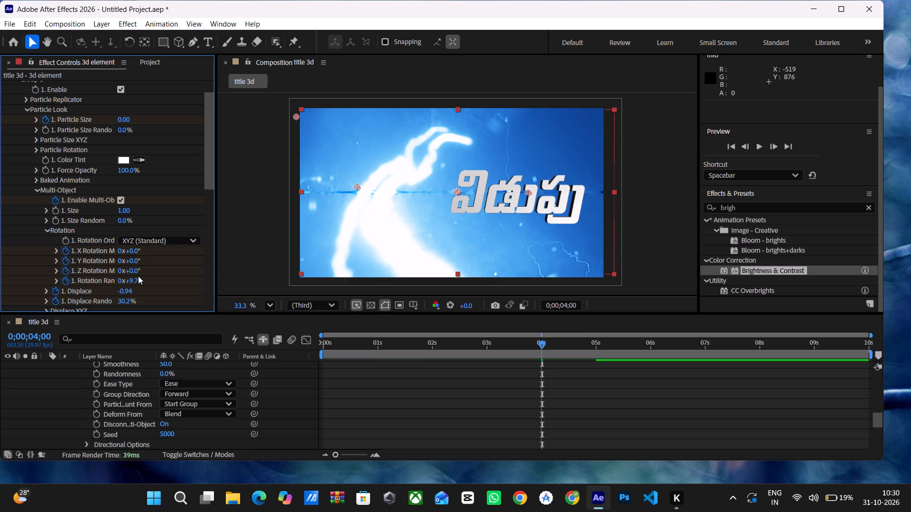
# Set Group 1's Multi-Object Rotation Random to 0° at 0;00;04;00.
pyautogui.doubleClick(137, 280)
pyautogui.press('Right')
pyautogui.press('Right')
pyautogui.press('Right')
pyautogui.press('BackSpace')
pyautogui.press('BackSpace')
pyautogui.press('BackSpace')
pyautogui.press('BackSpace')
pyautogui.press('BackSpace')
pyautogui.press('BackSpace')
pyautogui.press('0')
pyautogui.press('Return')
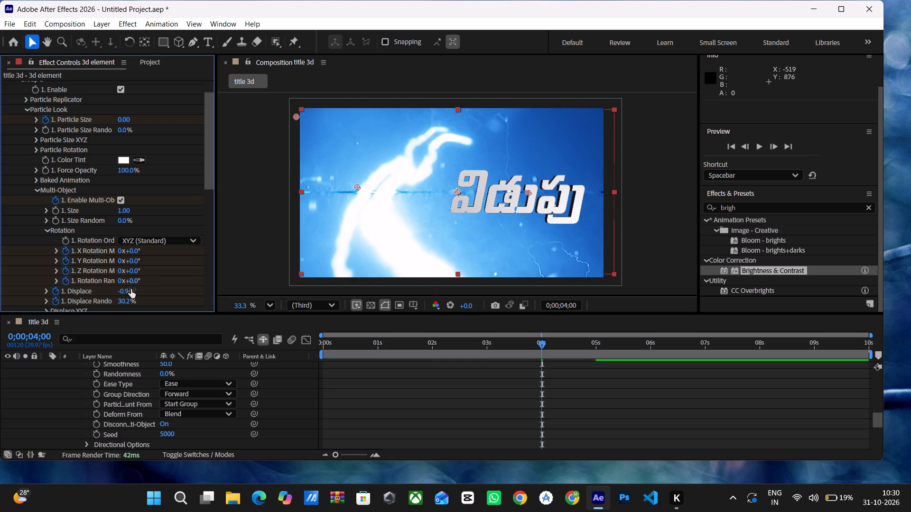
# Set Group 1's Multi-Object Displace to 0.00 at 0;00;04;00.
pyautogui.doubleClick(130, 290)
pyautogui.press('Right')
pyautogui.press('Right')
pyautogui.press('BackSpace')
pyautogui.press('BackSpace')
pyautogui.press('BackSpace')
pyautogui.press('BackSpace')
pyautogui.press('BackSpace')
pyautogui.press('BackSpace')
pyautogui.press('BackSpace')
pyautogui.press('0')
pyautogui.press('Return')
# Set Group 1's Multi-Object Displace Random to 0% at 0;00;04;00.
pyautogui.scroll(-1, 131, 292)
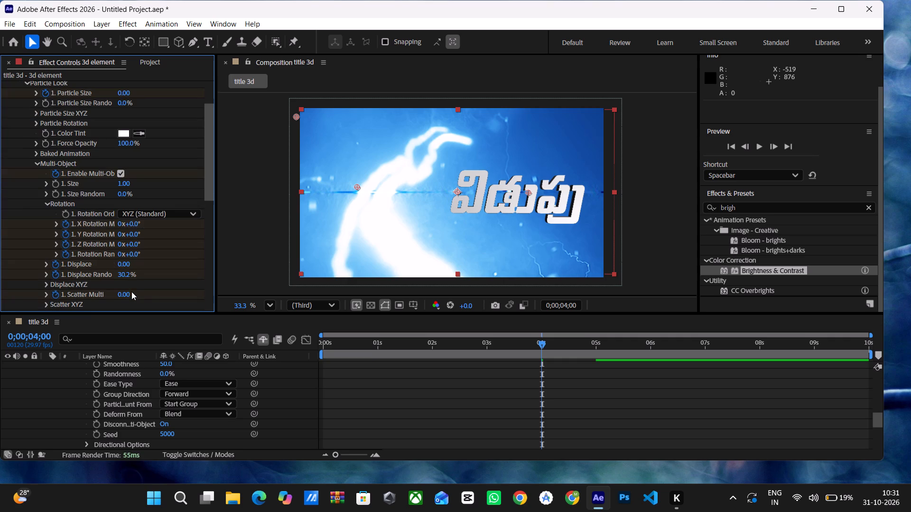
pyautogui.doubleClick(127, 275)
pyautogui.press('Right')
pyautogui.press('Right')
pyautogui.press('Right')
pyautogui.press('Right')
pyautogui.press('BackSpace')
pyautogui.press('BackSpace')
pyautogui.press('BackSpace')
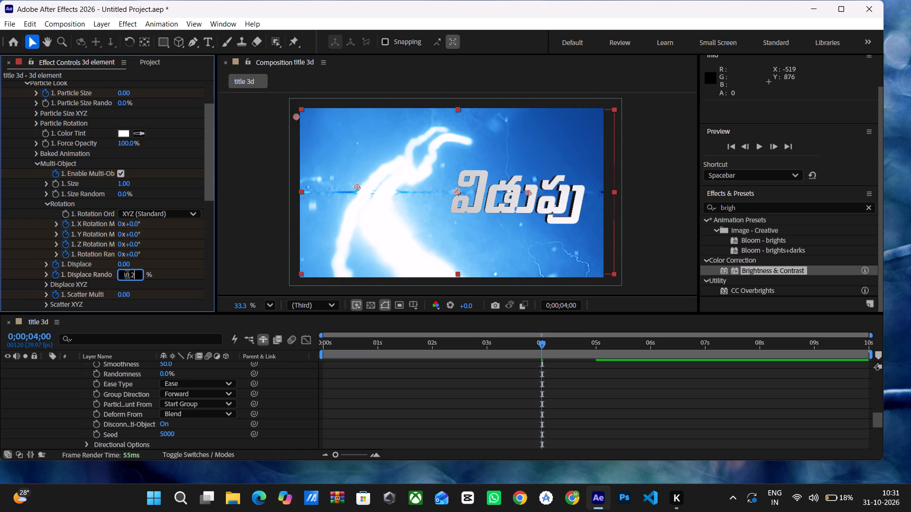
pyautogui.press('BackSpace')
pyautogui.press('BackSpace')
pyautogui.press('BackSpace')
pyautogui.press('BackSpace')
pyautogui.press('BackSpace')
pyautogui.press('0')
pyautogui.press('Return')
# Shift Group 1's Particle Replicator Position XY horizontally to 328.3, 512.3.
pyautogui.scroll(2, 127, 275)
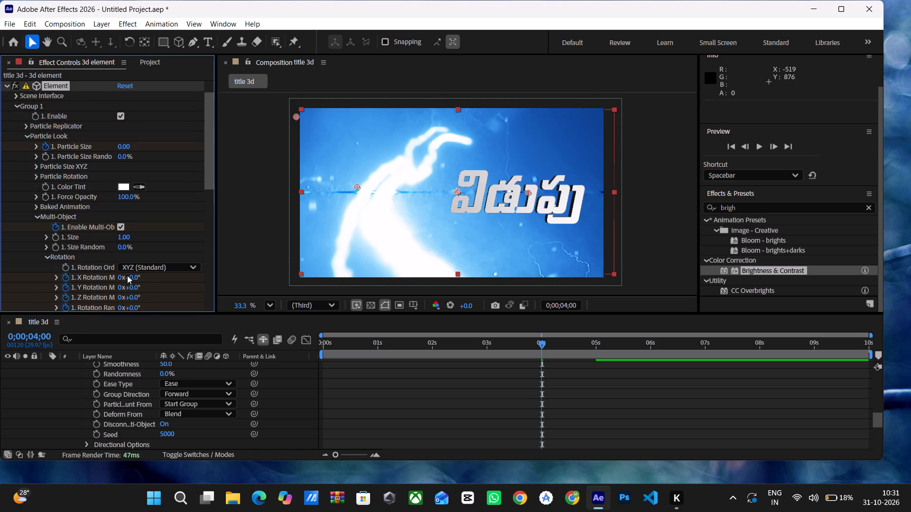
pyautogui.scroll(2, 127, 275)
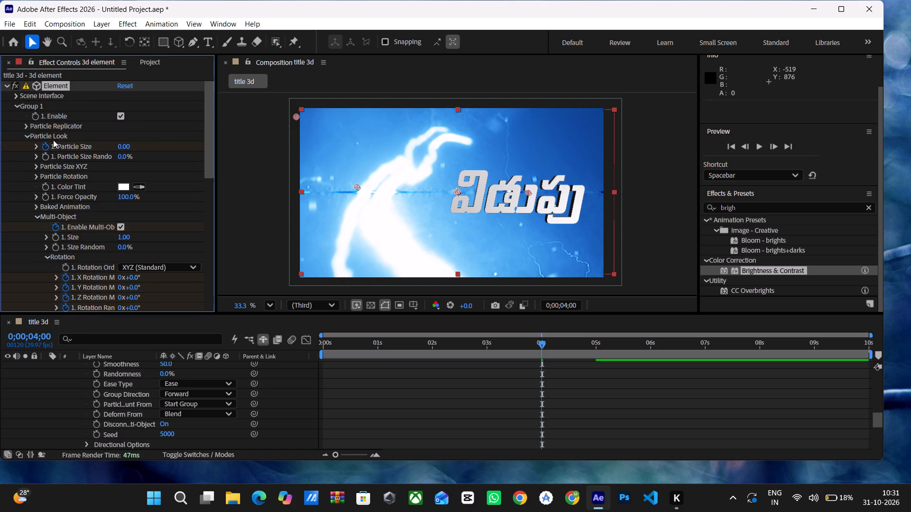
pyautogui.click(28, 126)
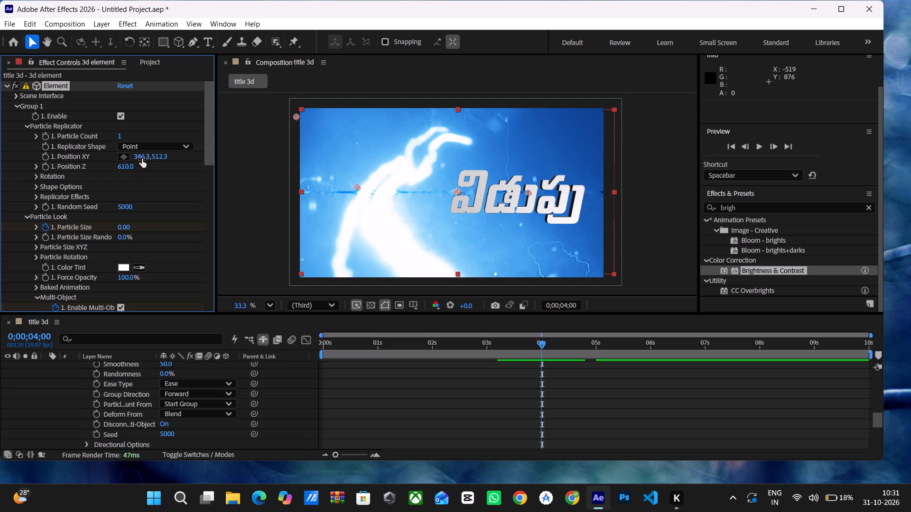
pyautogui.moveTo(142, 158); pyautogui.dragTo(135, 162)
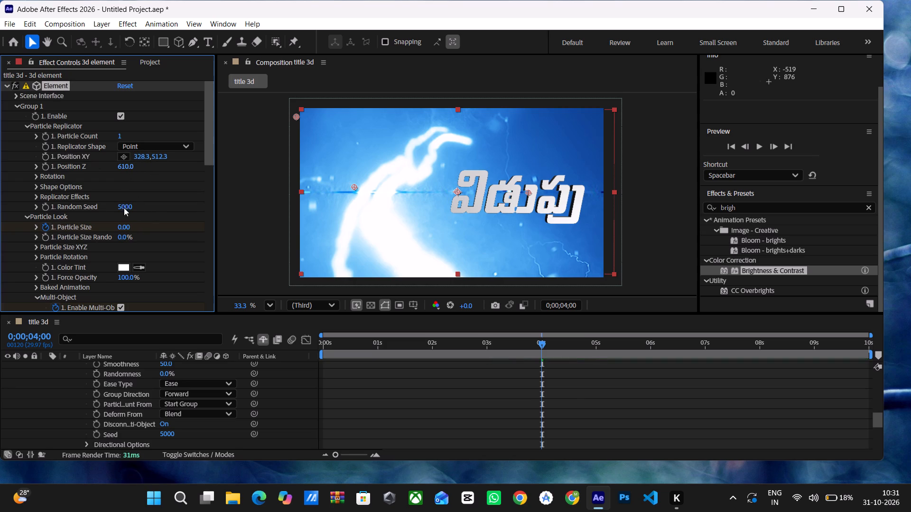
pyautogui.click(27, 127)
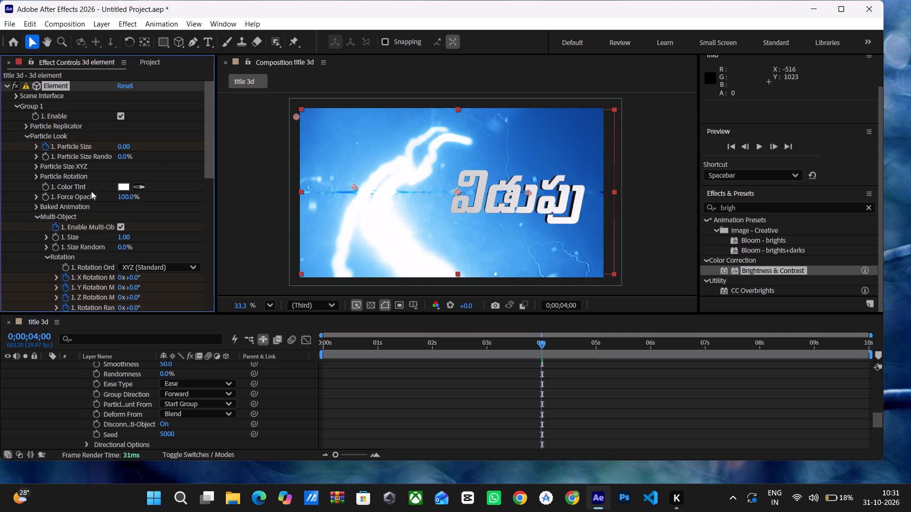
pyautogui.click(27, 133)
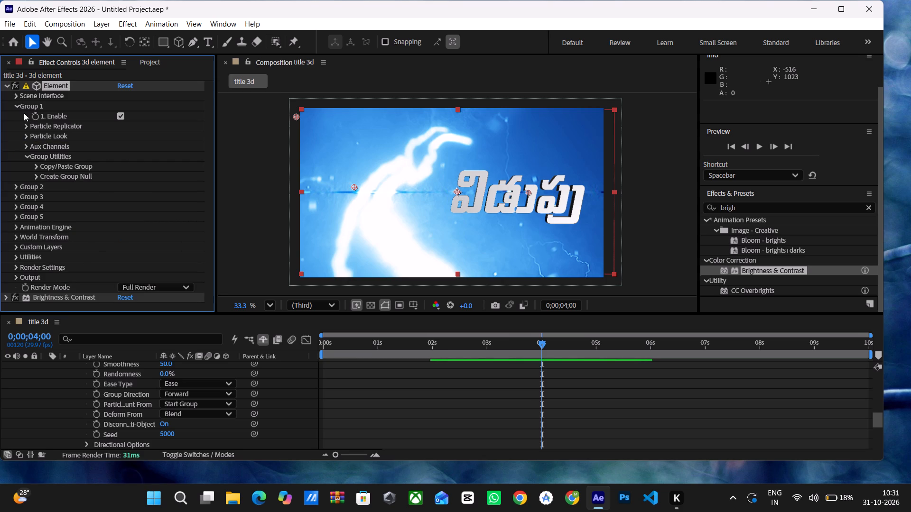
# Lower Group 1's Particle Replicator Position Z to 110.0.
pyautogui.click(23, 128)
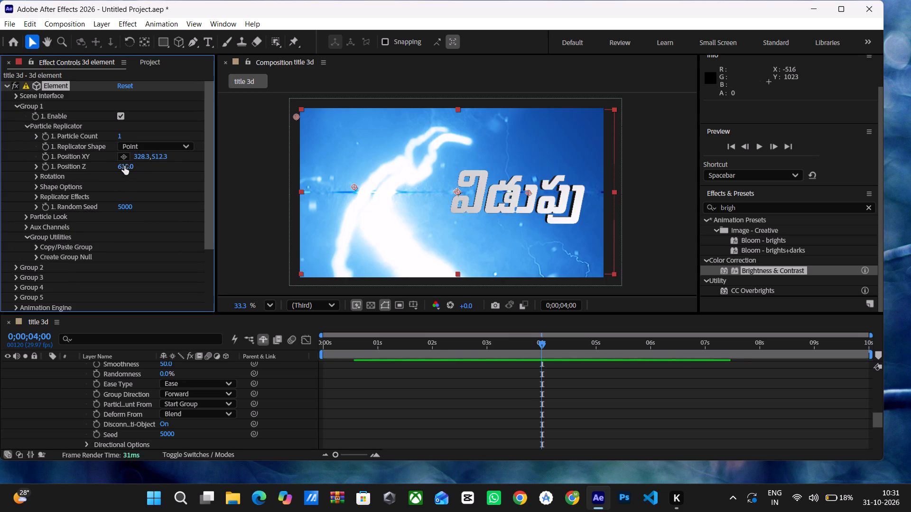
pyautogui.moveTo(124, 166); pyautogui.dragTo(102, 178)
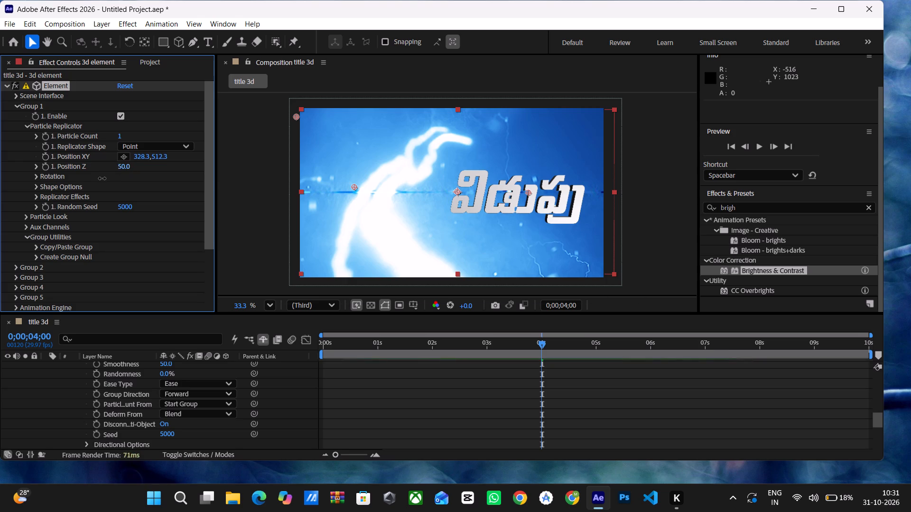
pyautogui.moveTo(102, 178); pyautogui.dragTo(108, 180)
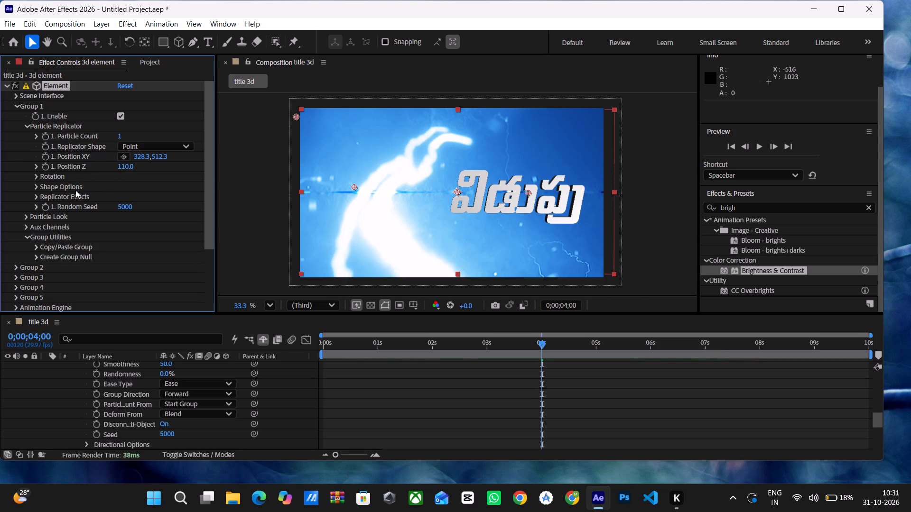
pyautogui.click(36, 167)
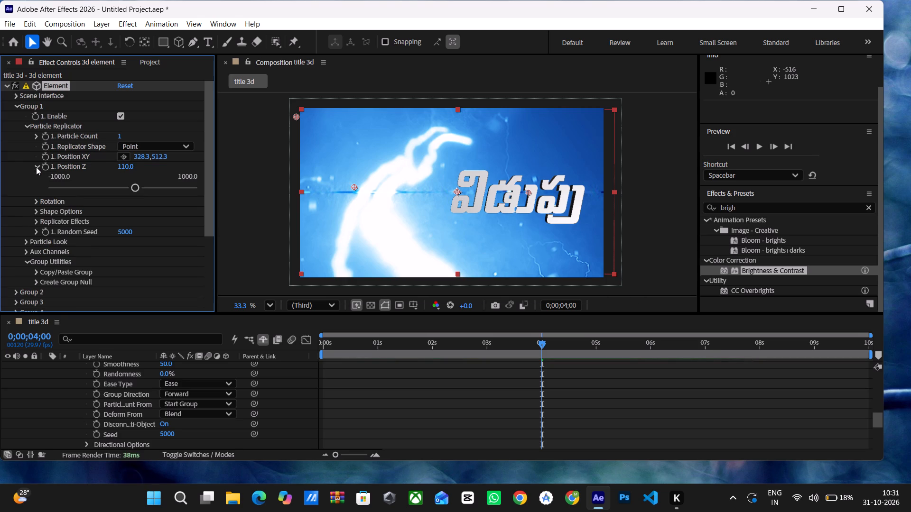
pyautogui.click(36, 167)
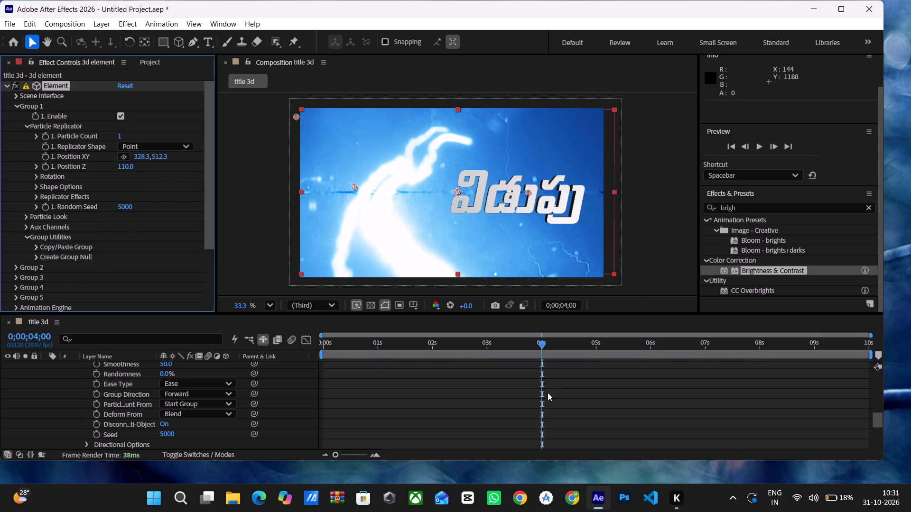
# Preview the title animation from the beginning, and scrub through the timeline to 0;00;04;00.
pyautogui.moveTo(541, 345); pyautogui.dragTo(301, 353)
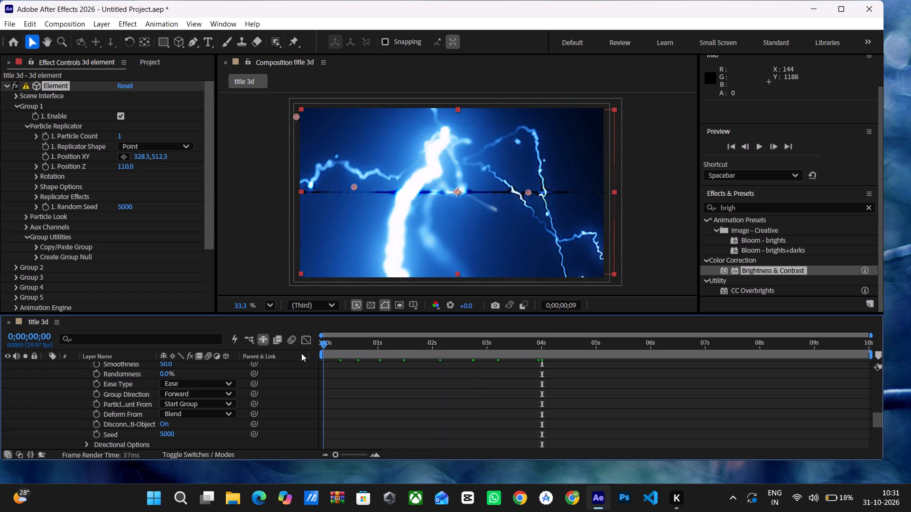
pyautogui.moveTo(301, 353); pyautogui.dragTo(270, 357)
pyautogui.press('space')
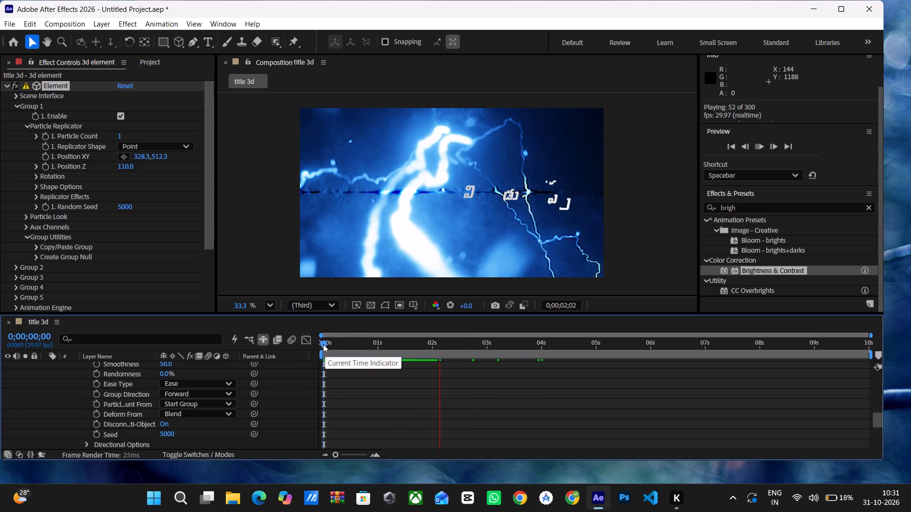
pyautogui.moveTo(323, 344); pyautogui.dragTo(502, 362)
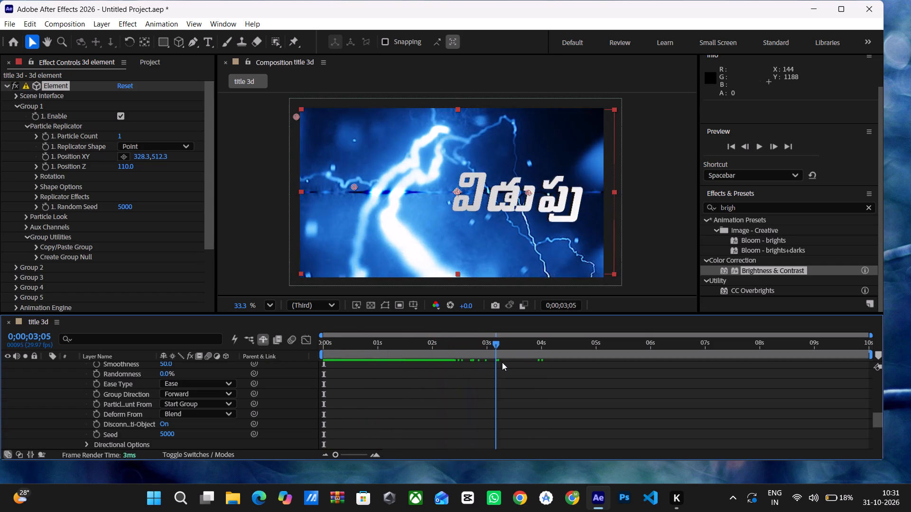
pyautogui.moveTo(502, 362); pyautogui.dragTo(542, 368)
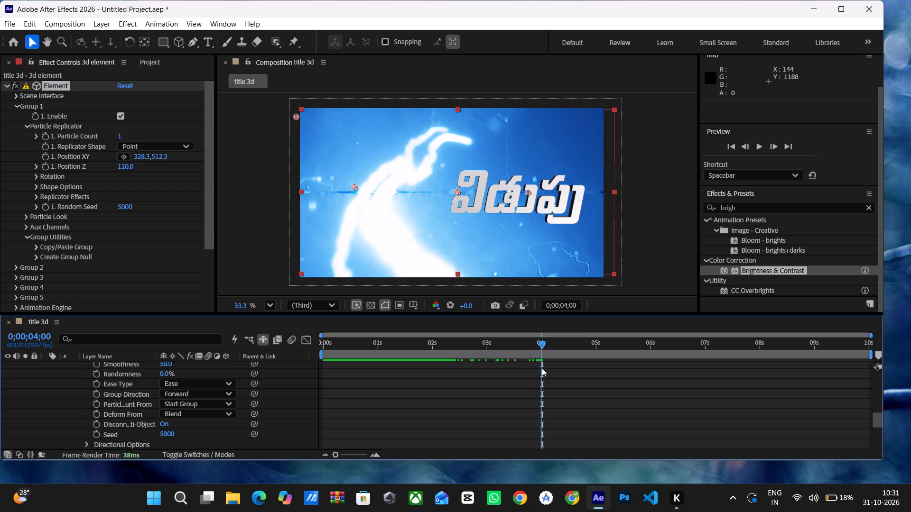
# Undo the recent changes to Group 1's Particle Replicator Position XY and Position Z.
pyautogui.hotkey('ctrl', 'z')
pyautogui.hotkey('ctrl', 'z')
pyautogui.hotkey('ctrl', 'z')
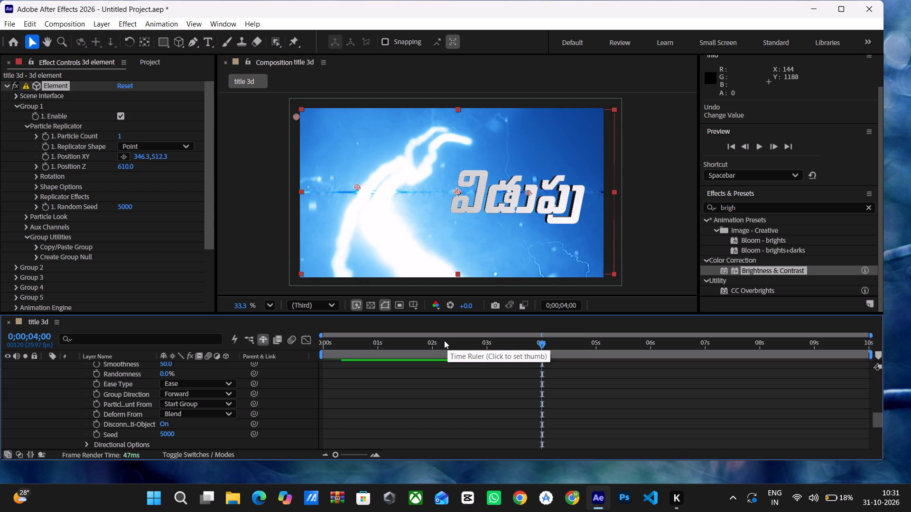
# Undo the Group 1 rotation, displacement and particle size keyframe changes made at 0;00;04;00 and 0;00;05;00, continuing back to 0;00;00;00.
pyautogui.hotkey('ctrl', 'z')
pyautogui.hotkey('ctrl', 'z')
pyautogui.hotkey('ctrl', 'z')
pyautogui.hotkey('ctrl', 'z')
pyautogui.hotkey('ctrl', 'z')
pyautogui.hotkey('ctrl', 'z')
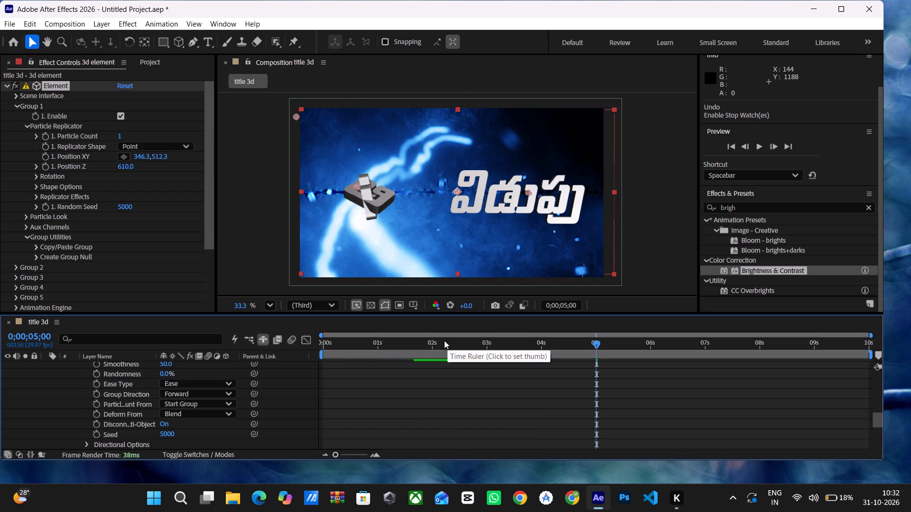
pyautogui.hotkey('ctrl', 'z')
pyautogui.hotkey('ctrl', 'z')
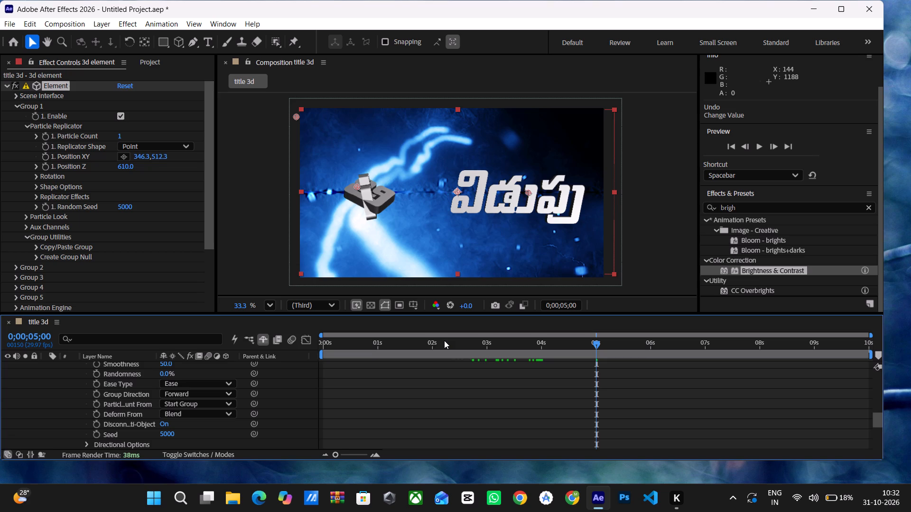
pyautogui.hotkey('ctrl', 'z')
pyautogui.hotkey('ctrl', 'z')
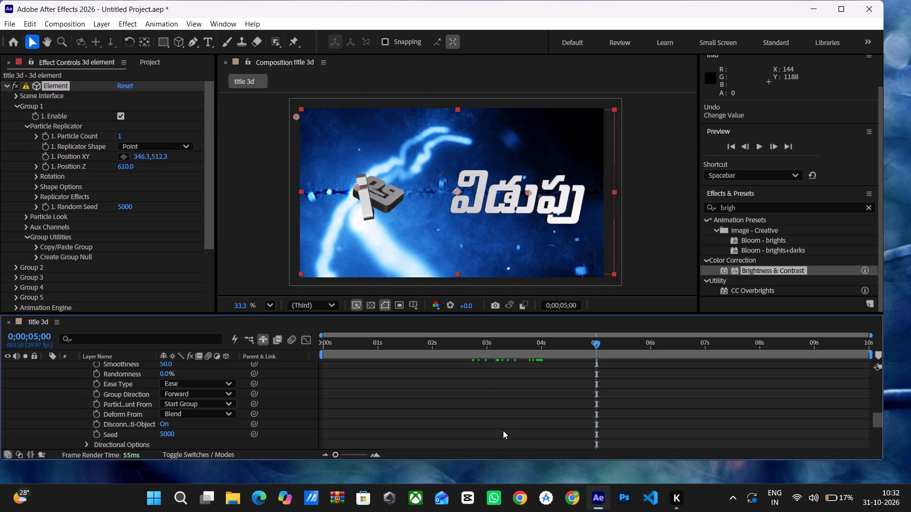
pyautogui.hotkey('ctrl', 'z')
pyautogui.hotkey('ctrl', 'z')
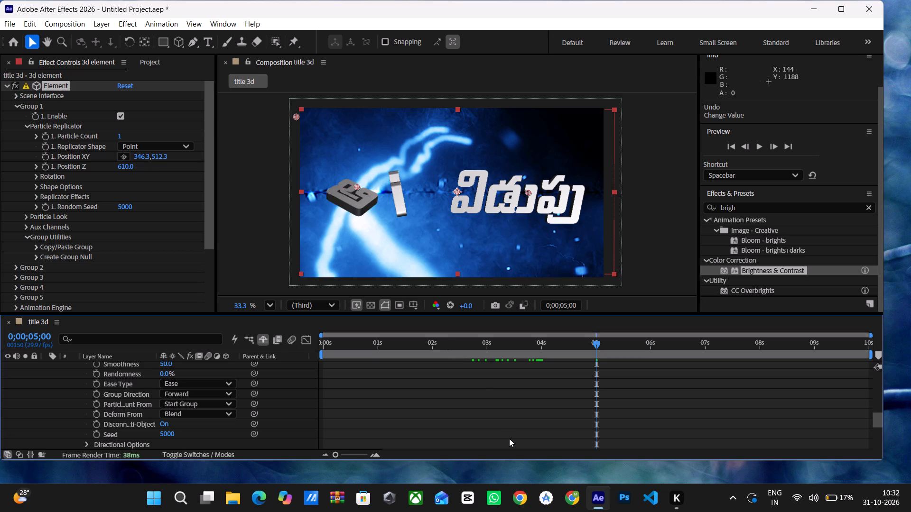
pyautogui.hotkey('ctrl', 'z')
pyautogui.hotkey('ctrl', 'z')
pyautogui.hotkey('ctrl', 'z')
pyautogui.hotkey('ctrl', 'z')
pyautogui.hotkey('ctrl', 'z')
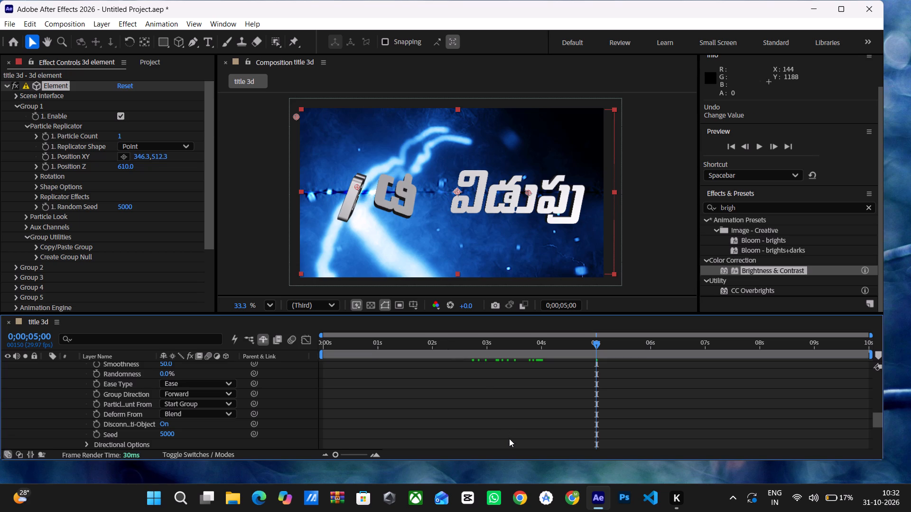
pyautogui.hotkey('ctrl', 'z')
pyautogui.hotkey('ctrl', 'z')
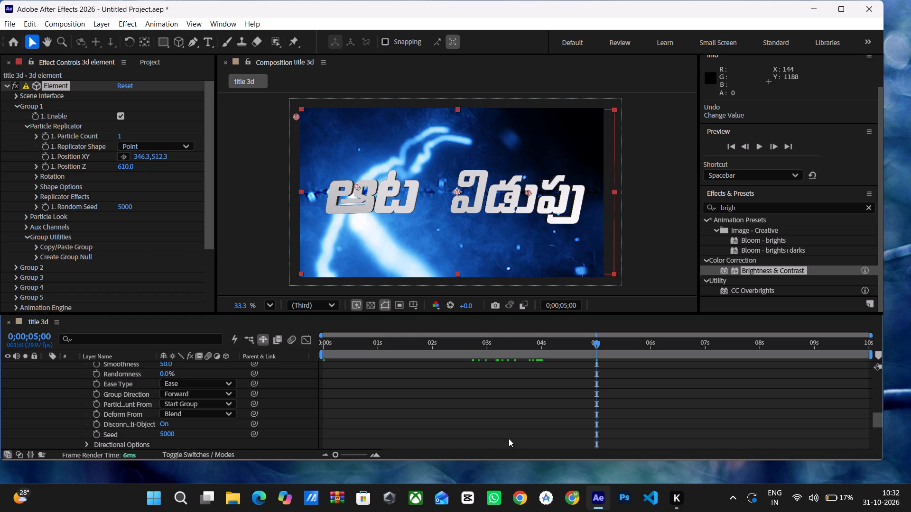
pyautogui.hotkey('ctrl', 'z')
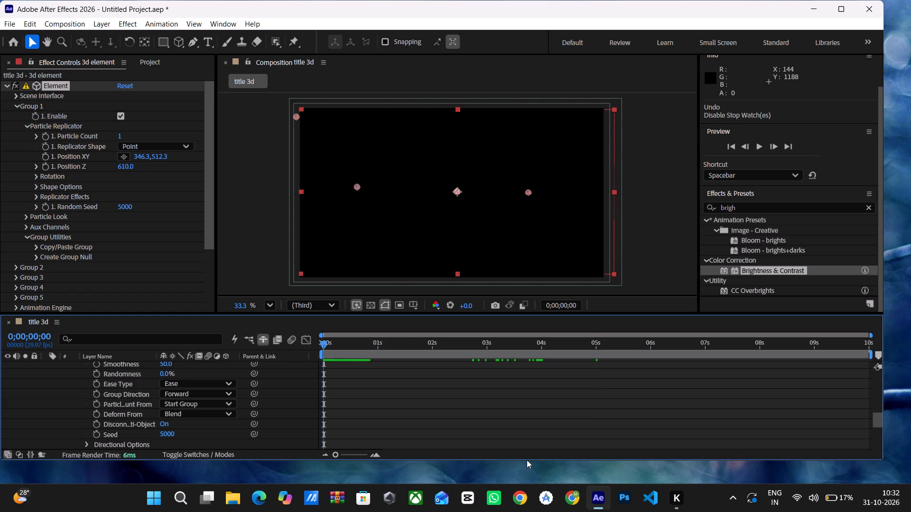
pyautogui.hotkey('ctrl', 'z')
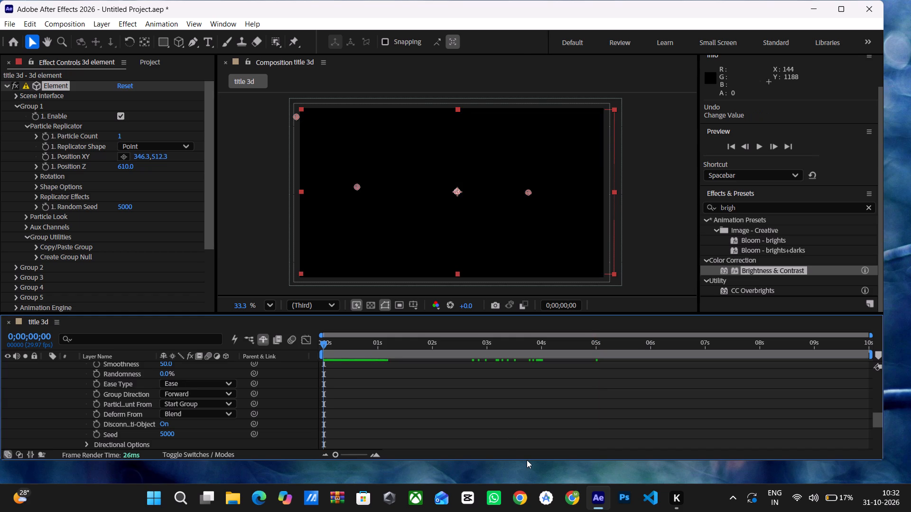
# Preview the title animation from the beginning.
pyautogui.press('space')
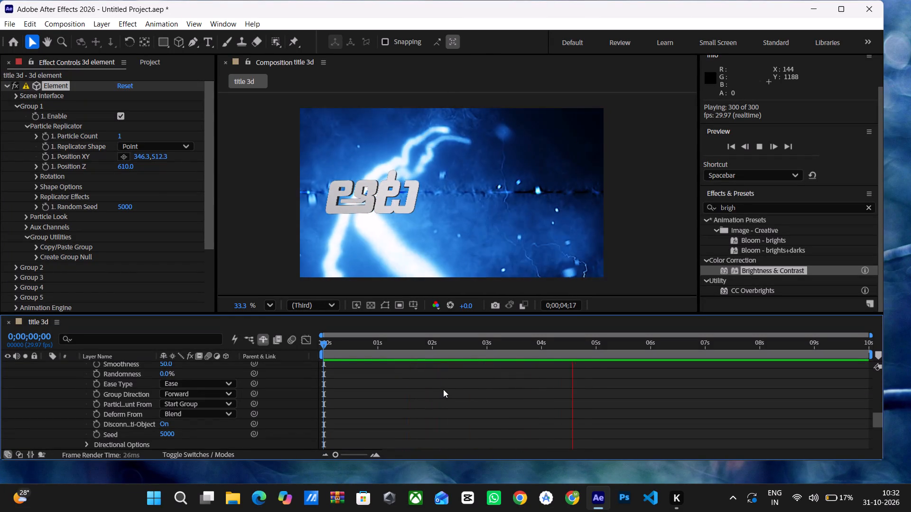
# Undo the latest Animation Engine changes, back to its Enable option being off at 0;00;04;10.
pyautogui.hotkey('ctrl', 'z')
pyautogui.hotkey('ctrl', 'z')
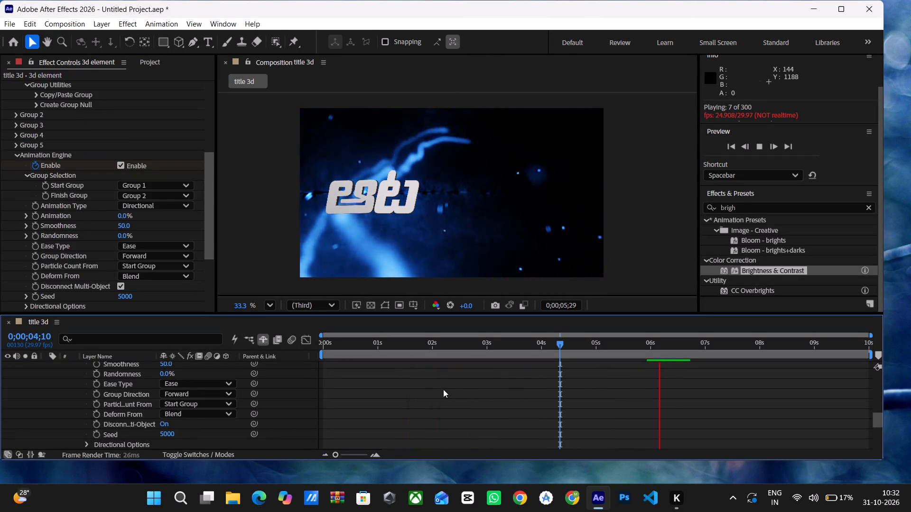
pyautogui.hotkey('ctrl', 'z')
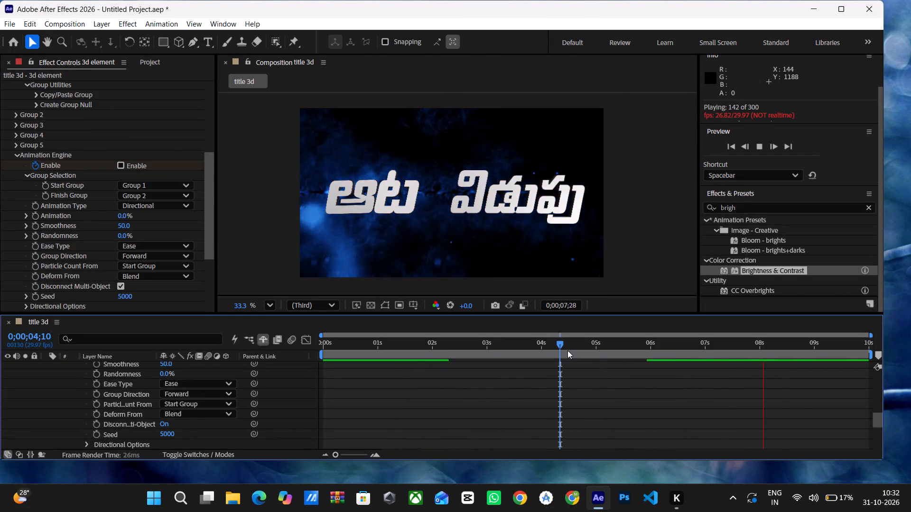
# Return to 0;00;00;00 and preview the whole title animation again.
pyautogui.moveTo(562, 345); pyautogui.dragTo(361, 362)
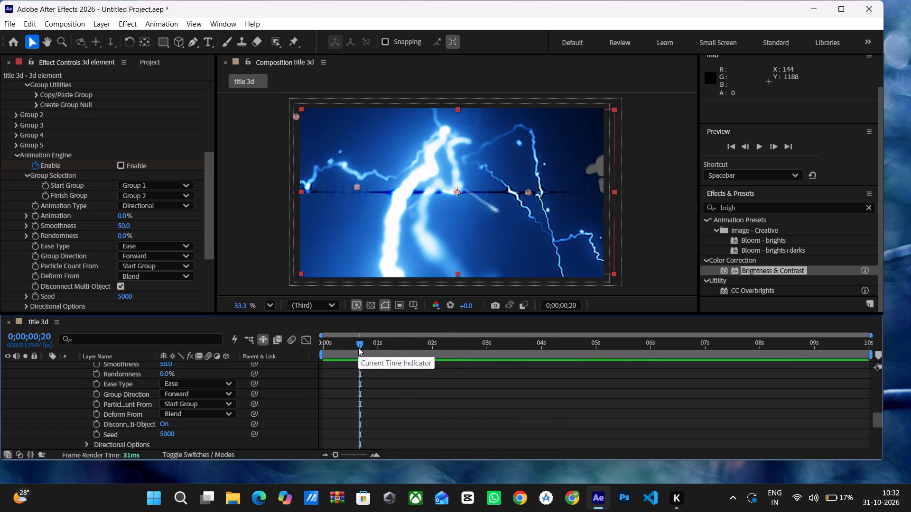
pyautogui.moveTo(359, 347); pyautogui.dragTo(273, 356)
pyautogui.press('space')
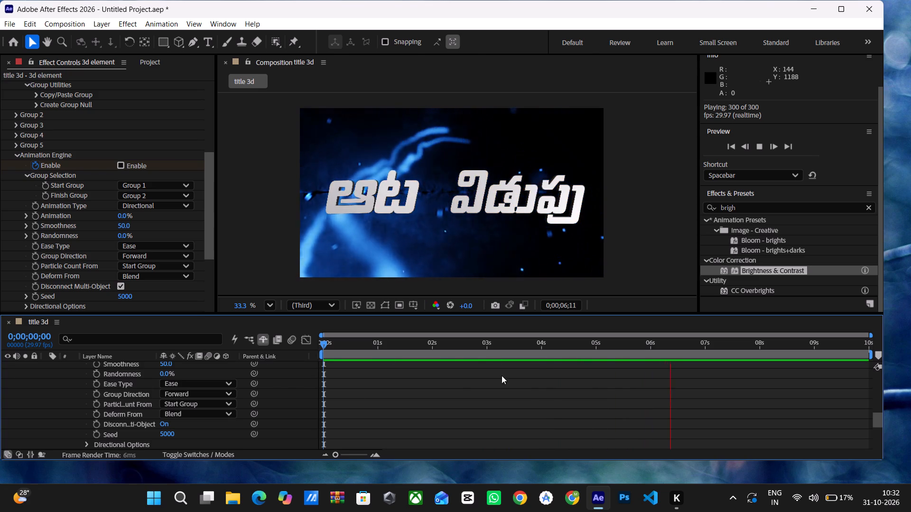
# Turn off keyframing of the Animation Engine's Enable property, and collapse Element's Animation Engine and Group 1 settings.
pyautogui.click(27, 176)
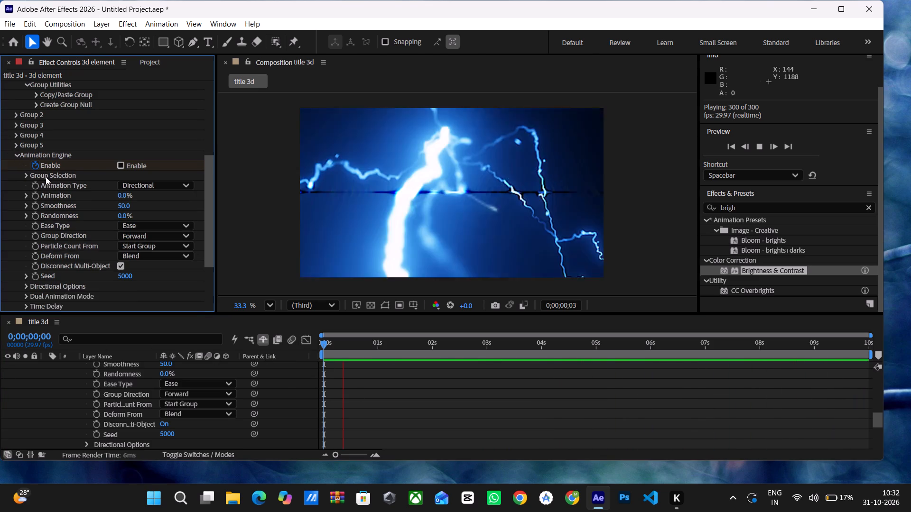
pyautogui.click(37, 167)
pyautogui.click(17, 155)
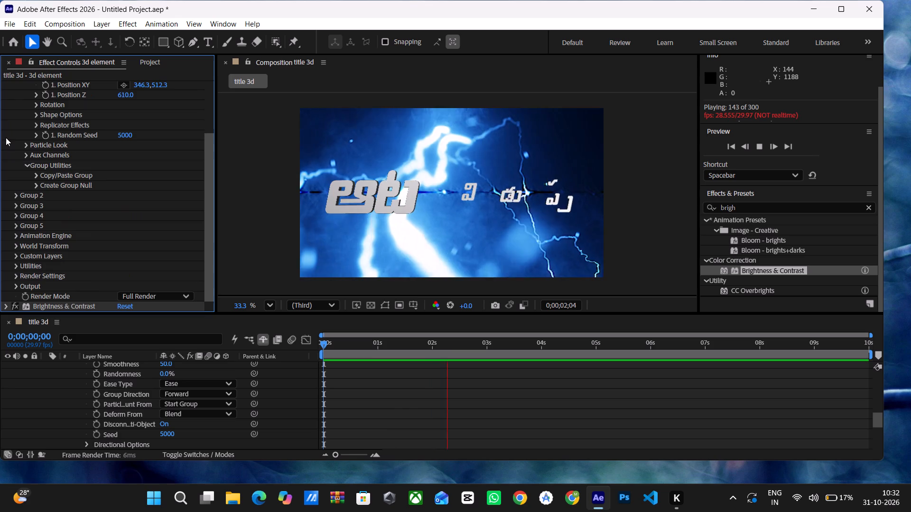
pyautogui.scroll(6, 65, 203)
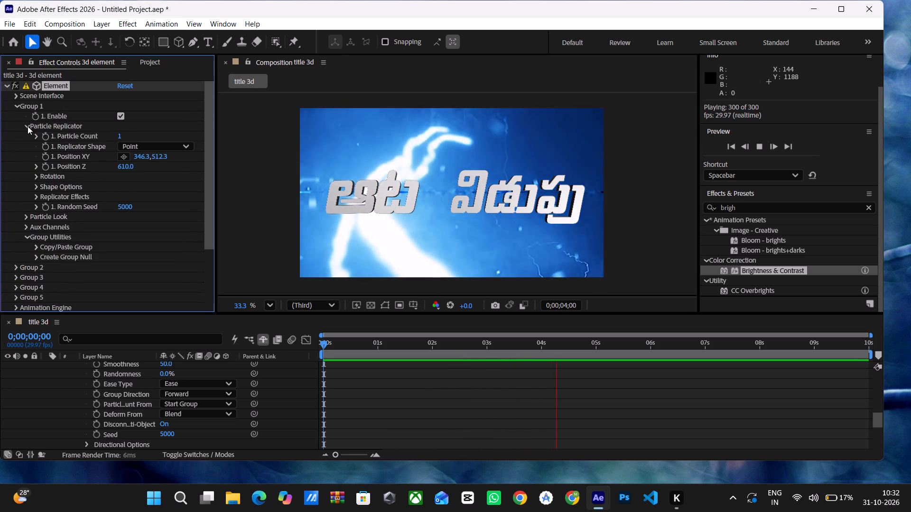
pyautogui.click(28, 126)
pyautogui.click(17, 106)
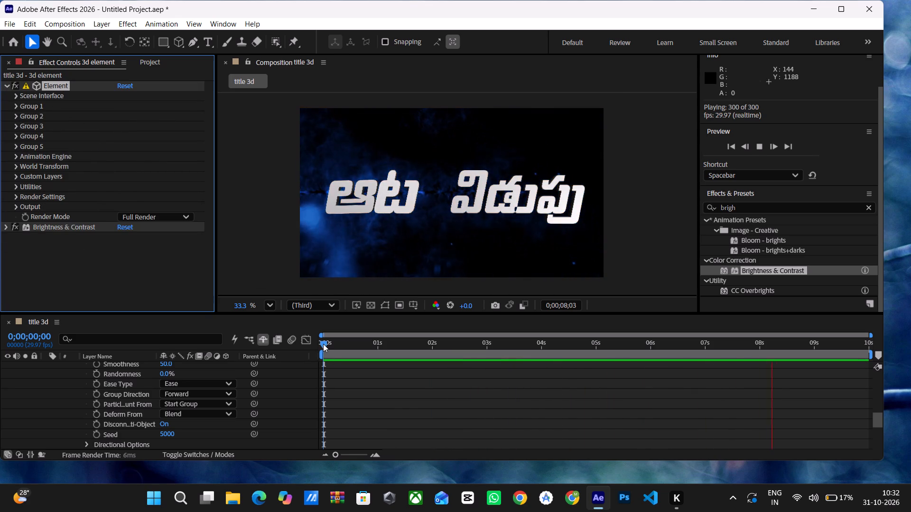
# Scrub through the title between about four and five seconds, stopping at 0;00;05;00.
pyautogui.moveTo(323, 344); pyautogui.dragTo(532, 347)
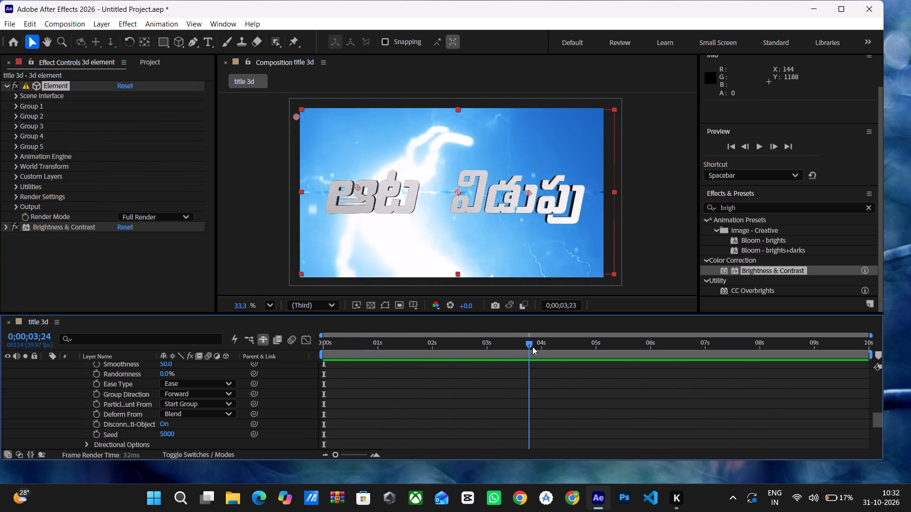
pyautogui.moveTo(532, 347); pyautogui.dragTo(541, 347)
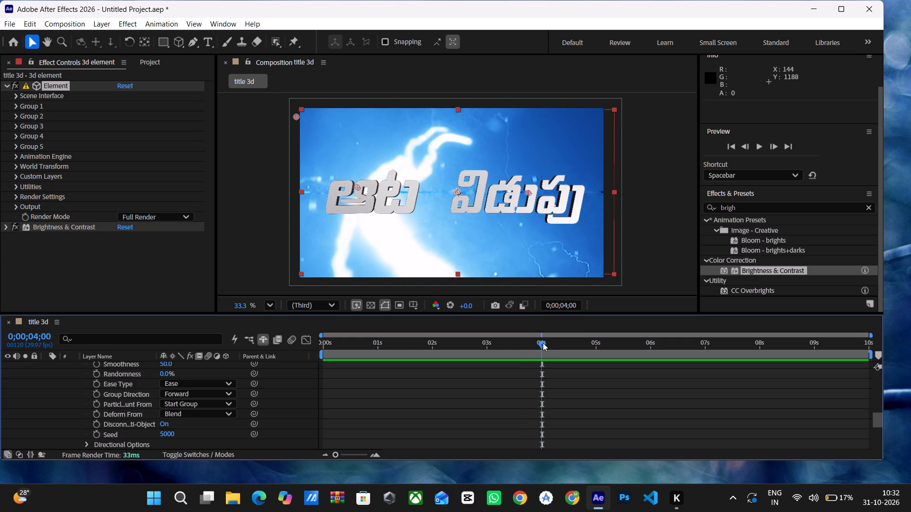
pyautogui.moveTo(543, 343); pyautogui.dragTo(566, 347)
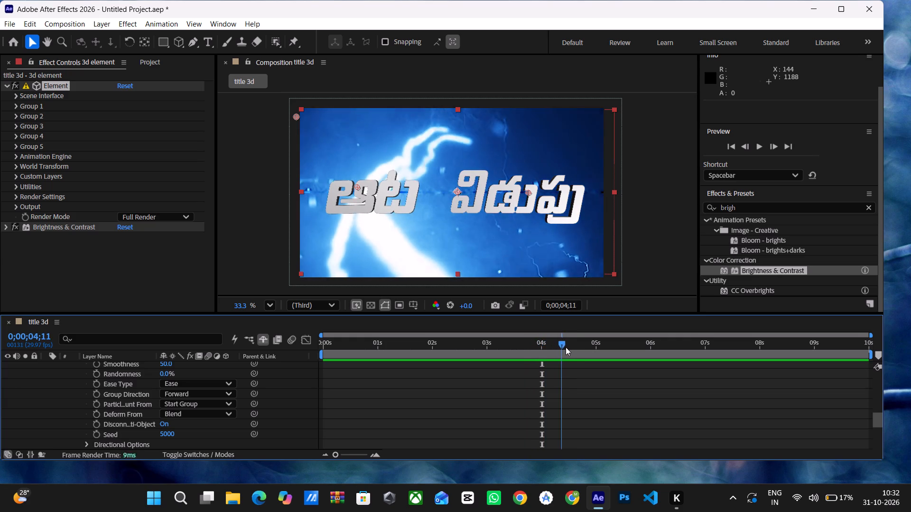
pyautogui.moveTo(566, 347); pyautogui.dragTo(573, 347)
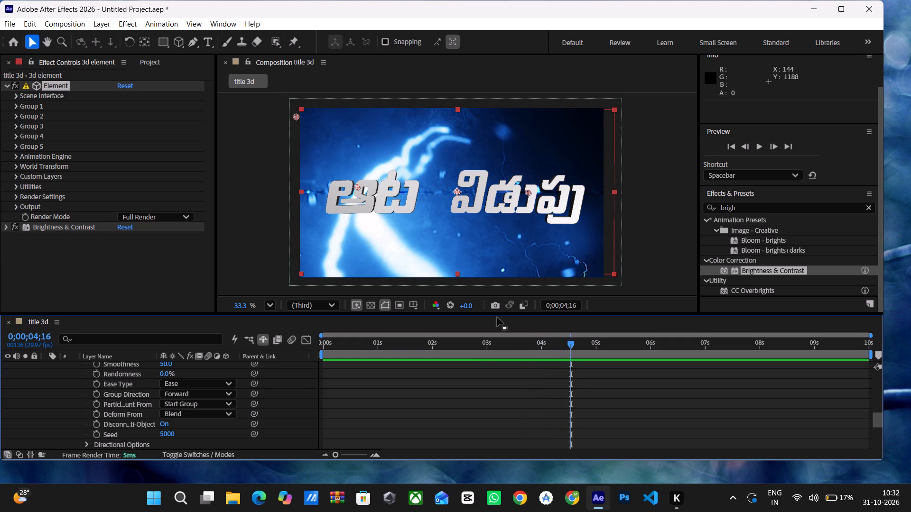
pyautogui.moveTo(571, 344); pyautogui.dragTo(620, 348)
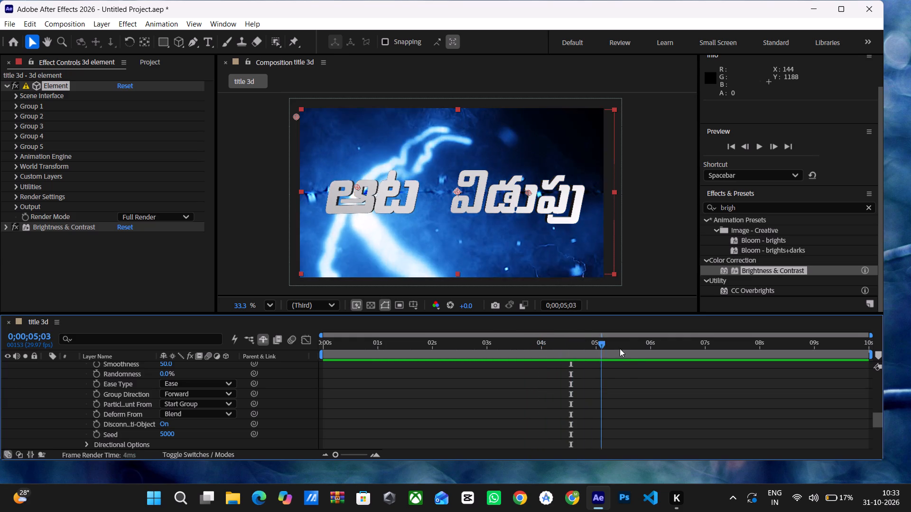
pyautogui.moveTo(620, 348); pyautogui.dragTo(616, 354)
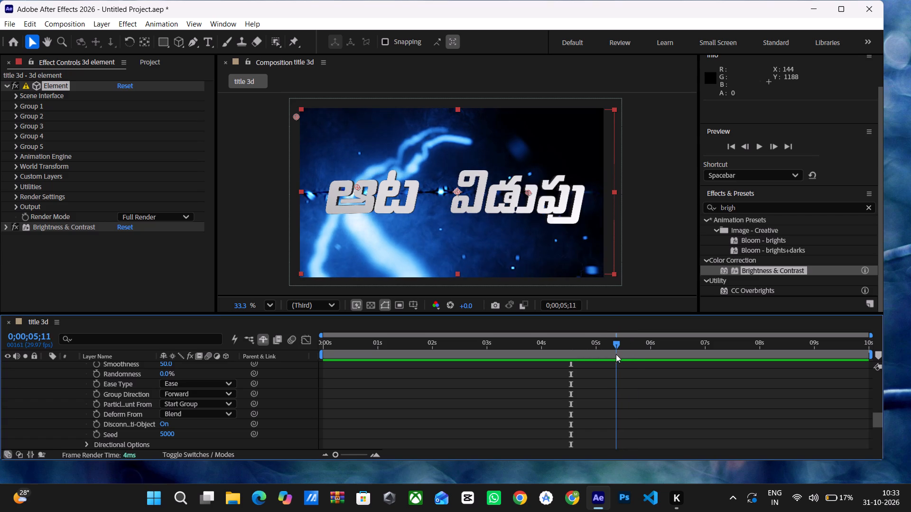
pyautogui.moveTo(616, 354); pyautogui.dragTo(603, 357)
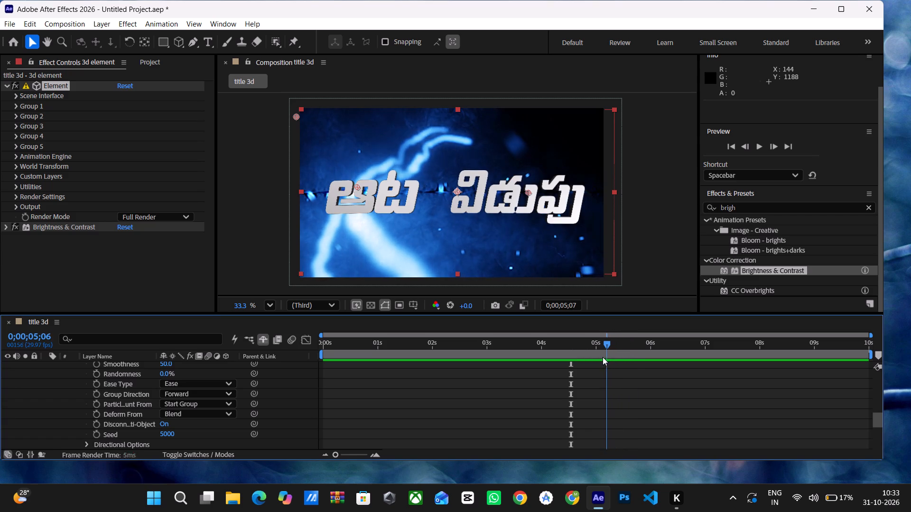
pyautogui.moveTo(603, 357); pyautogui.dragTo(596, 358)
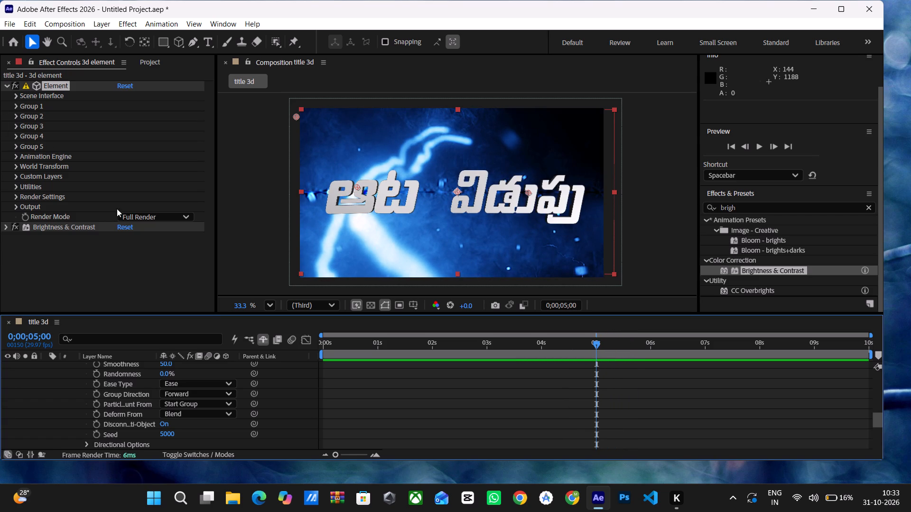
# Start keyframing Group 1's Particle Size at 0;00;05;00 and set it to 7.70.
pyautogui.click(14, 103)
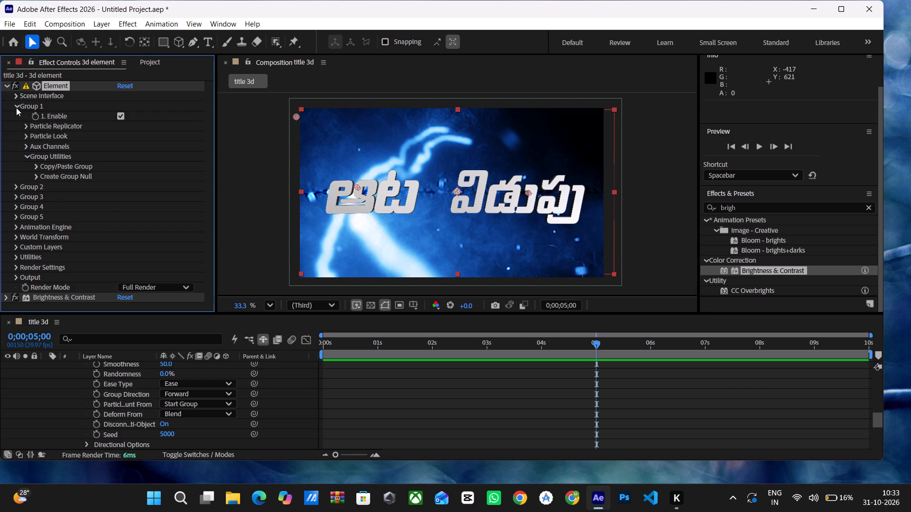
pyautogui.click(28, 135)
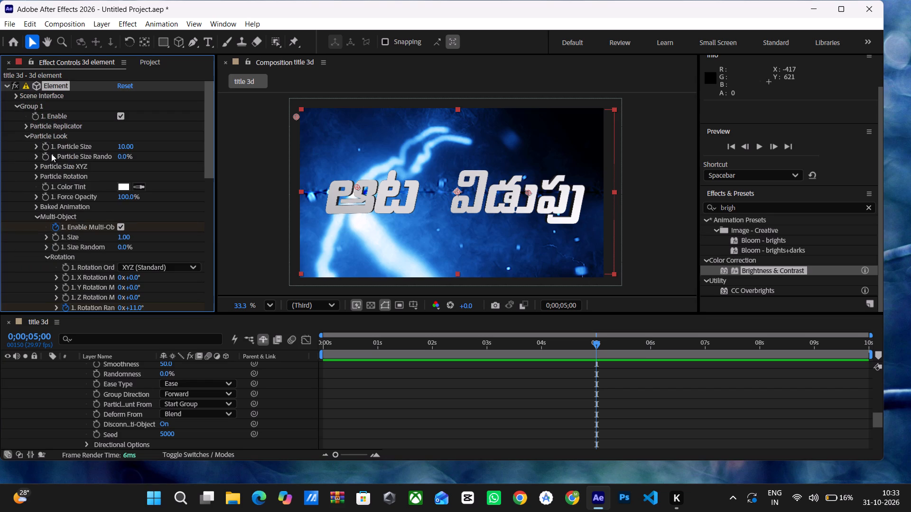
pyautogui.click(42, 148)
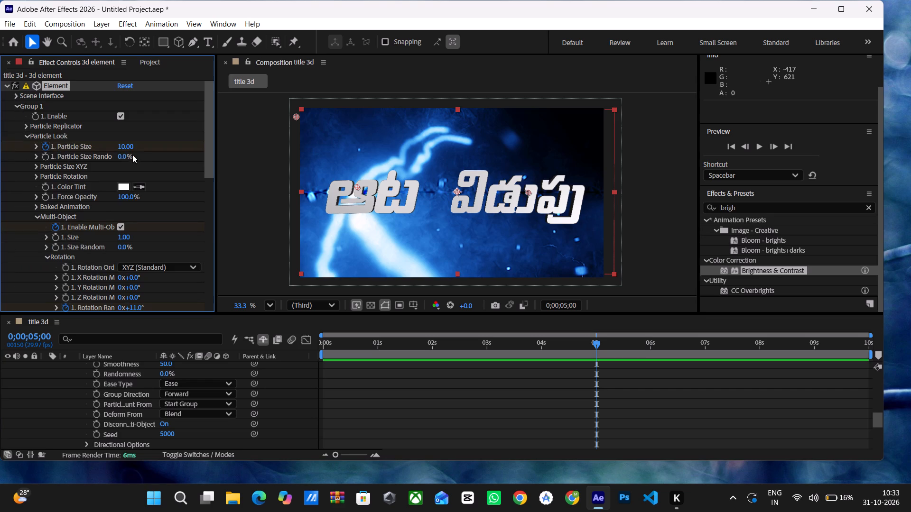
pyautogui.moveTo(128, 146); pyautogui.dragTo(72, 157)
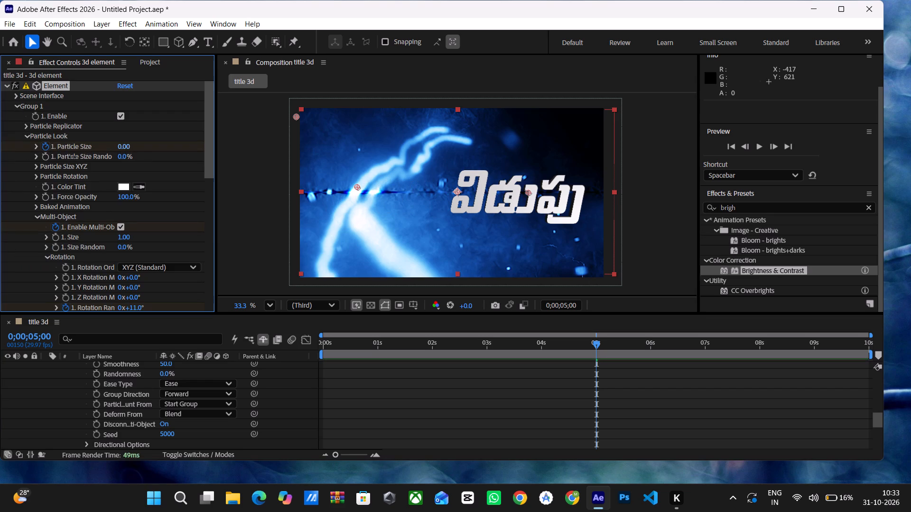
pyautogui.moveTo(72, 157); pyautogui.dragTo(122, 162)
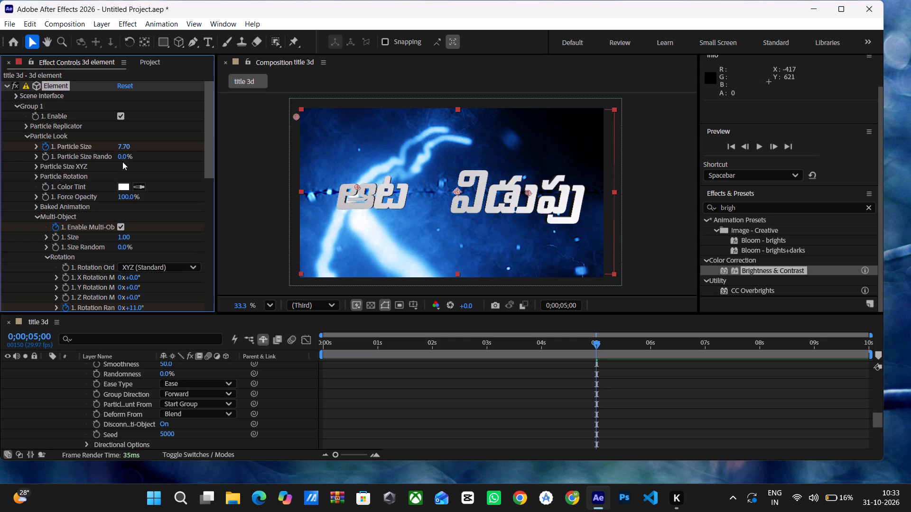
# Start keyframing Group 1's Particle Size Random at 0;00;05;00, try 99%, and set it back to 0%.
pyautogui.click(122, 155)
pyautogui.click(44, 156)
pyautogui.moveTo(121, 158); pyautogui.dragTo(183, 165)
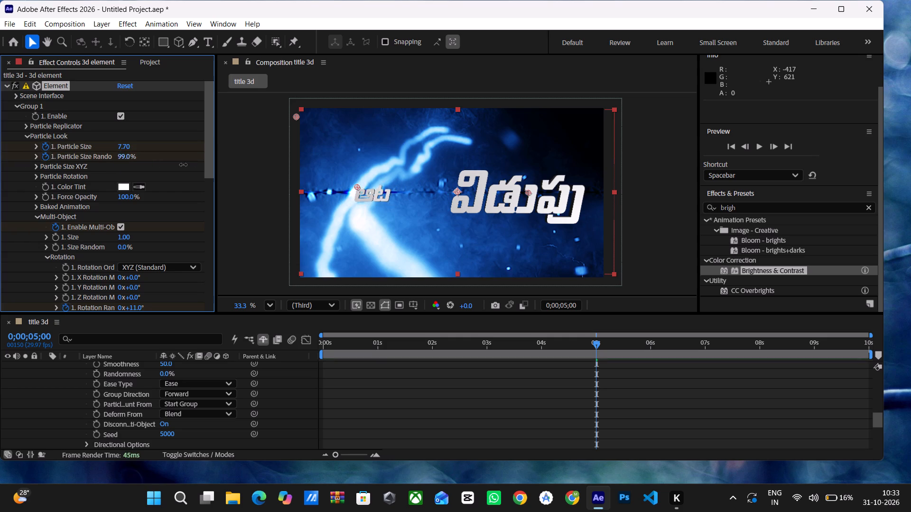
pyautogui.moveTo(183, 165); pyautogui.dragTo(97, 180)
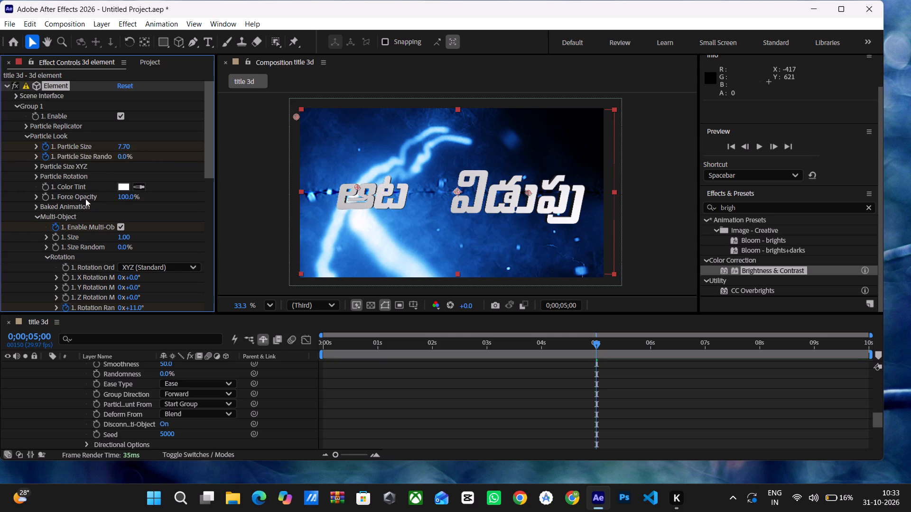
pyautogui.scroll(-1, 46, 226)
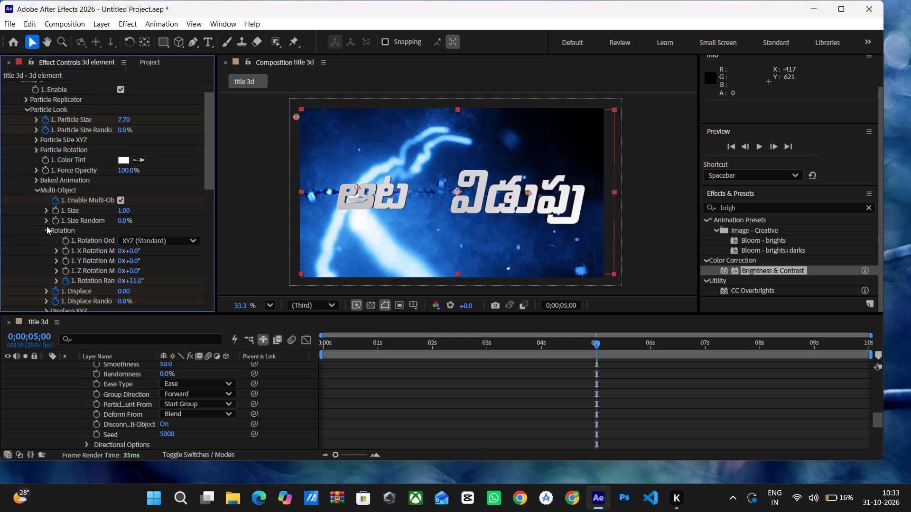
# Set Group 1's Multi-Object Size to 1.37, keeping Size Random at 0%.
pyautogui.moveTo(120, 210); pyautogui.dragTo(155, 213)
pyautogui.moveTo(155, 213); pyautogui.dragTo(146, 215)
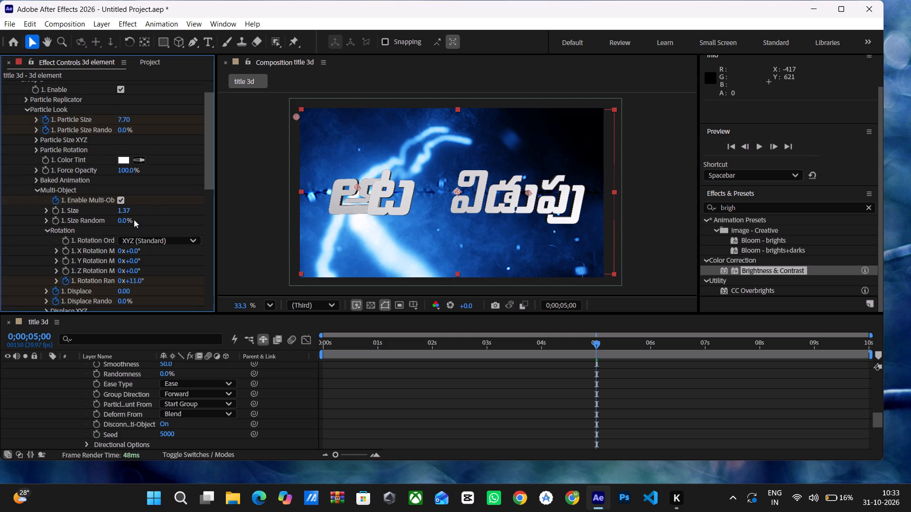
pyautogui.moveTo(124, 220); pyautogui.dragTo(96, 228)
# Set Group 1's Multi-Object rotation to X 79°, Y 90° and Z -155°, with Rotation Random at 346°.
pyautogui.moveTo(131, 251); pyautogui.dragTo(178, 252)
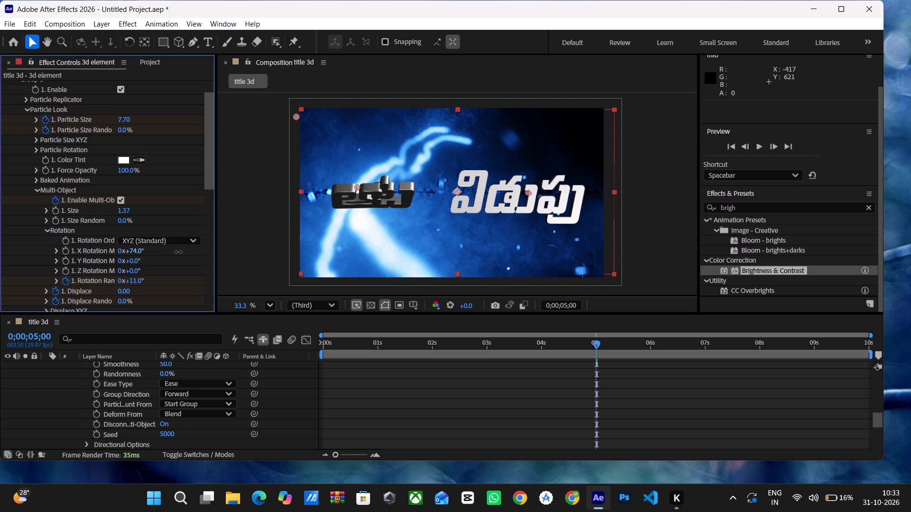
pyautogui.moveTo(178, 252); pyautogui.dragTo(179, 252)
pyautogui.moveTo(135, 262); pyautogui.dragTo(182, 254)
pyautogui.moveTo(132, 270); pyautogui.dragTo(35, 264)
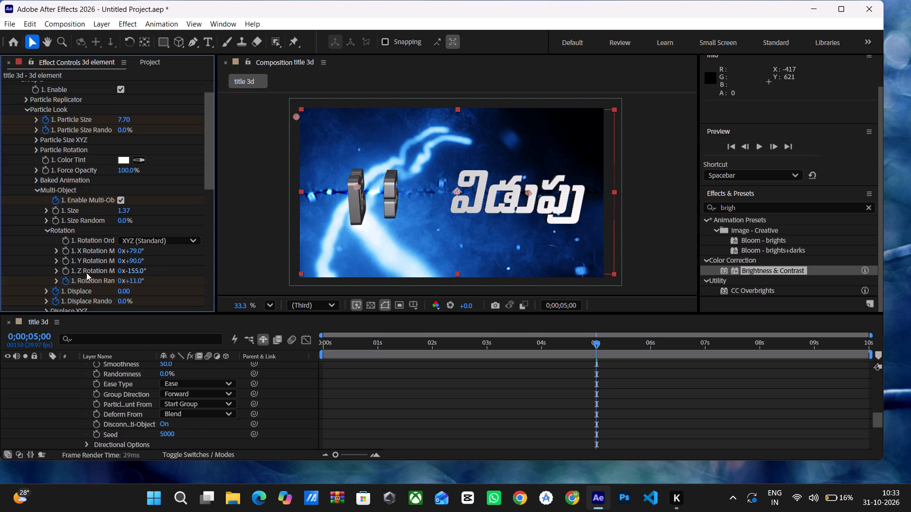
pyautogui.moveTo(133, 281); pyautogui.dragTo(190, 273)
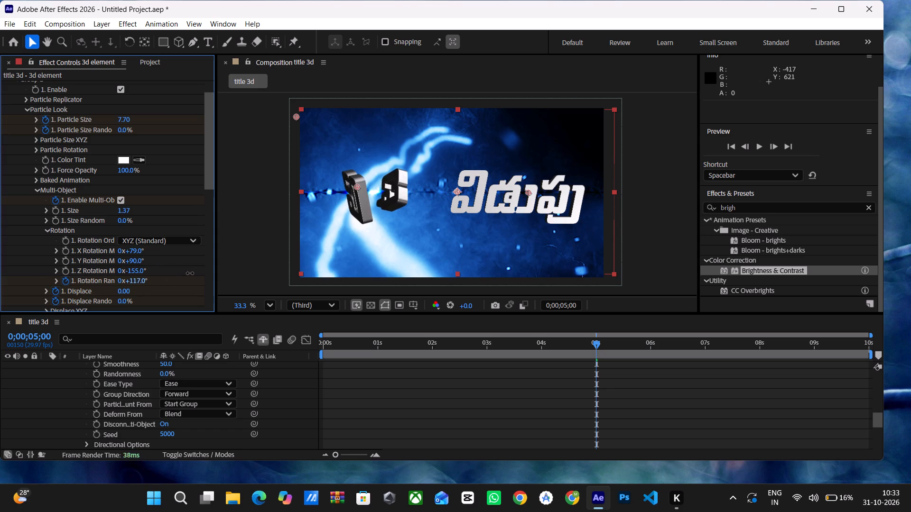
pyautogui.moveTo(190, 273); pyautogui.dragTo(299, 248)
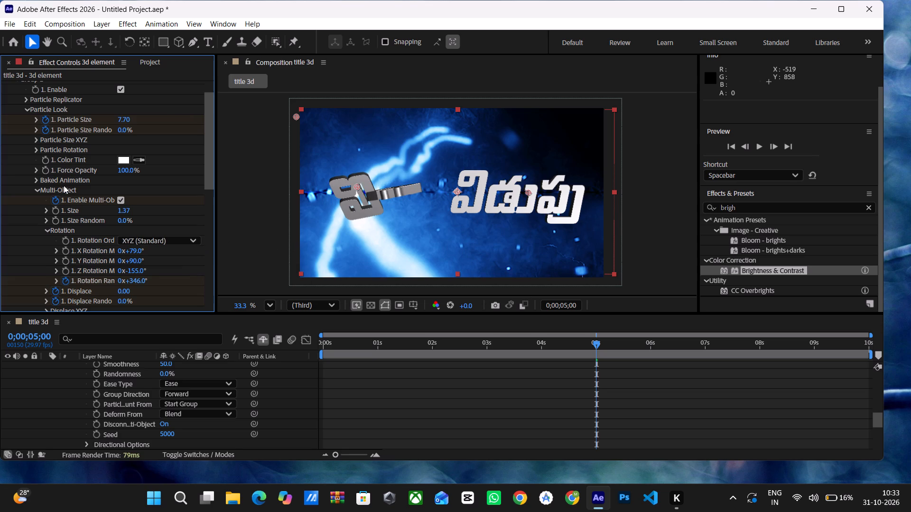
# Start keyframing the Multi-Object X, Y and Z Rotation values at 0;00;05;00.
pyautogui.scroll(2, 64, 185)
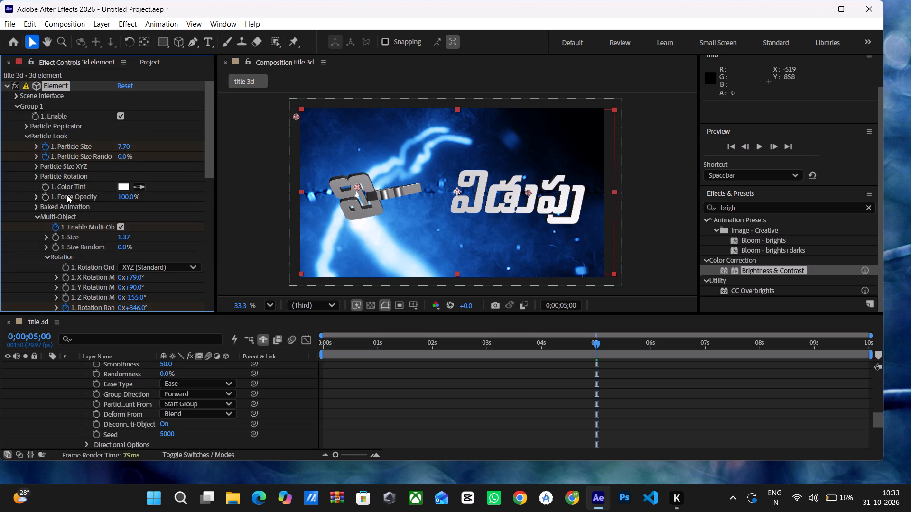
pyautogui.scroll(-1, 67, 195)
pyautogui.click(65, 263)
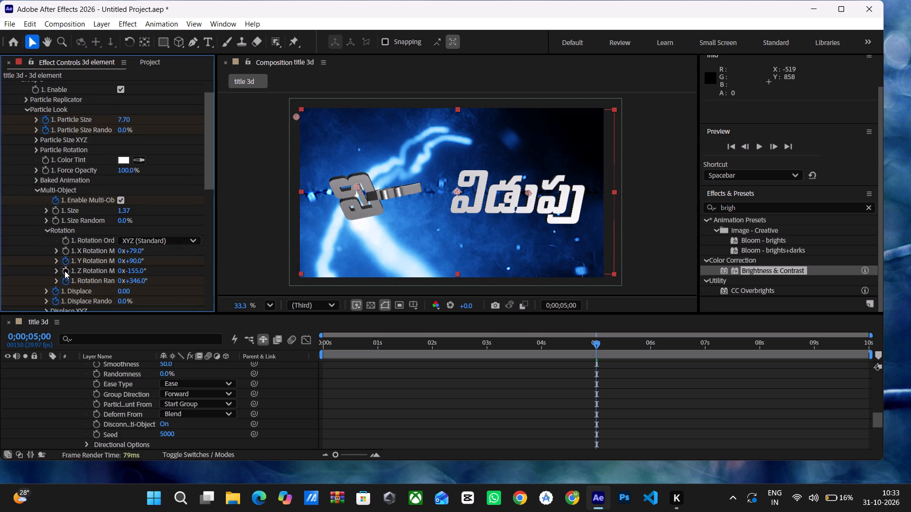
pyautogui.click(64, 271)
pyautogui.click(65, 250)
# Set Group 1's Particle Size to 0.00 at 0;00;05;00, keeping Particle Size Random at 0%.
pyautogui.scroll(1, 75, 260)
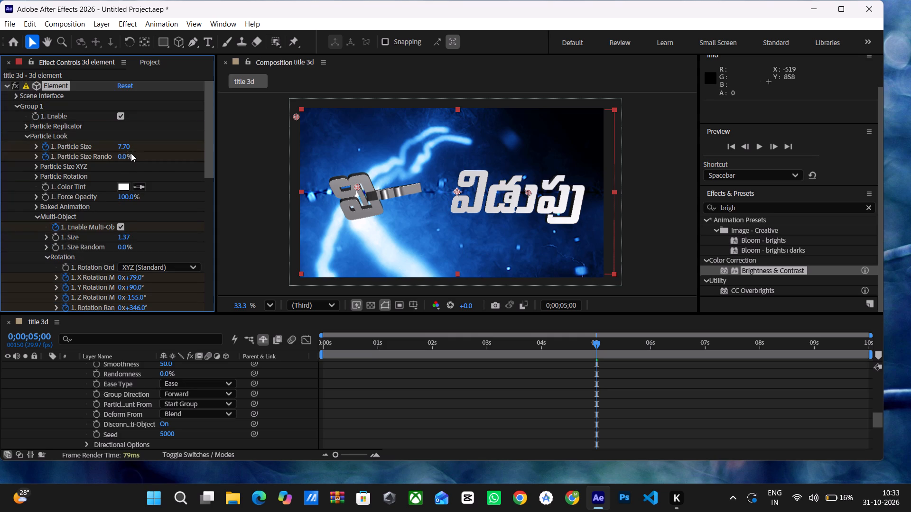
pyautogui.moveTo(122, 155); pyautogui.dragTo(101, 164)
pyautogui.moveTo(122, 146); pyautogui.dragTo(64, 161)
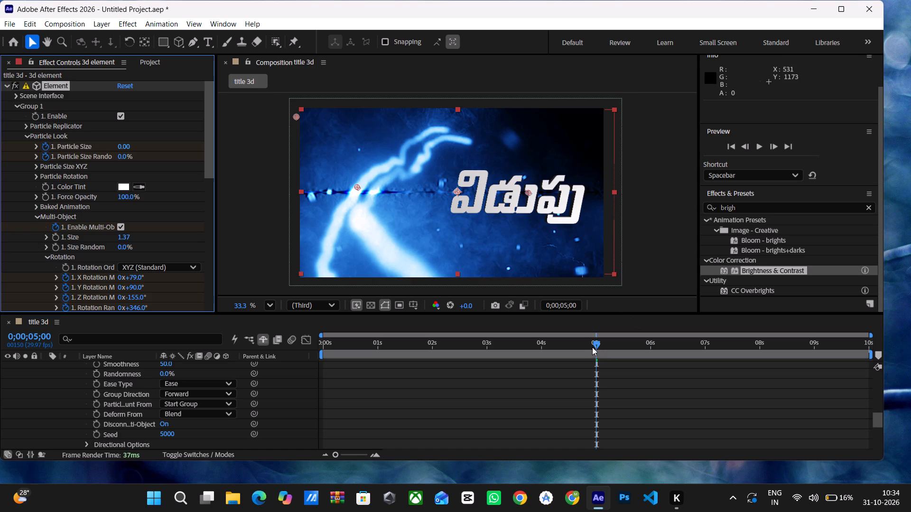
# Set Group 1's Particle Size to 10.10 at 0;00;04;00.
pyautogui.moveTo(595, 344); pyautogui.dragTo(541, 355)
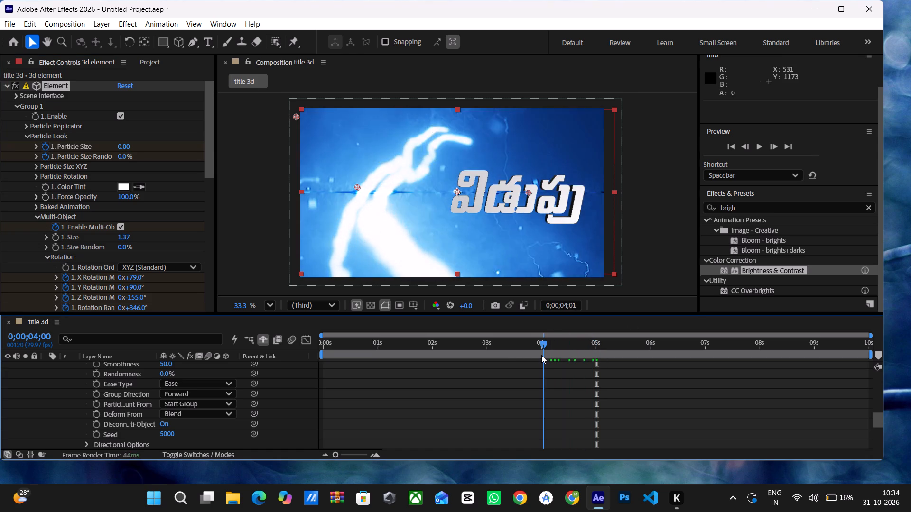
pyautogui.moveTo(541, 355); pyautogui.dragTo(540, 355)
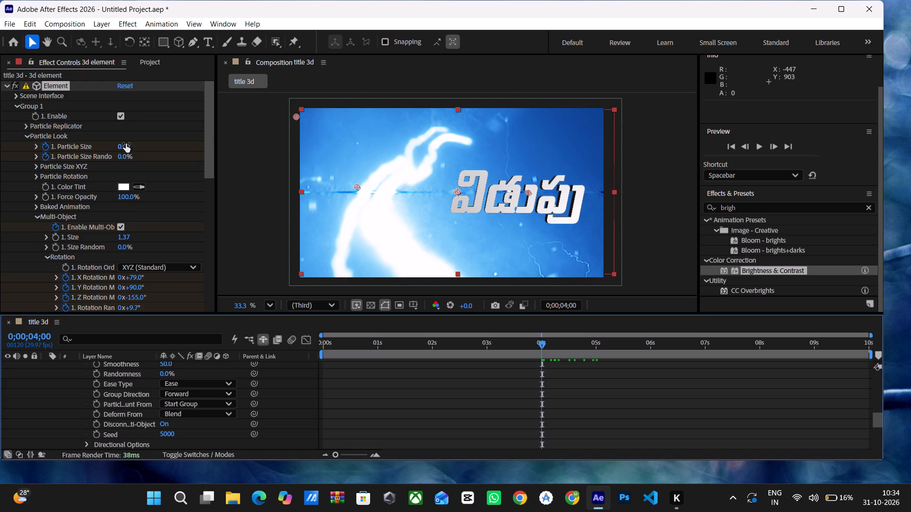
pyautogui.moveTo(124, 144); pyautogui.dragTo(205, 158)
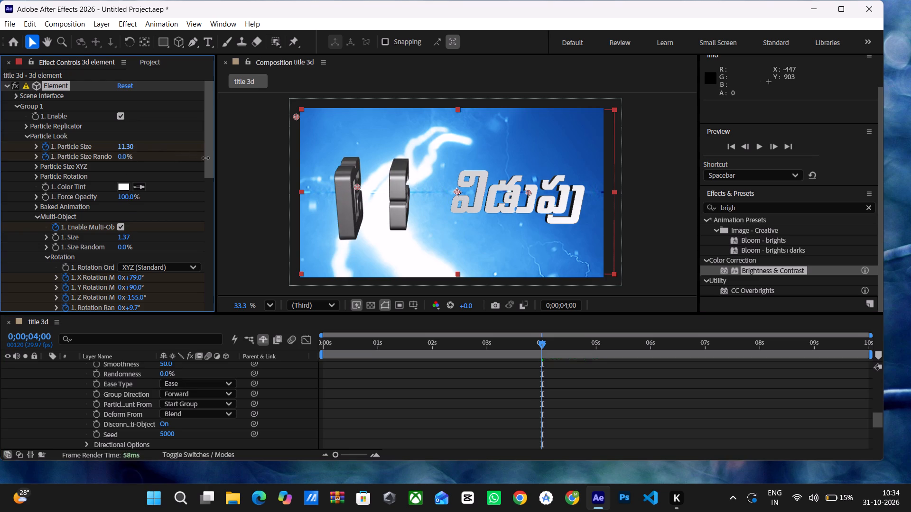
pyautogui.moveTo(205, 158); pyautogui.dragTo(196, 161)
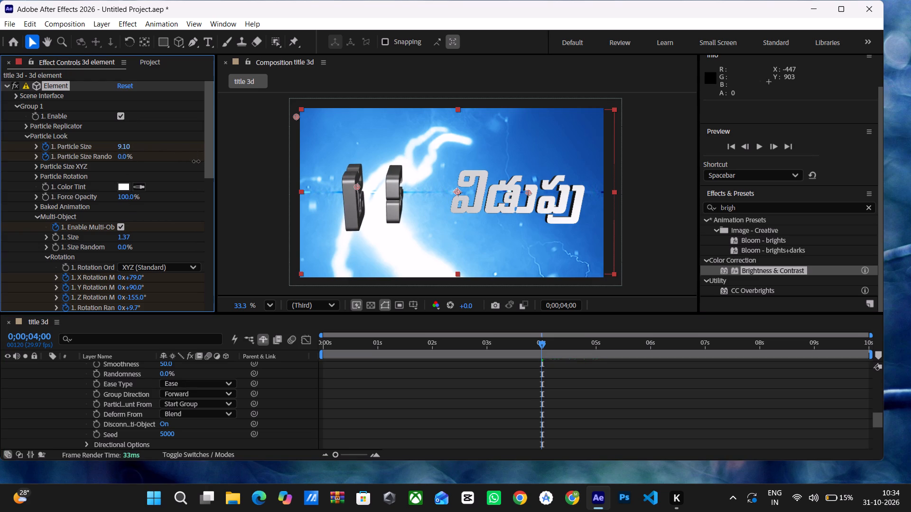
pyautogui.moveTo(196, 161); pyautogui.dragTo(196, 162)
pyautogui.moveTo(124, 147); pyautogui.dragTo(125, 150)
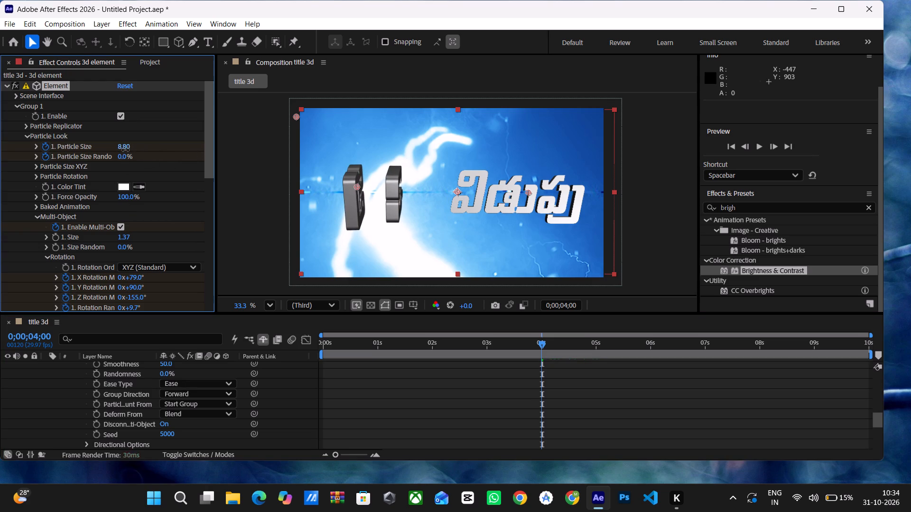
pyautogui.moveTo(125, 150); pyautogui.dragTo(140, 161)
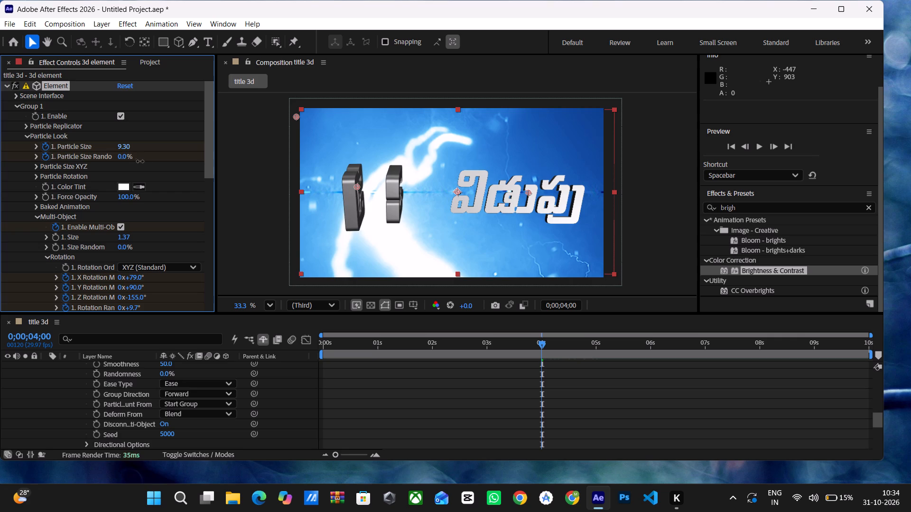
pyautogui.moveTo(140, 161); pyautogui.dragTo(153, 171)
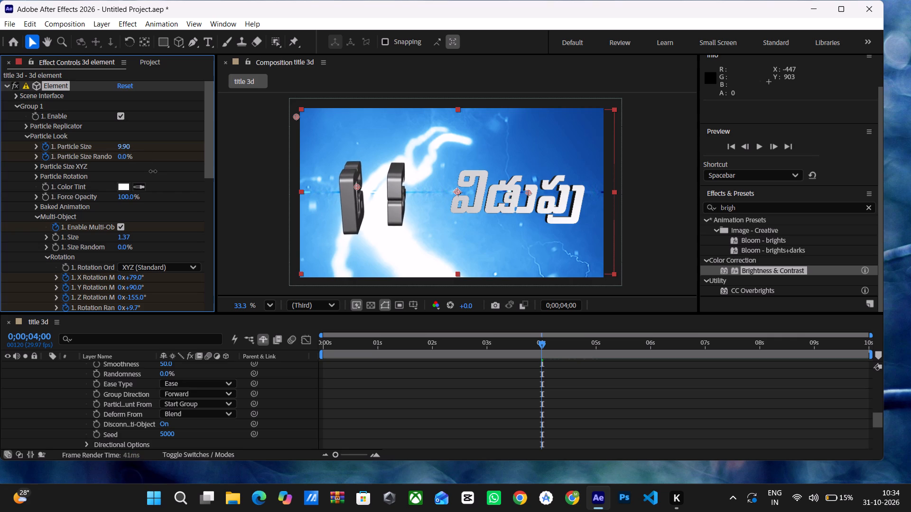
pyautogui.moveTo(153, 171); pyautogui.dragTo(155, 172)
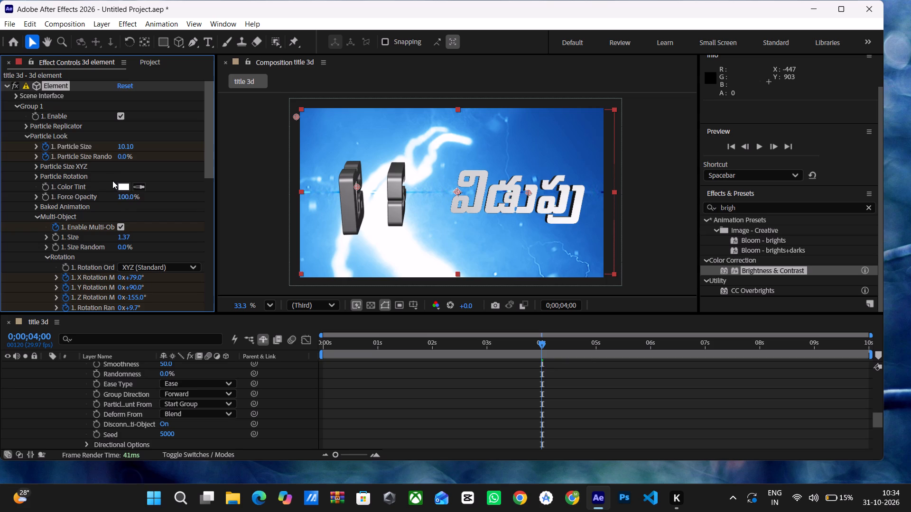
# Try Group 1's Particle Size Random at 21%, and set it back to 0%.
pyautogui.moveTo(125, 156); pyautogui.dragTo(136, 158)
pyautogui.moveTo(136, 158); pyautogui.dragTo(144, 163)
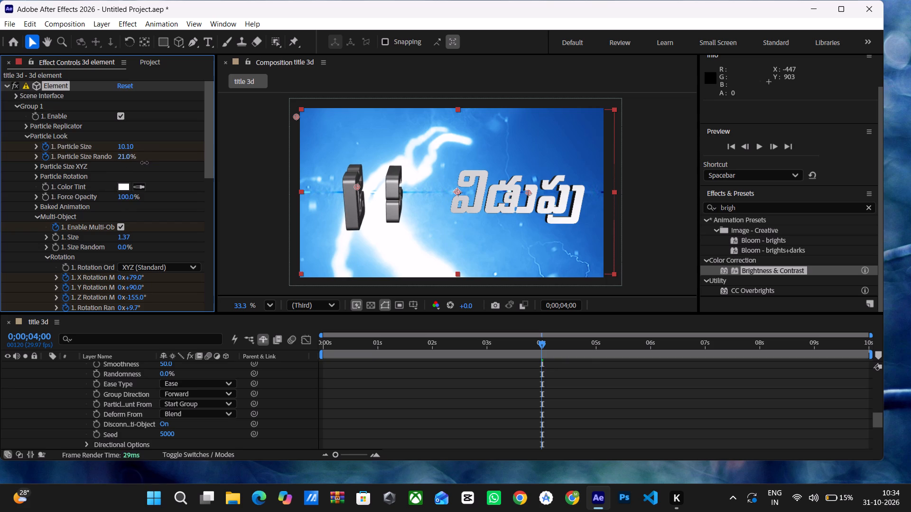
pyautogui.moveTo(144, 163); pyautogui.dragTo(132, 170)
# Set Group 1's Multi-Object Size to 1.19.
pyautogui.scroll(-1, 134, 244)
pyautogui.click(123, 210)
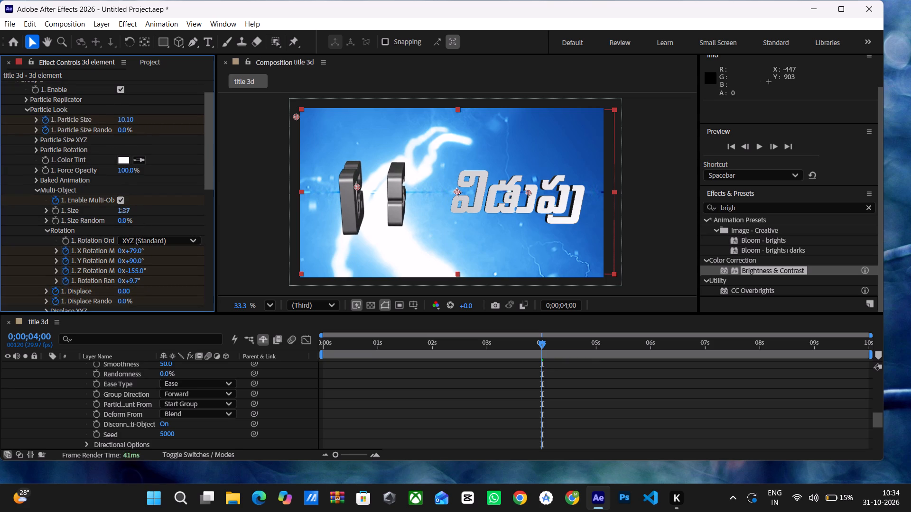
pyautogui.click(166, 231)
pyautogui.moveTo(124, 210); pyautogui.dragTo(117, 218)
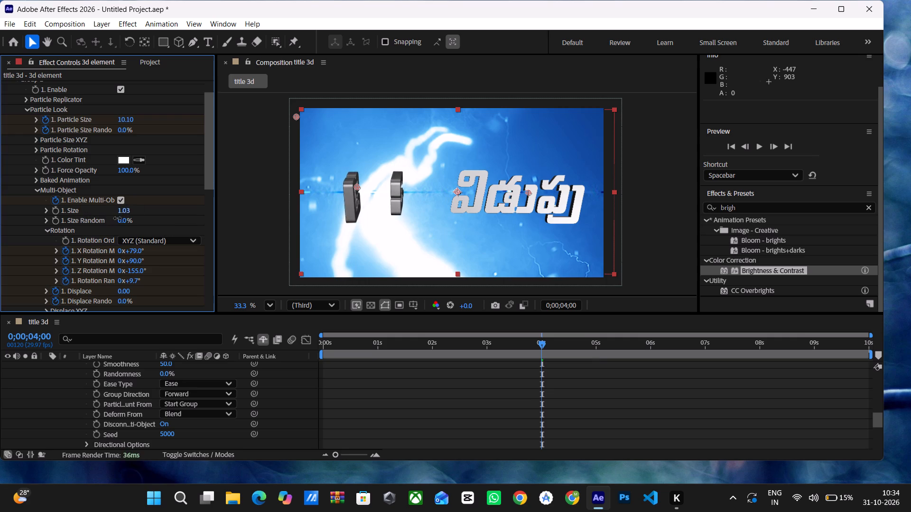
pyautogui.moveTo(117, 218); pyautogui.dragTo(123, 219)
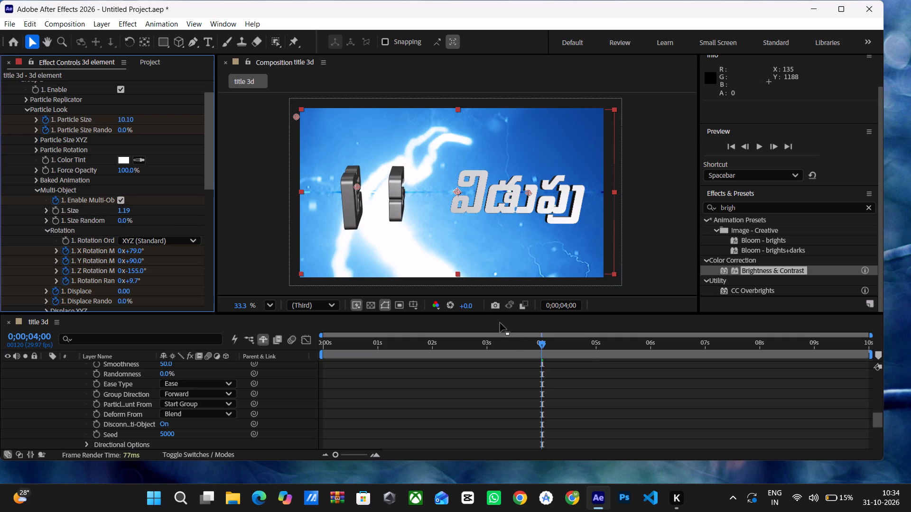
# Return to 0;00;00;00, start a preview, and end the work area at that frame.
pyautogui.moveTo(539, 344); pyautogui.dragTo(340, 361)
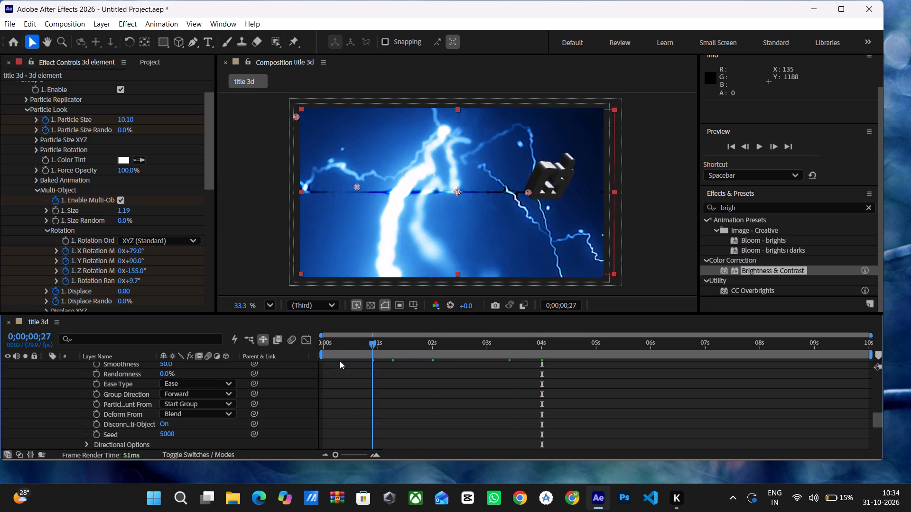
pyautogui.moveTo(340, 361); pyautogui.dragTo(322, 363)
pyautogui.press('space')
pyautogui.press('n')
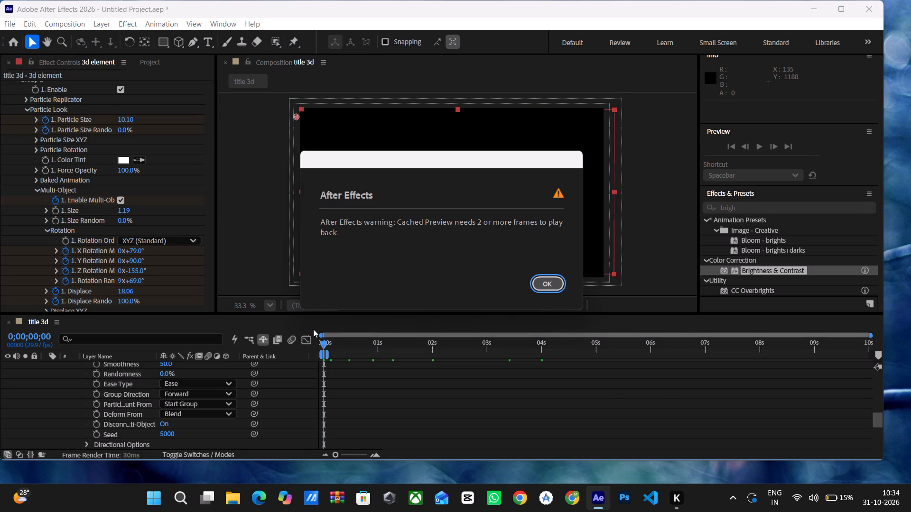
pyautogui.click(533, 288)
# Try again to preview the title 3d composition from 0;00;00;00.
pyautogui.press('space')
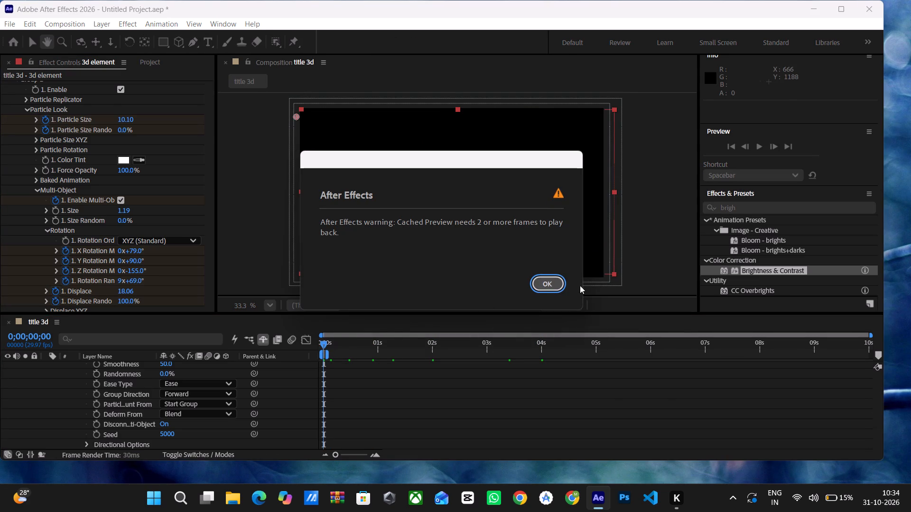
pyautogui.click(547, 286)
pyautogui.moveTo(324, 343); pyautogui.dragTo(337, 346)
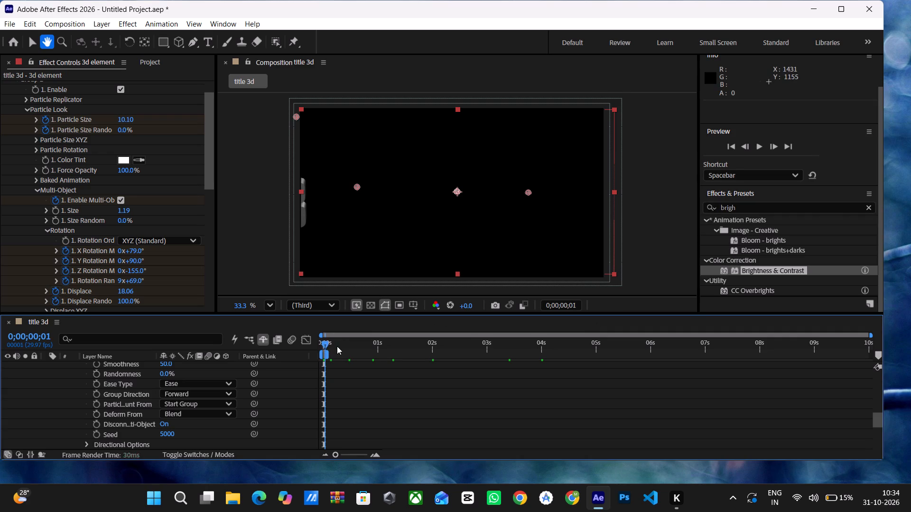
pyautogui.moveTo(337, 346); pyautogui.dragTo(297, 349)
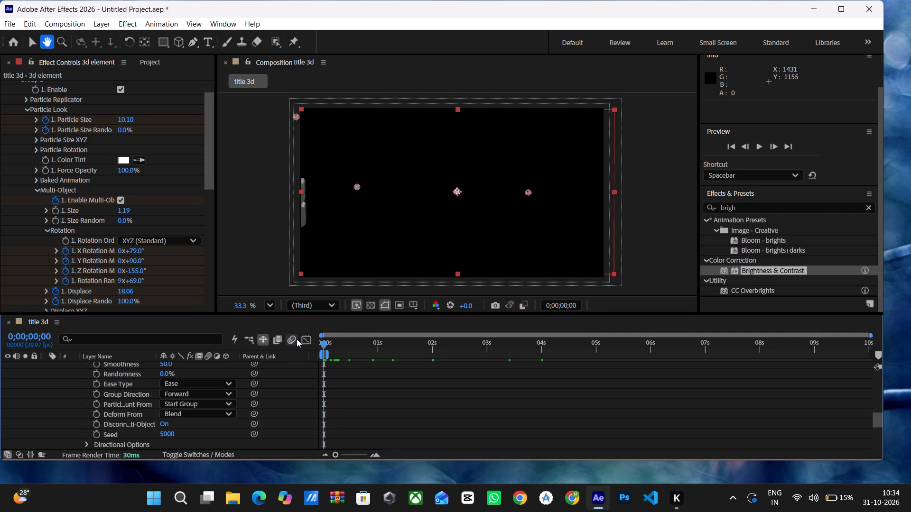
pyautogui.press('space')
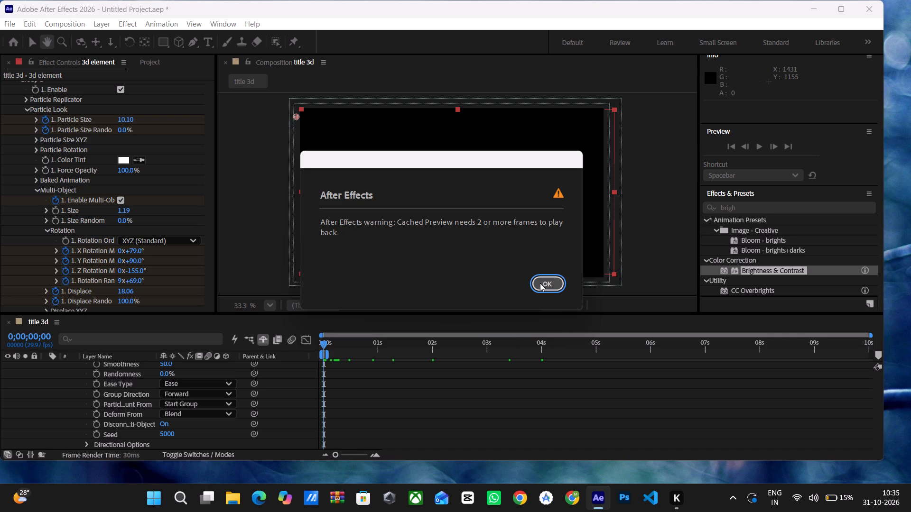
pyautogui.click(540, 283)
pyautogui.press('space')
pyautogui.moveTo(323, 344); pyautogui.dragTo(375, 356)
pyautogui.moveTo(322, 343); pyautogui.dragTo(364, 356)
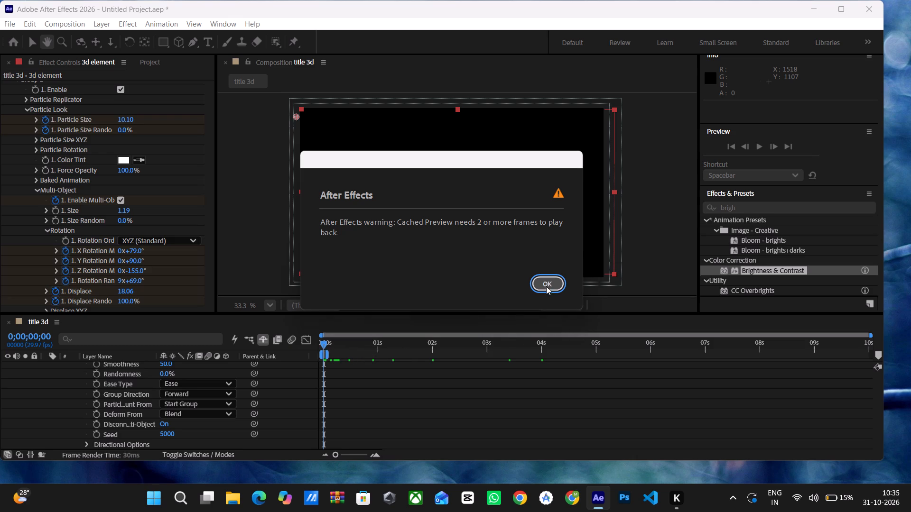
pyautogui.click(548, 284)
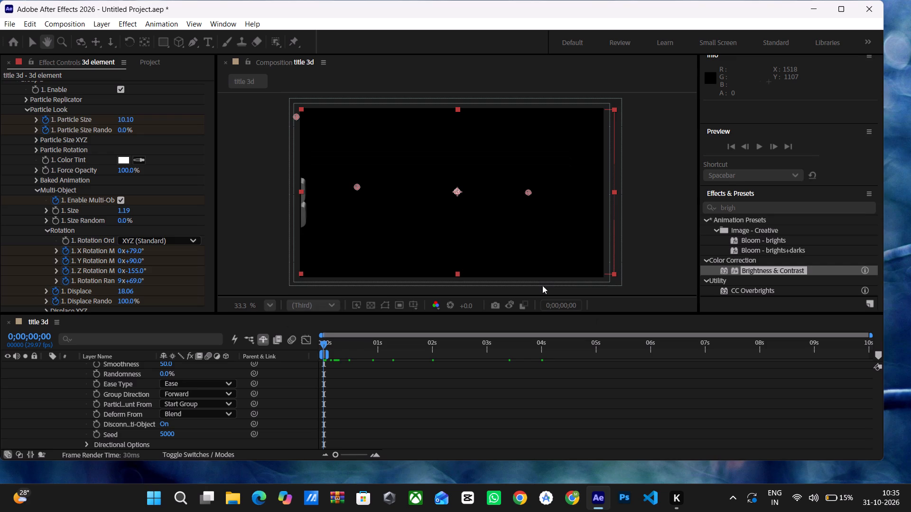
# Set the title 3d composition's preview resolution to Full.
pyautogui.click(334, 305)
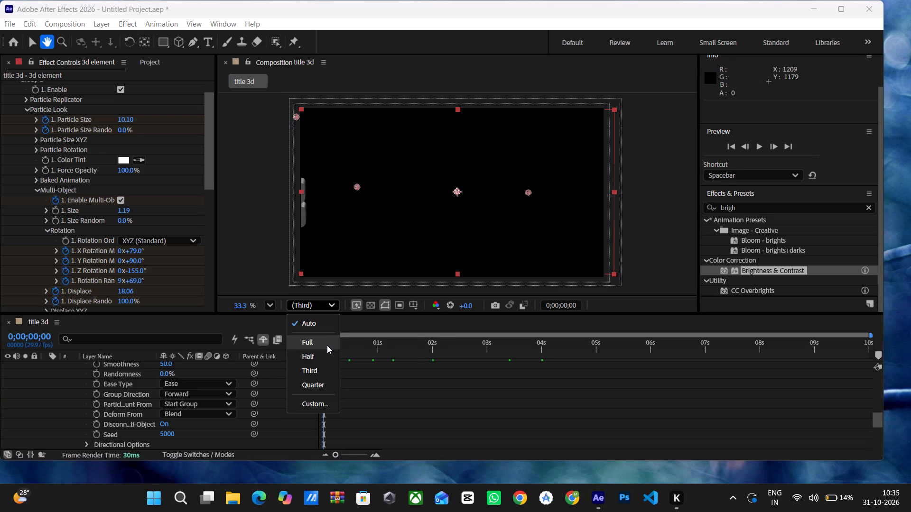
pyautogui.click(327, 345)
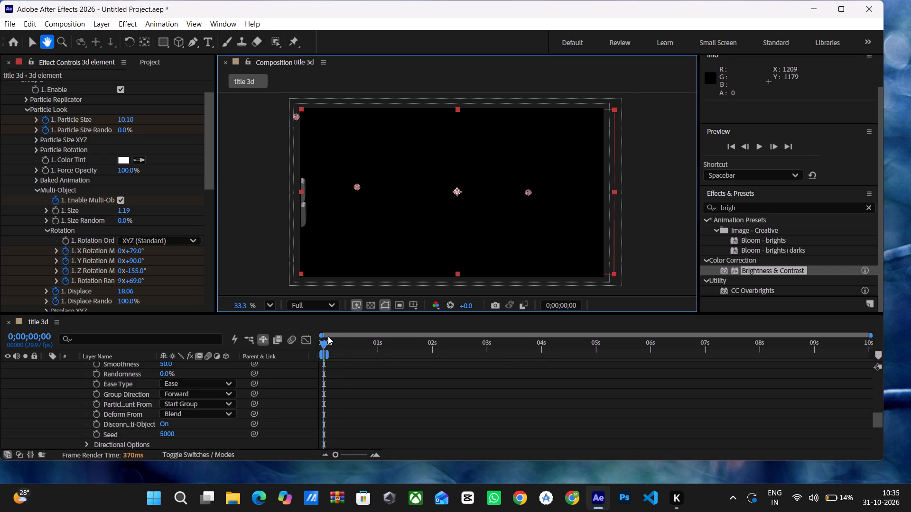
# Try to preview the title 3d composition at Full resolution from 0;00;00;00.
pyautogui.press('space')
pyautogui.click(544, 282)
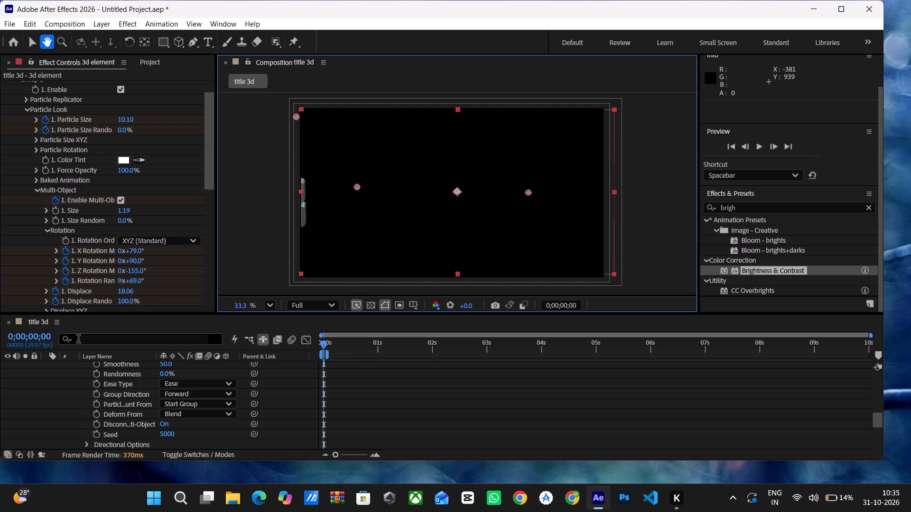
pyautogui.press('space')
pyautogui.press('space')
pyautogui.press('space')
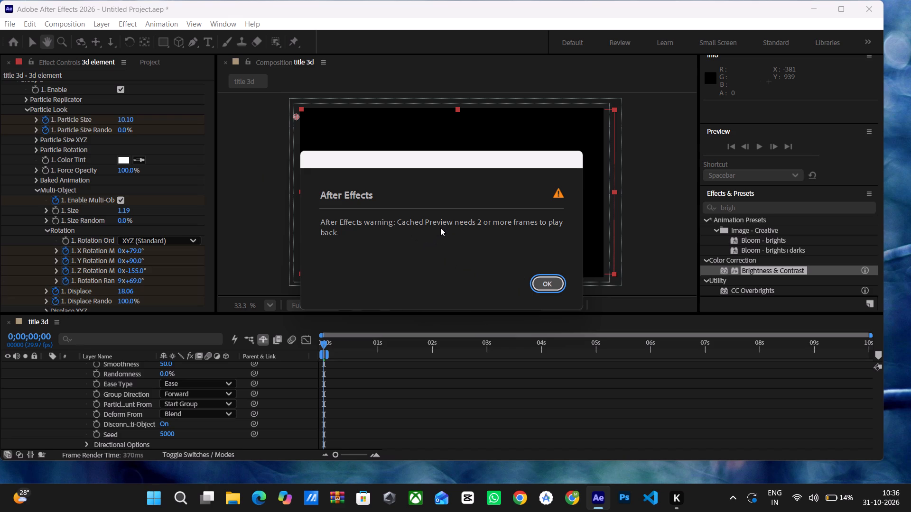
pyautogui.click(553, 283)
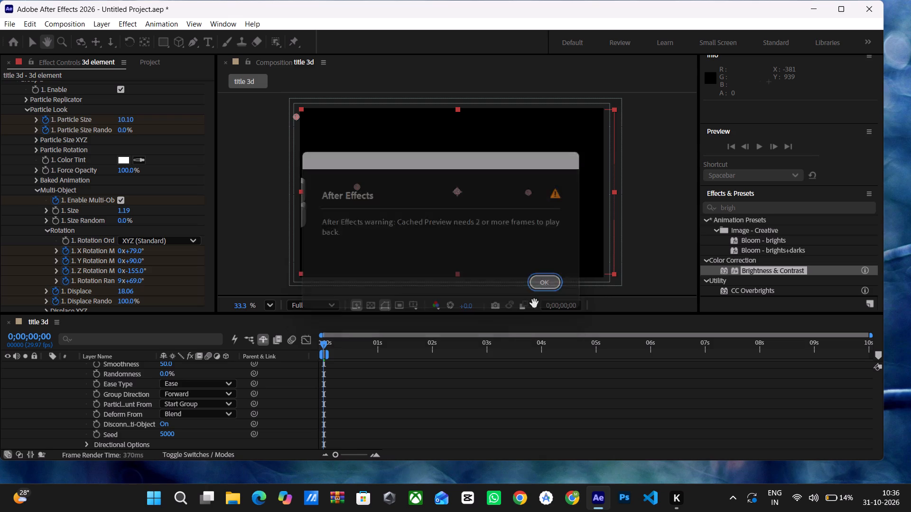
# Collapse the 3d element layer and its effects in the timeline, and select the layer with the Selection tool active.
pyautogui.scroll(20, 261, 405)
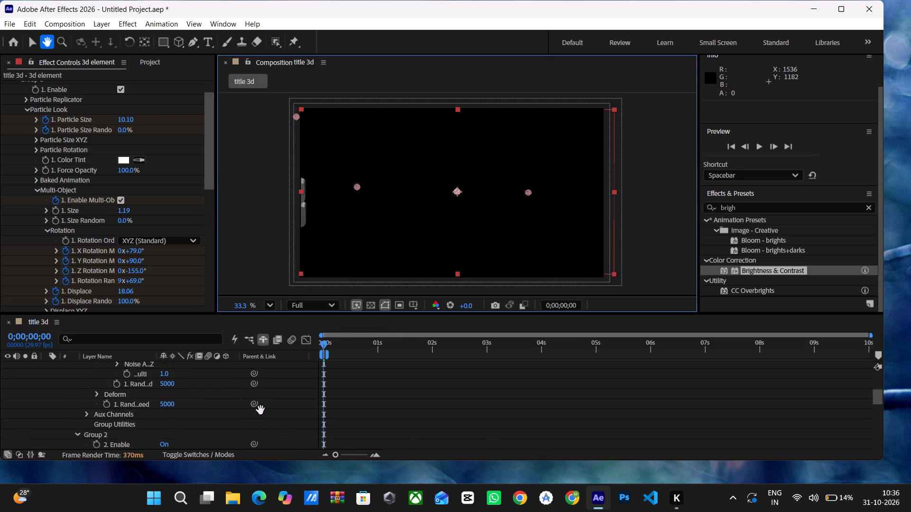
pyautogui.scroll(13, 260, 410)
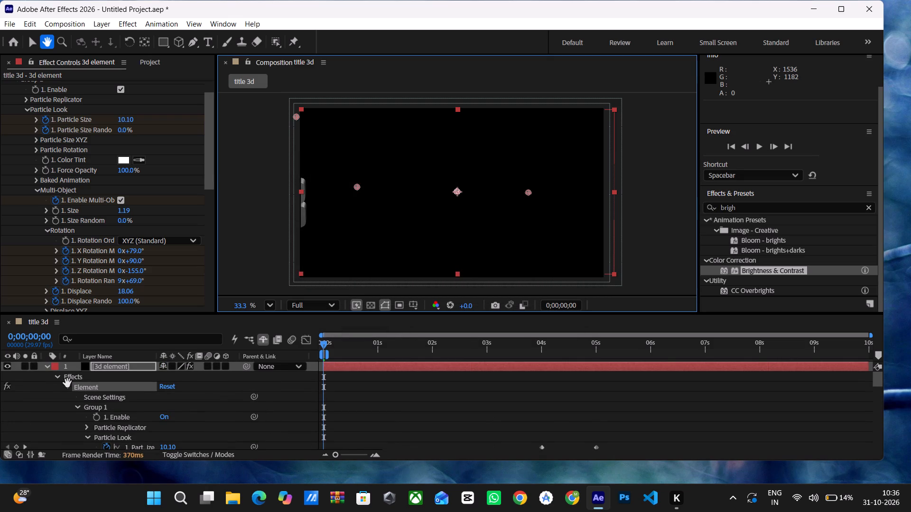
pyautogui.click(62, 380)
pyautogui.press('space')
pyautogui.press('v')
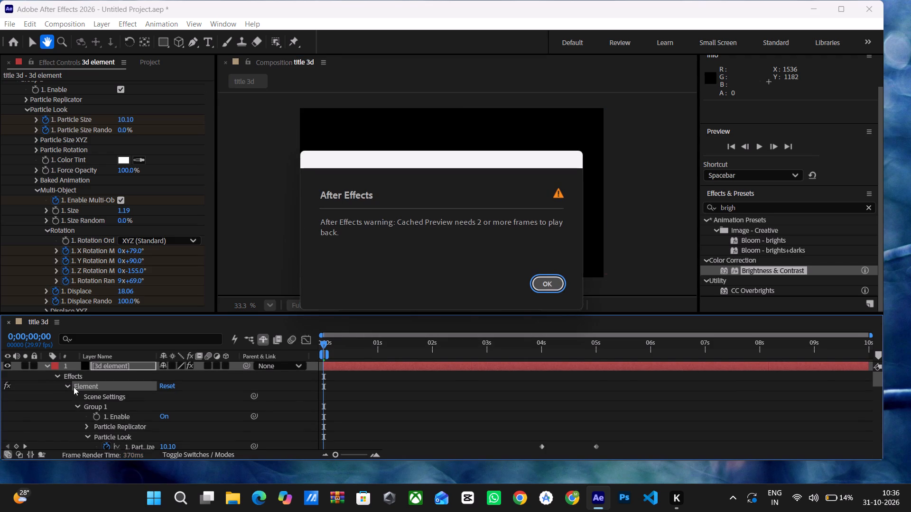
pyautogui.click(558, 285)
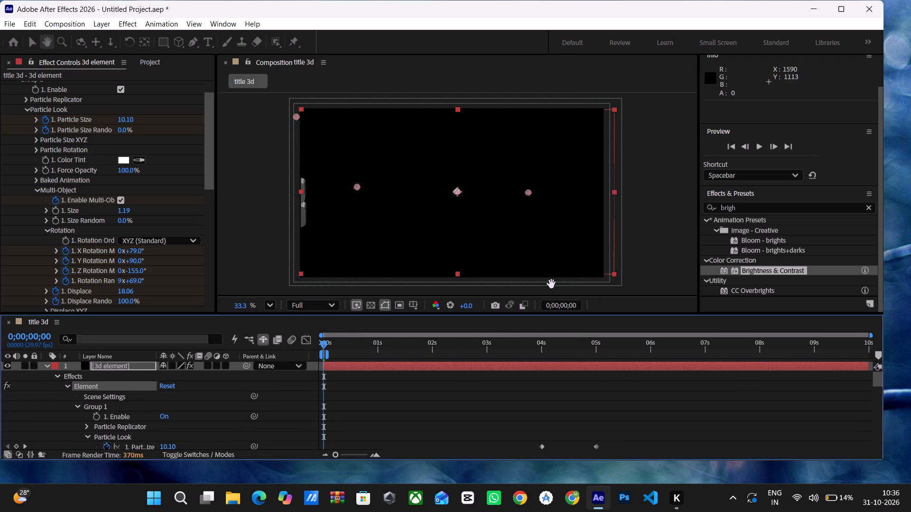
pyautogui.press('v')
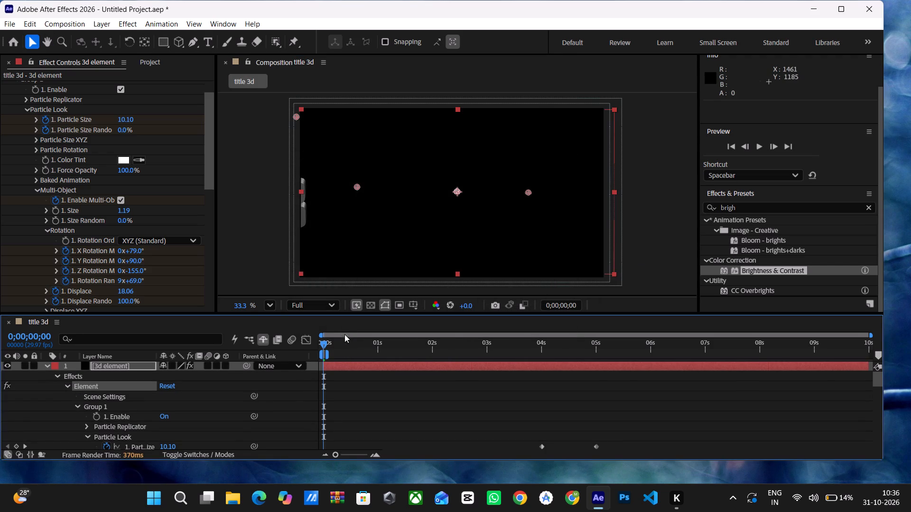
pyautogui.click(56, 376)
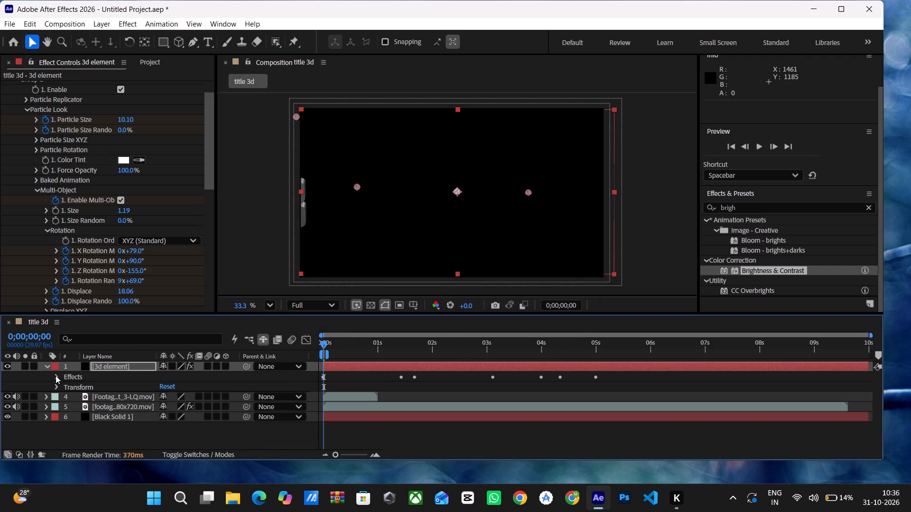
pyautogui.click(45, 365)
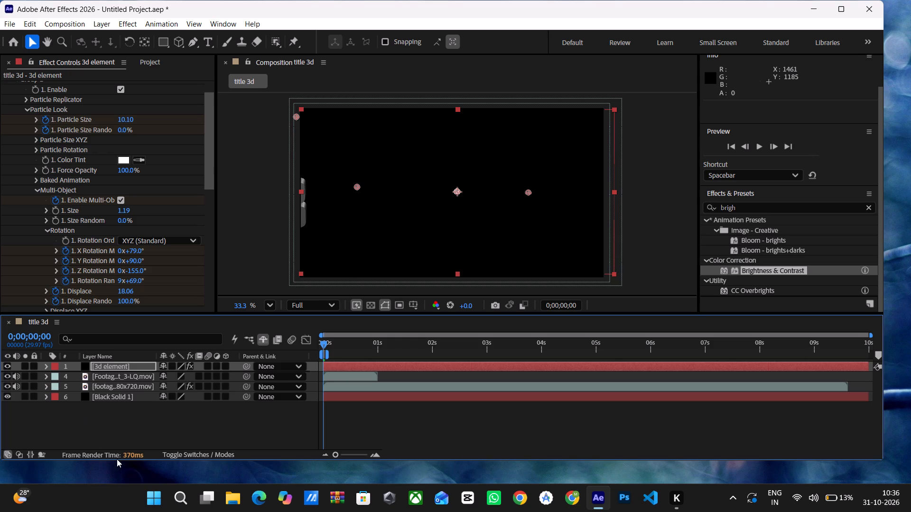
pyautogui.click(107, 364)
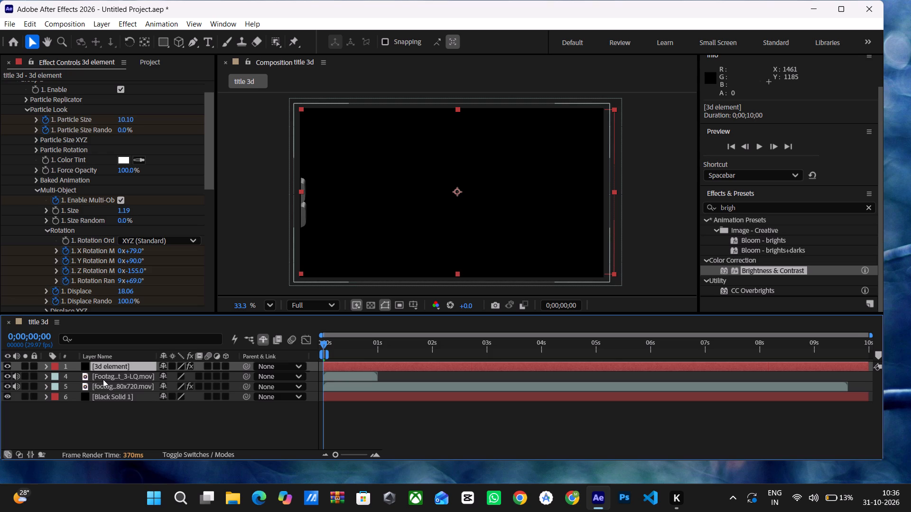
# Close the project containing the title 3d composition and exit After Effects.
pyautogui.click(874, 3)
pyautogui.click(459, 271)
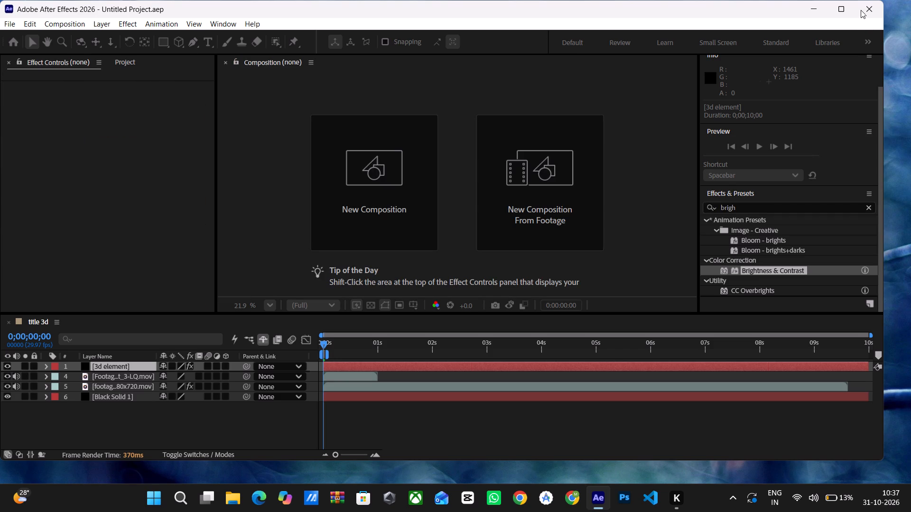
pyautogui.click(861, 10)
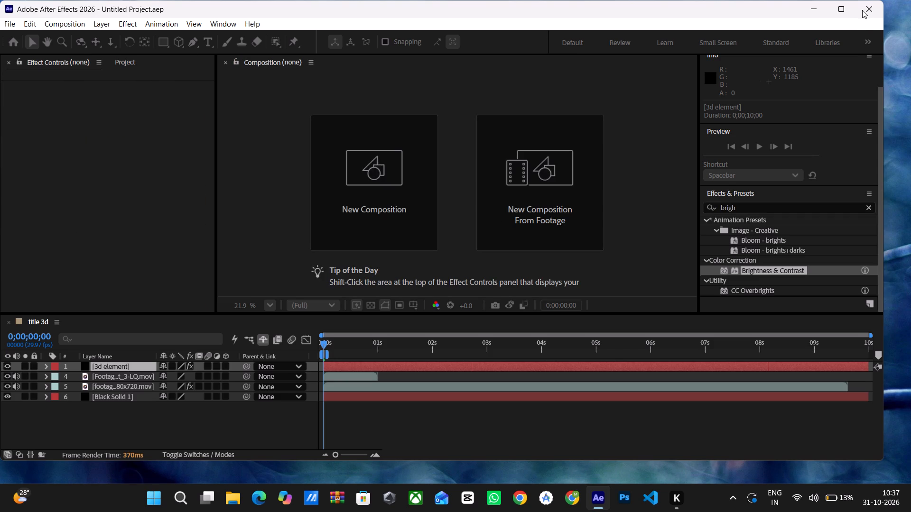
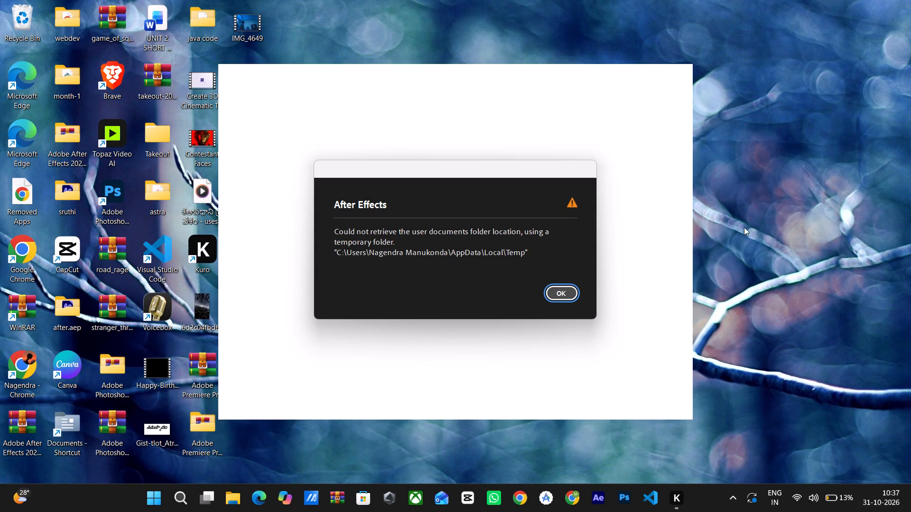
# Acknowledge the After Effects documents folder alert and dismiss the Windows Security notification while the program starts.
pyautogui.click(561, 296)
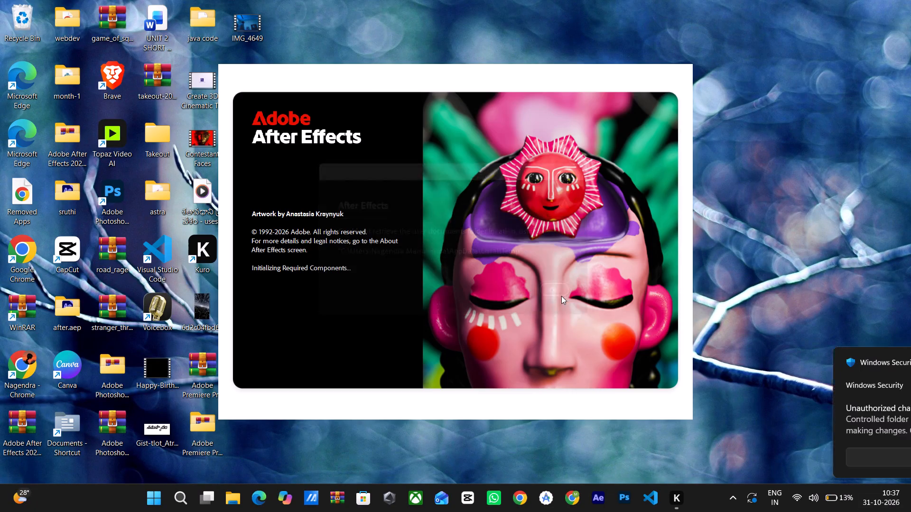
pyautogui.click(883, 361)
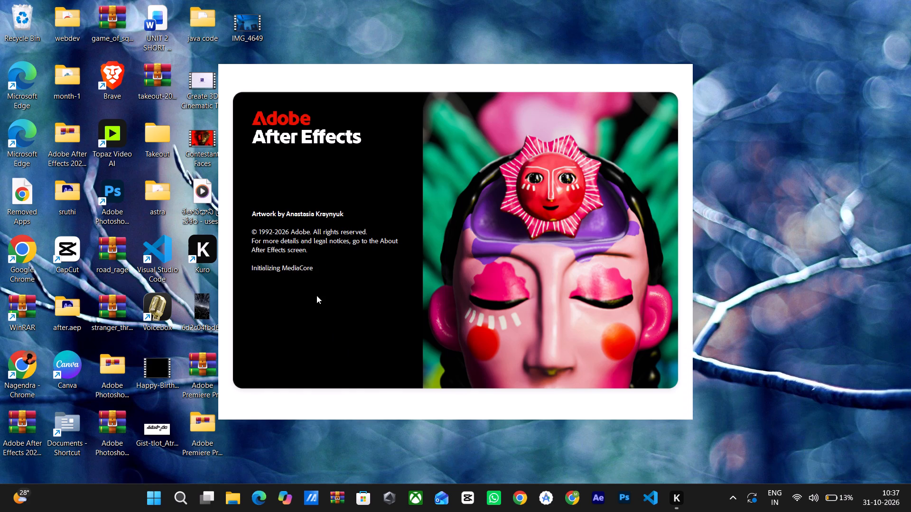
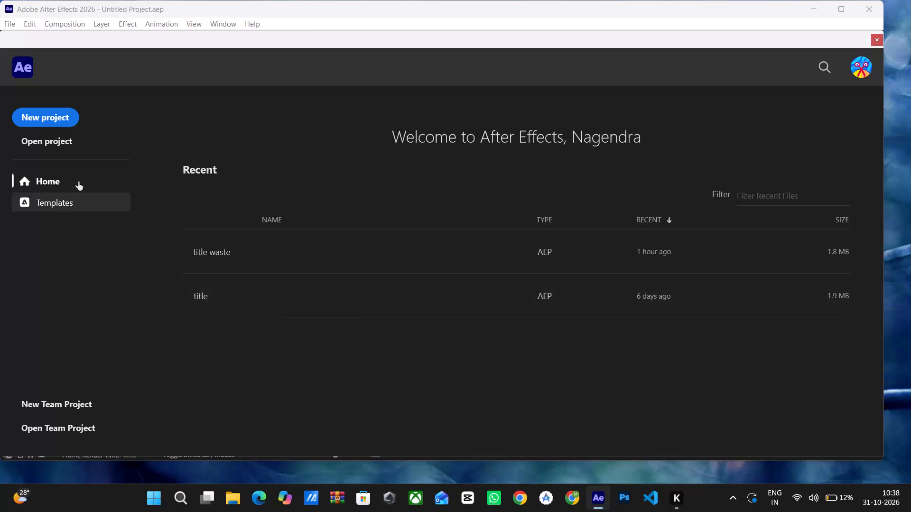
# Maximize the program window and close the Home screen to reach the empty workspace of the untitled project.
pyautogui.click(78, 264)
pyautogui.click(837, 3)
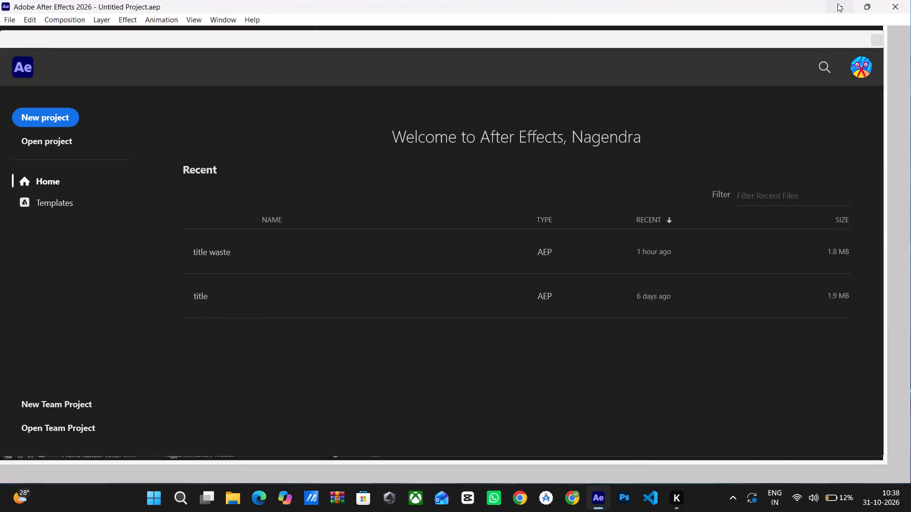
pyautogui.click(875, 45)
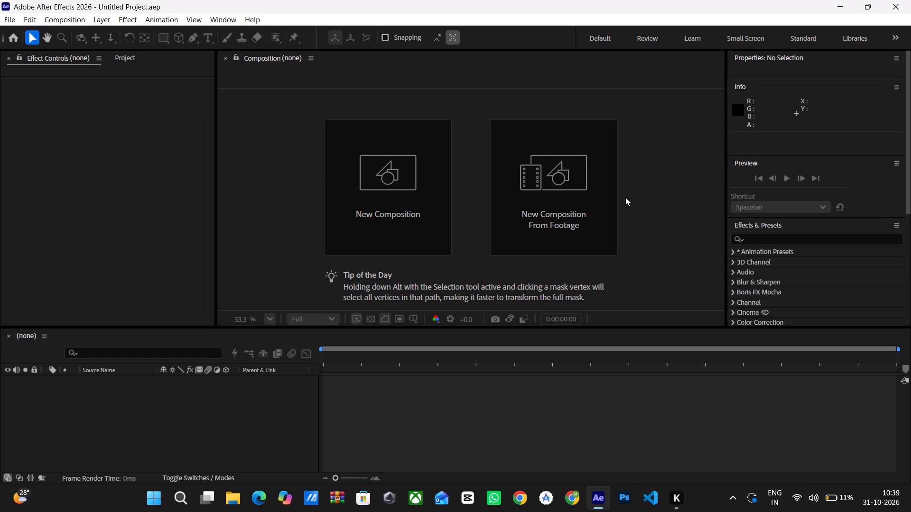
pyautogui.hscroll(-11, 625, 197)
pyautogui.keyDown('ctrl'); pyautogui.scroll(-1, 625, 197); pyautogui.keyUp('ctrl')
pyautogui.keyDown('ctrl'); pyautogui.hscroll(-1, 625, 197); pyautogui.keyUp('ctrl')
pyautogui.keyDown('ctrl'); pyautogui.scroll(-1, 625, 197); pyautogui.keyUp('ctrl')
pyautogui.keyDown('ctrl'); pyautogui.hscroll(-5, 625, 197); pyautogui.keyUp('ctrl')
# Create a new composition named bokka, keeping the HD 1920x1080, 29.97 fps preset and the 0;00;10;00 duration.
pyautogui.click(441, 211)
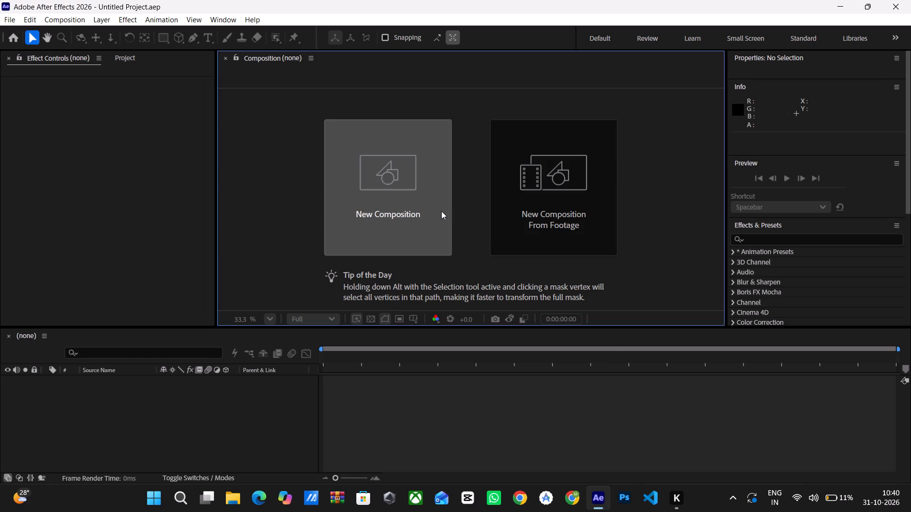
pyautogui.press('BackSpace')
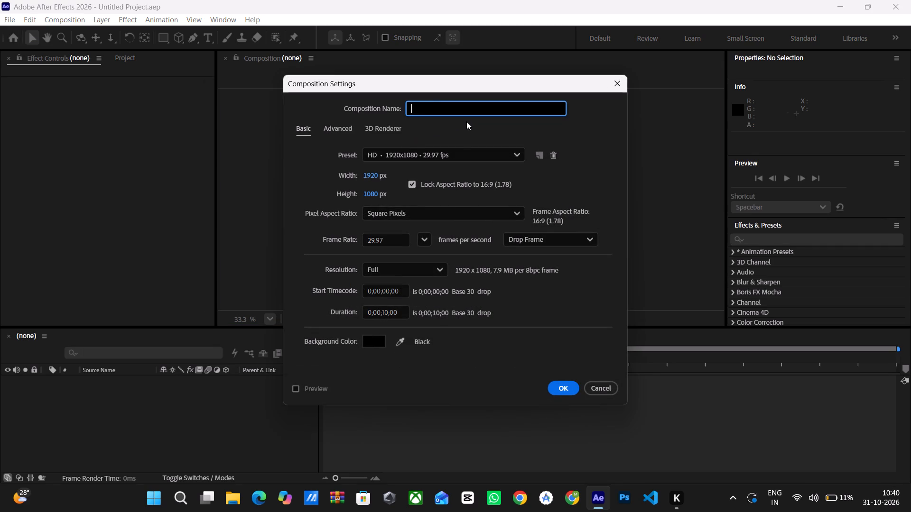
pyautogui.write('bokka')
pyautogui.press('Return')
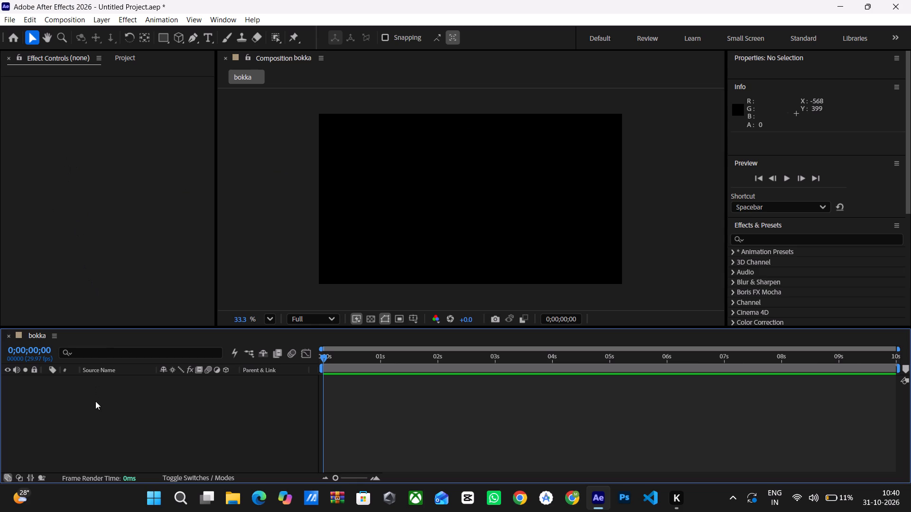
# Add a new empty text layer to the bokka composition.
pyautogui.rightClick(173, 393)
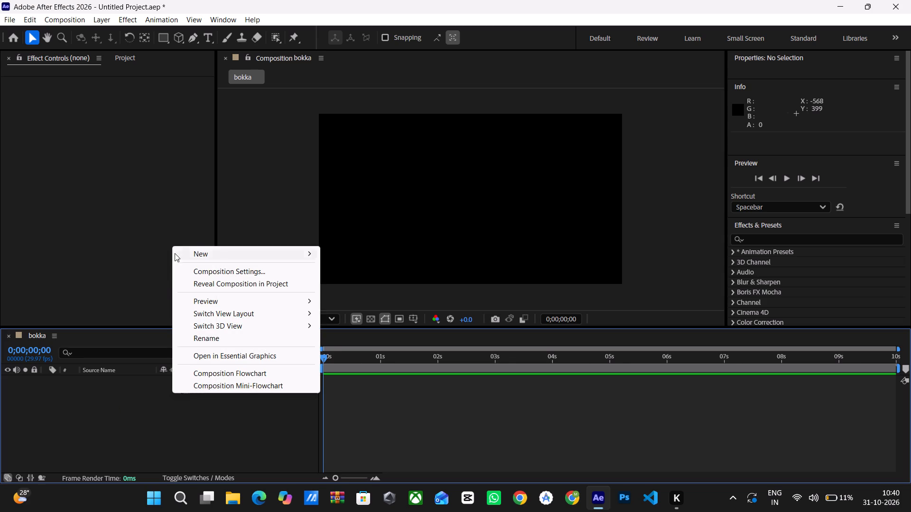
pyautogui.click(199, 248)
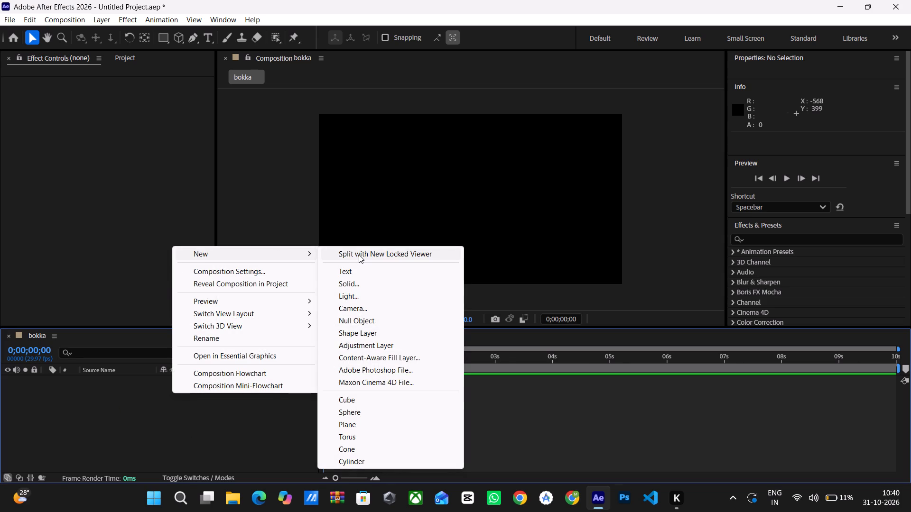
pyautogui.click(351, 277)
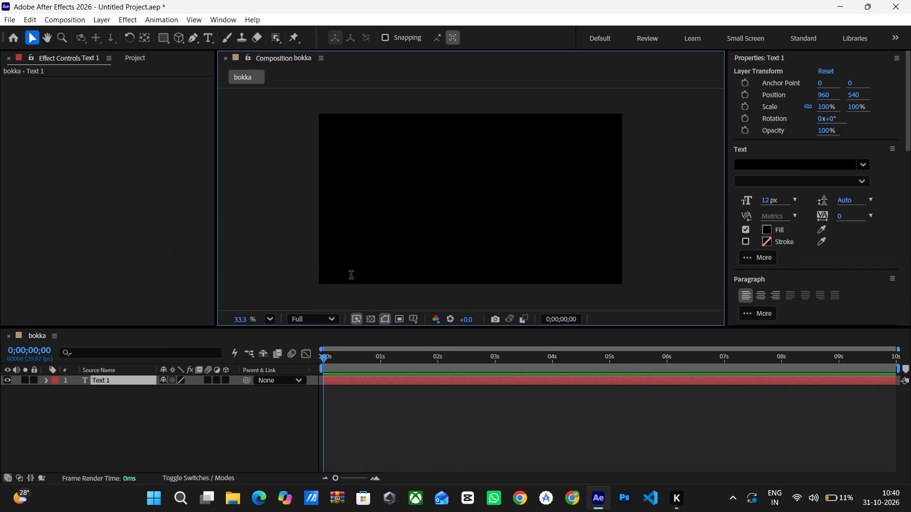